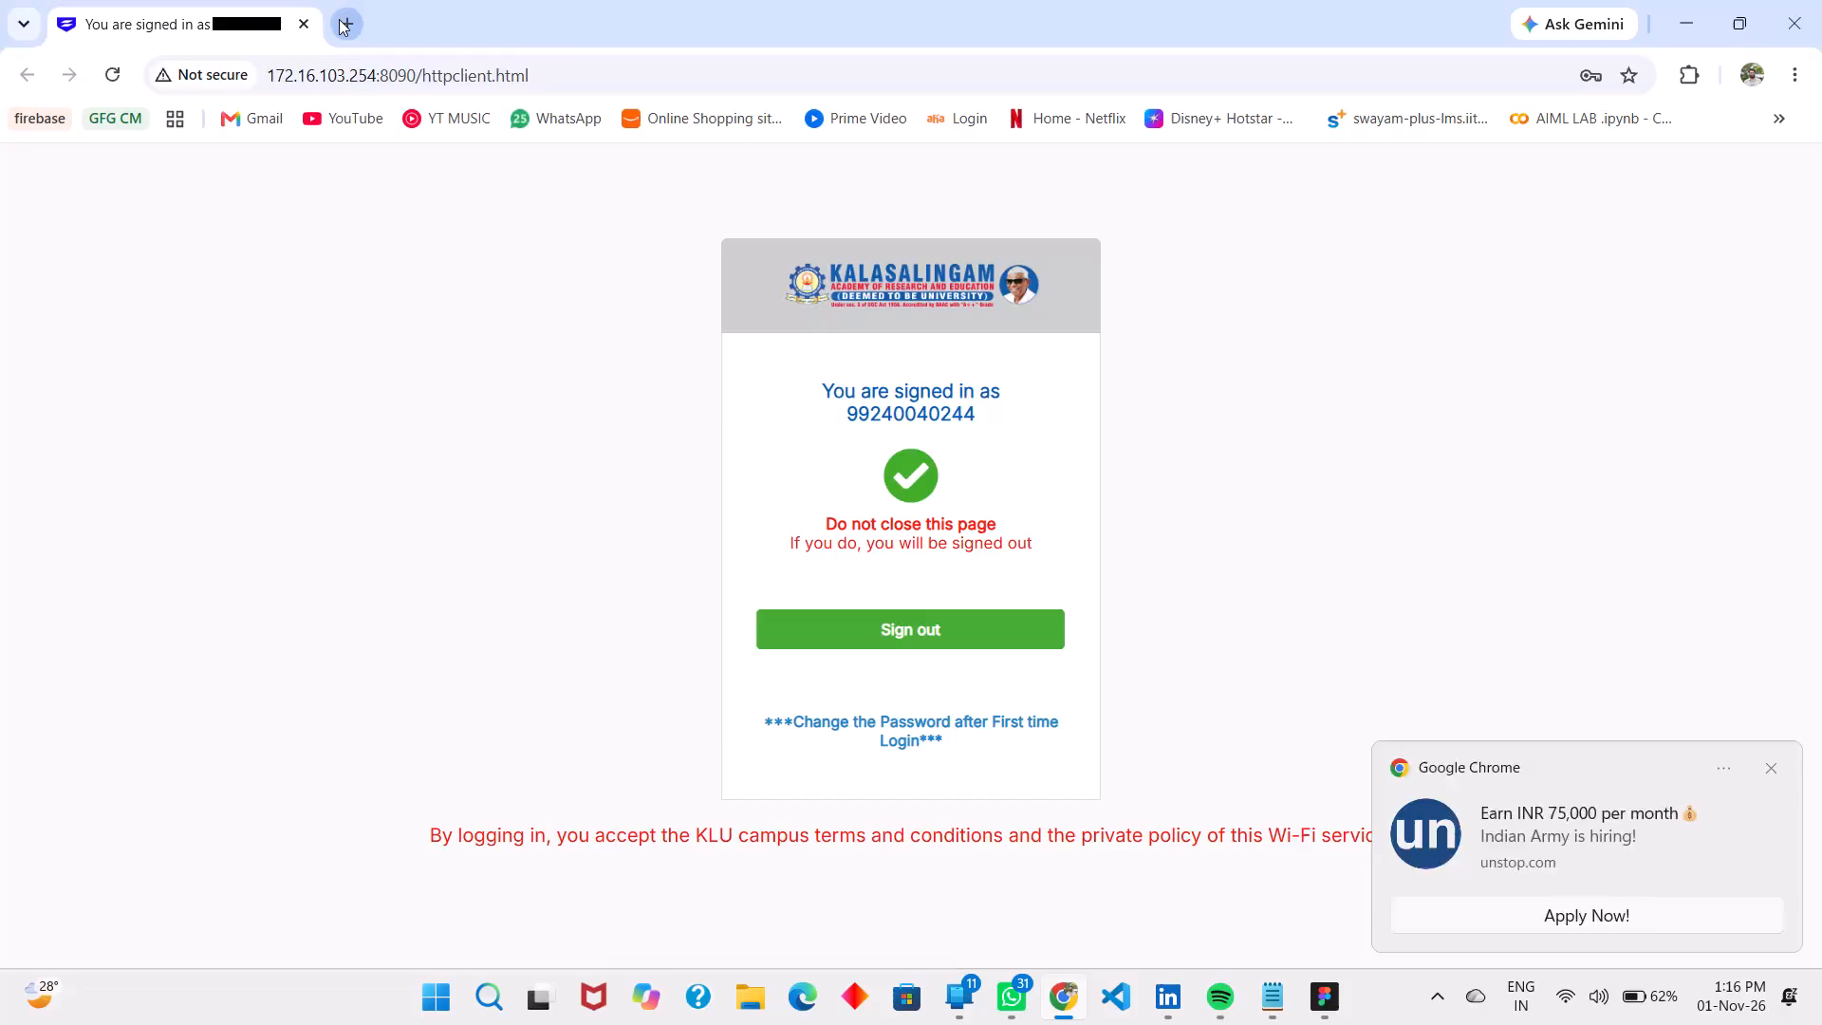
Search the web for "pdf to word" and open iLovePDF's PDF to Word converter from the results.
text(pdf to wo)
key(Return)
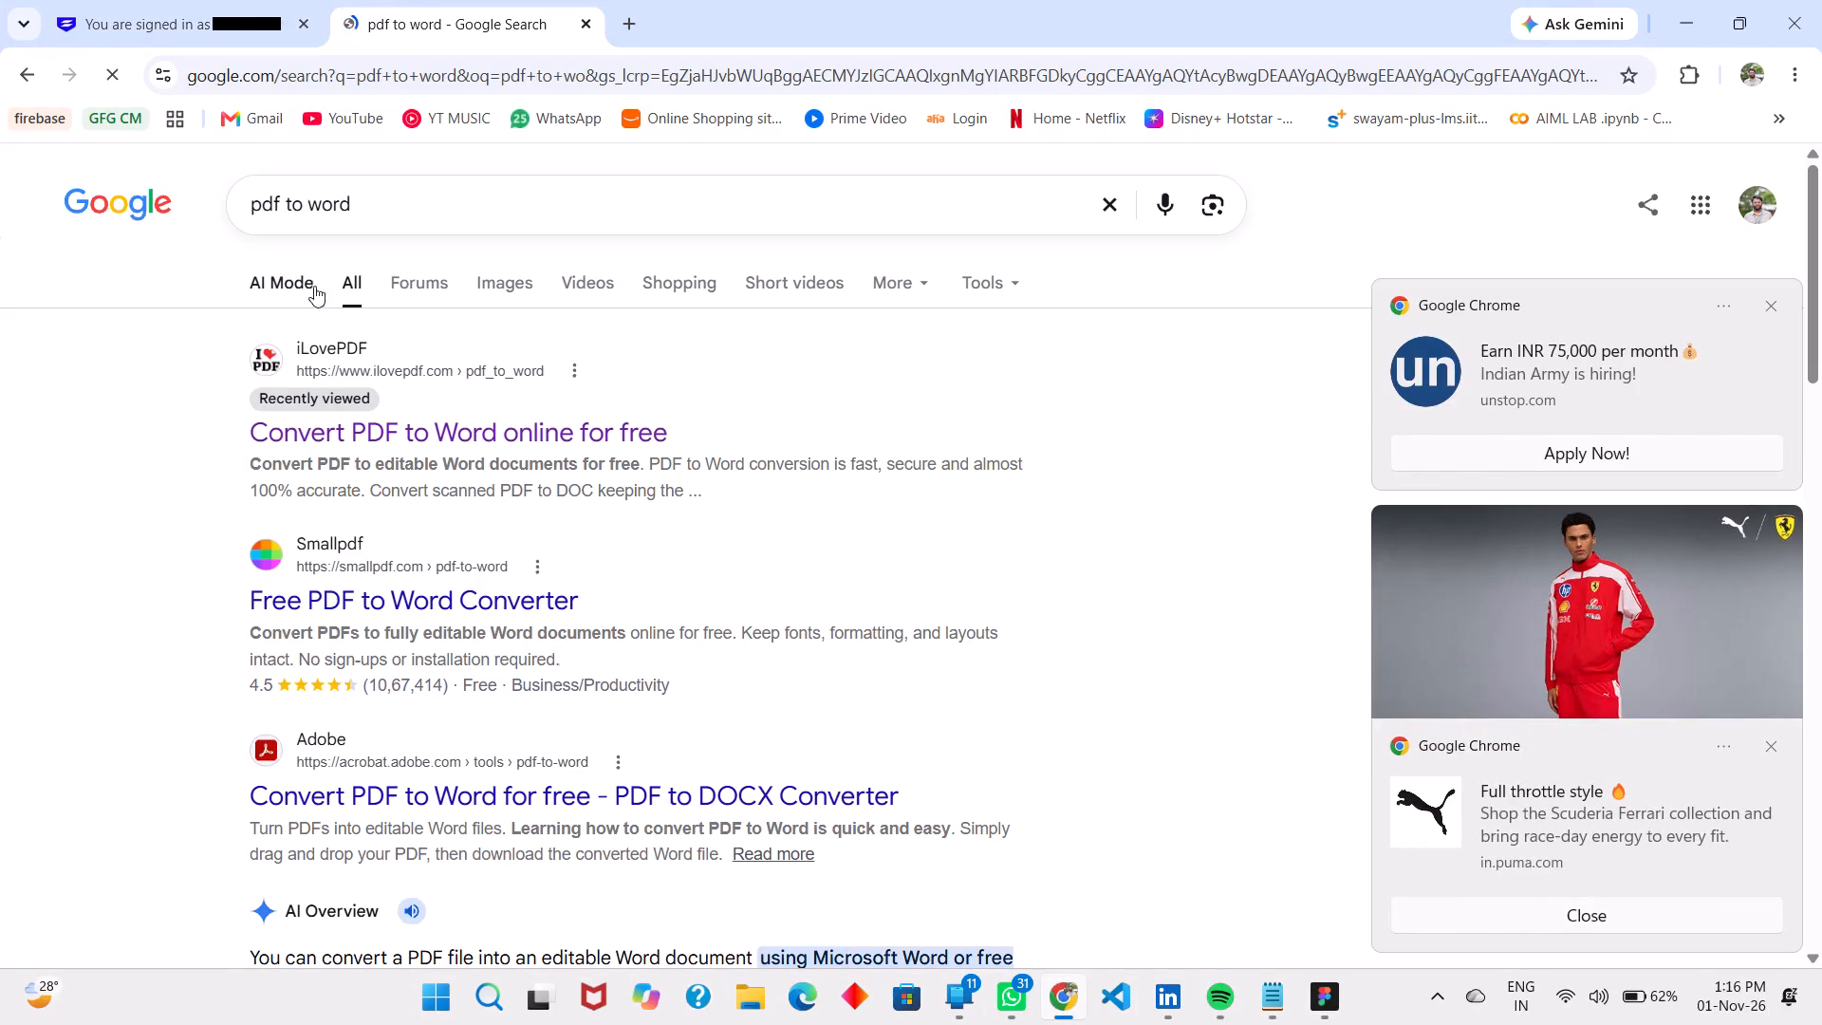
click(371, 431)
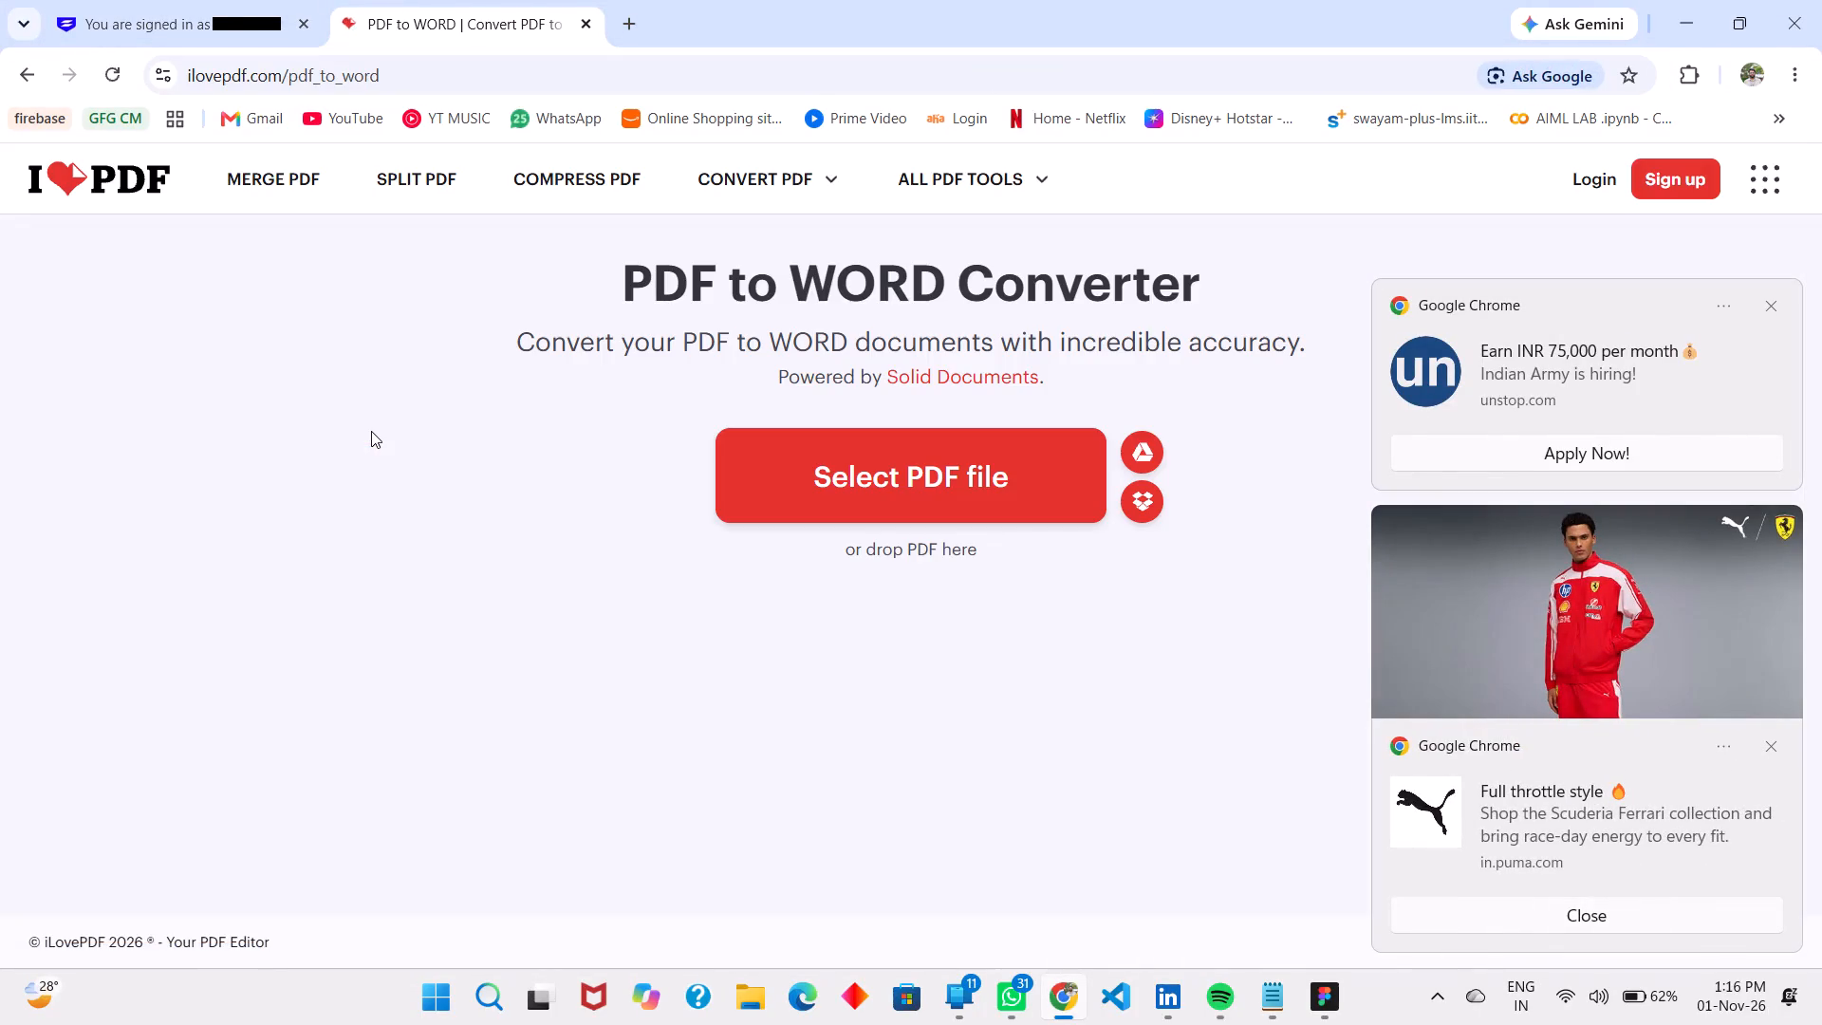
Switch back to the Kalasalingam campus Wi-Fi sign-in page.
click(241, 0)
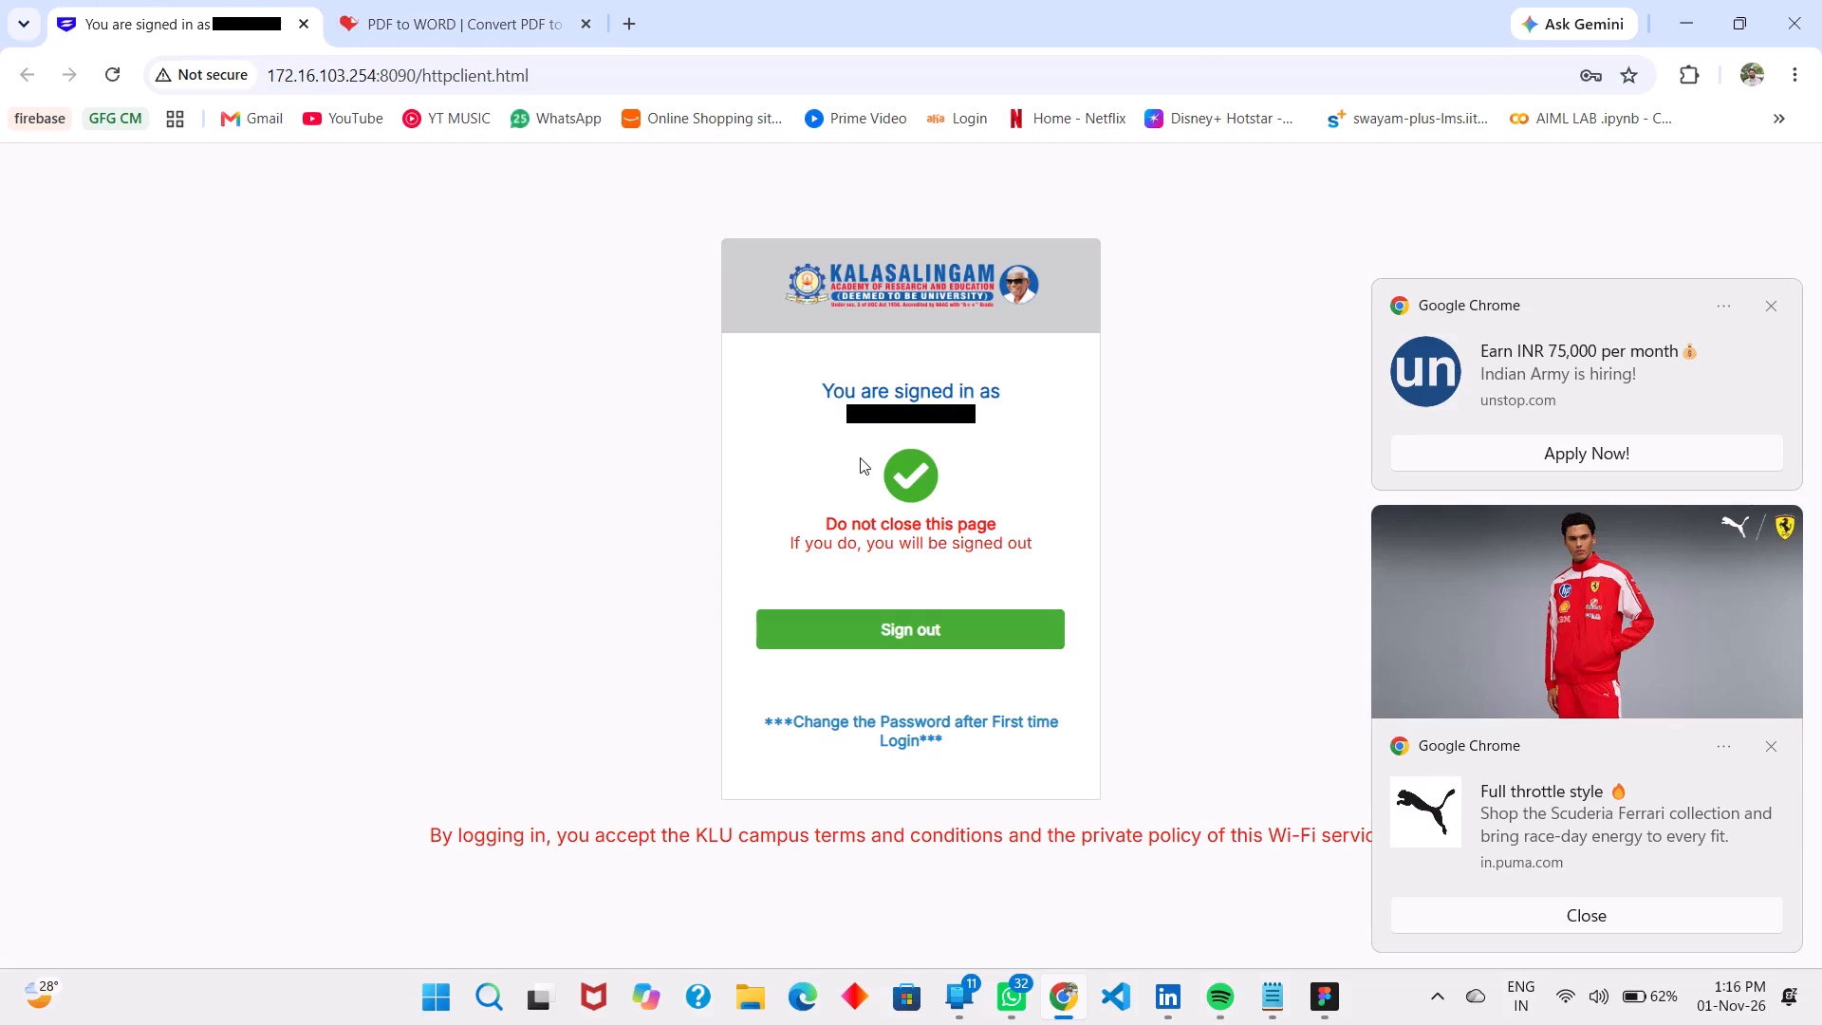
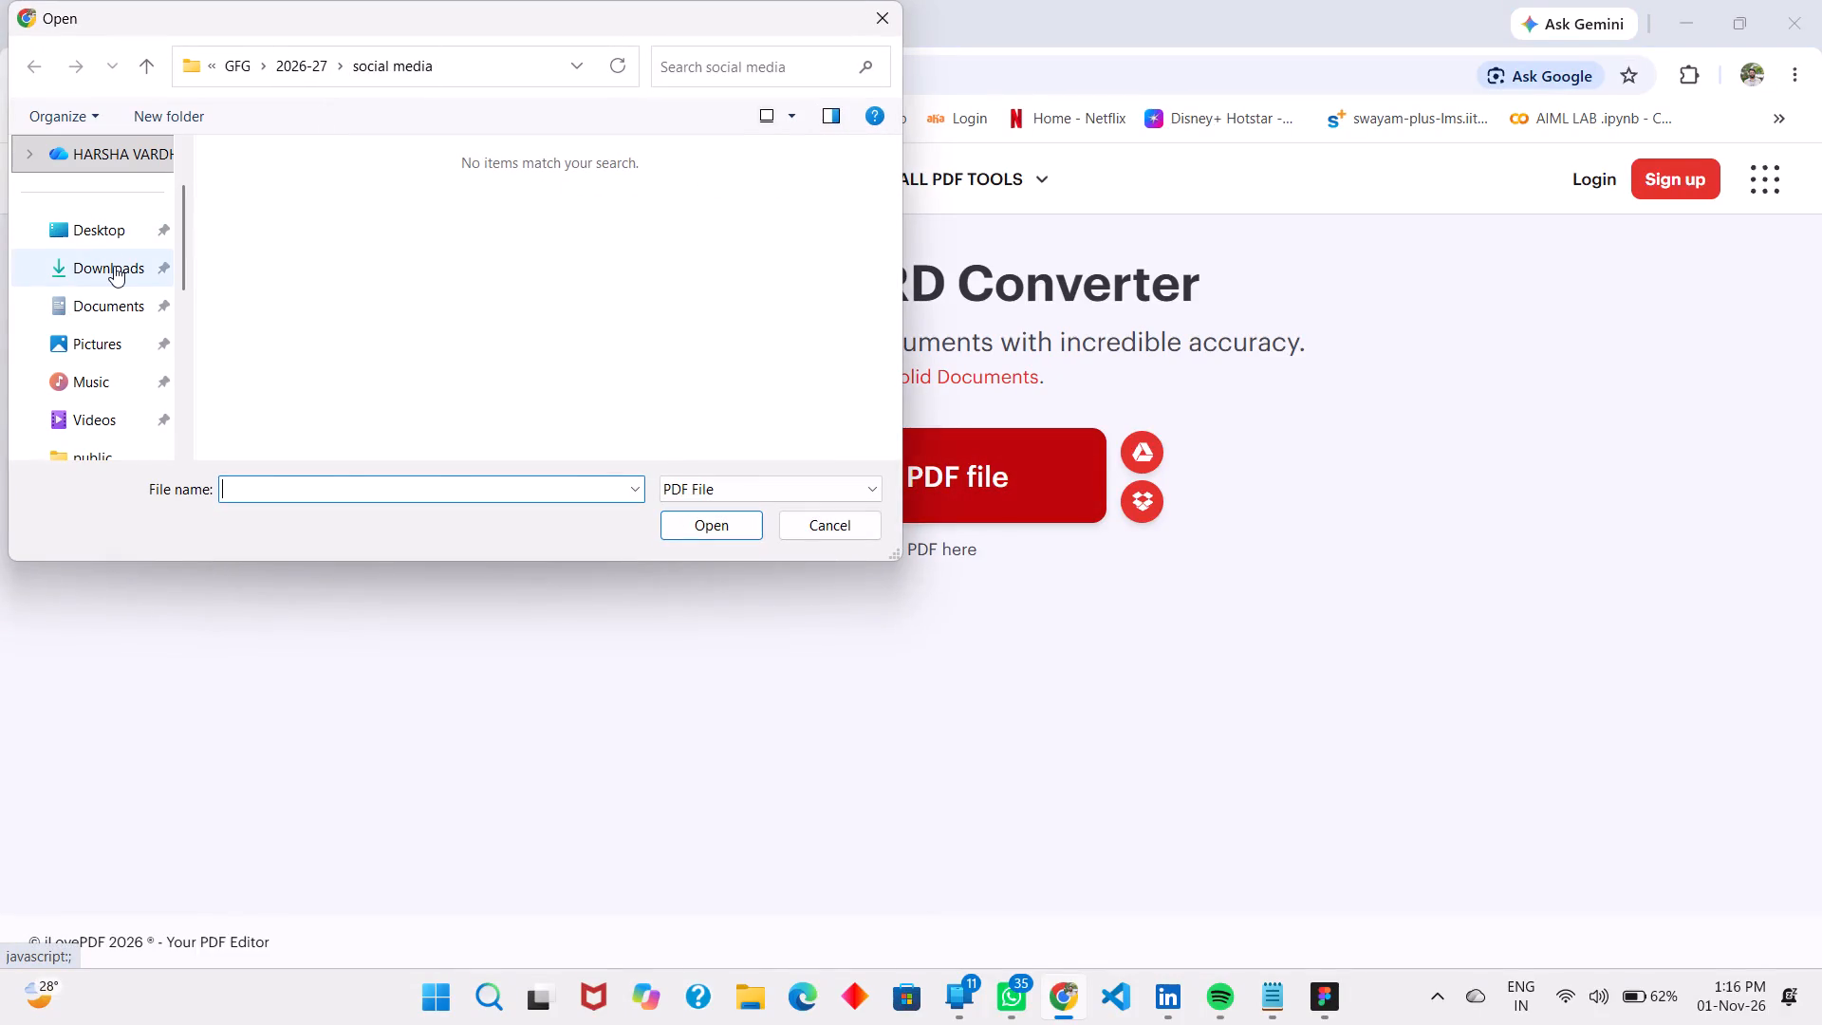
click(114, 266)
click(309, 255)
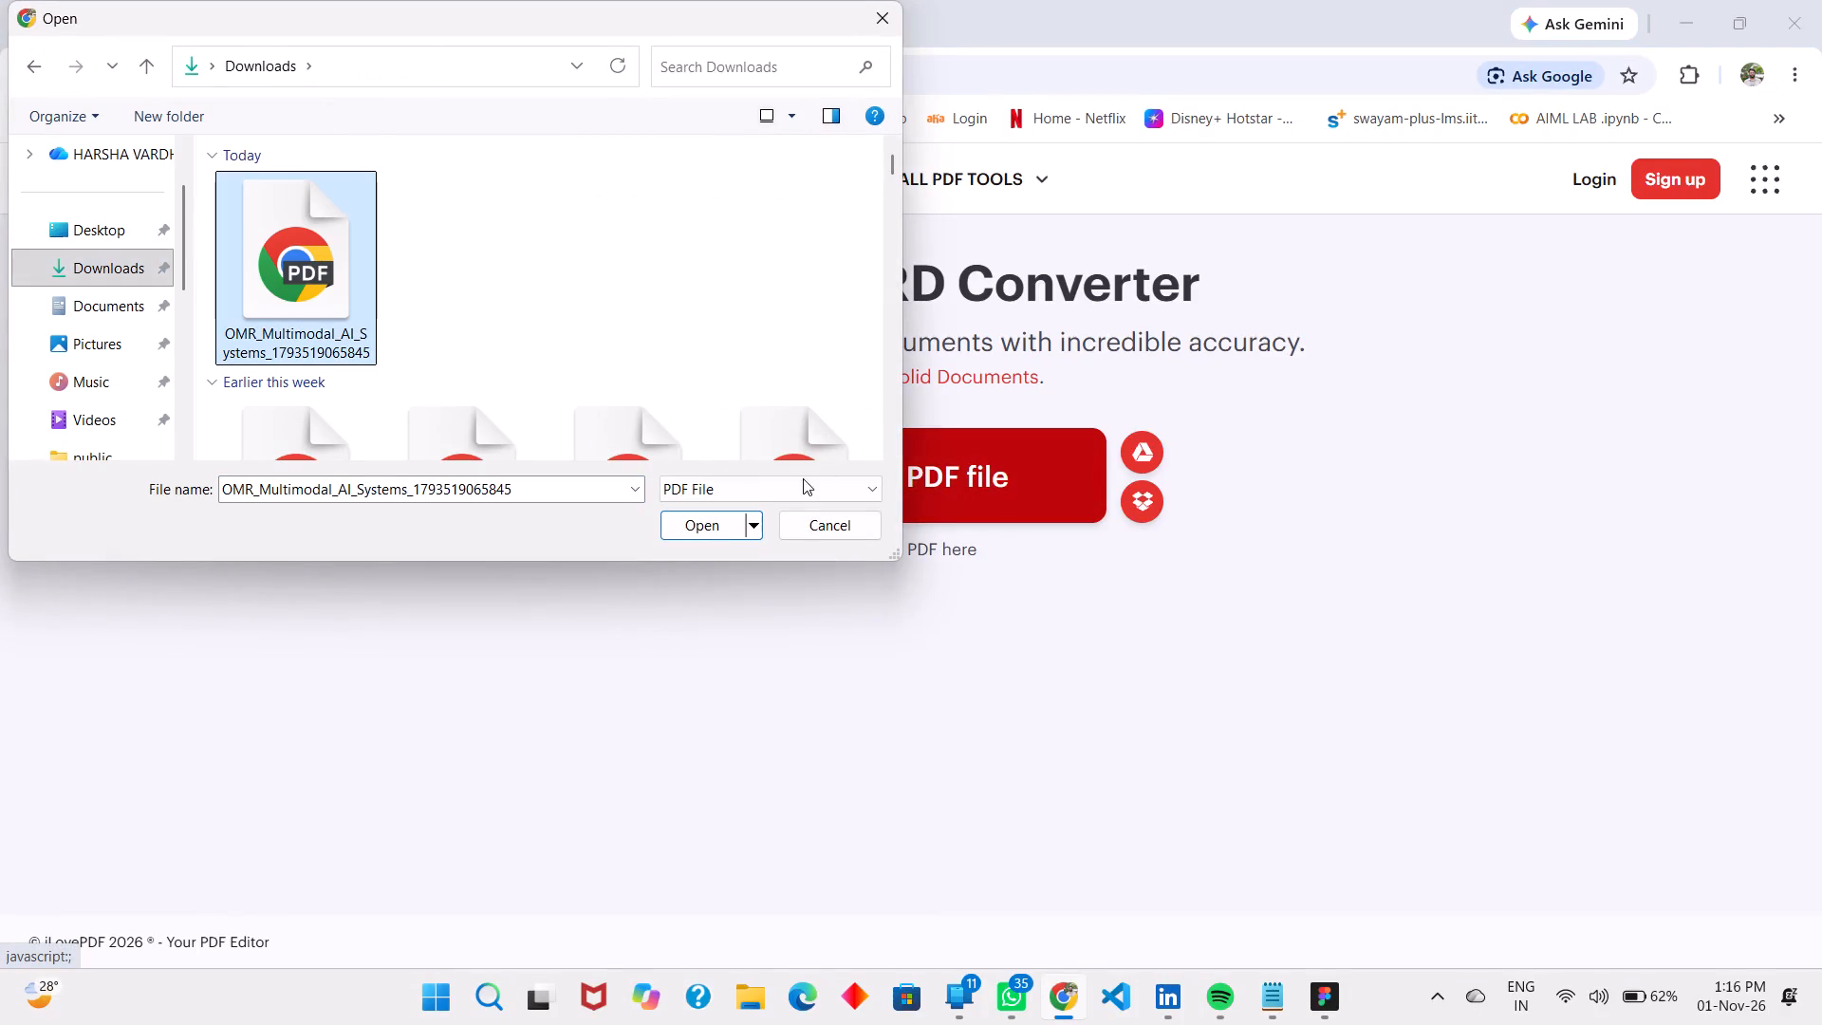
click(690, 526)
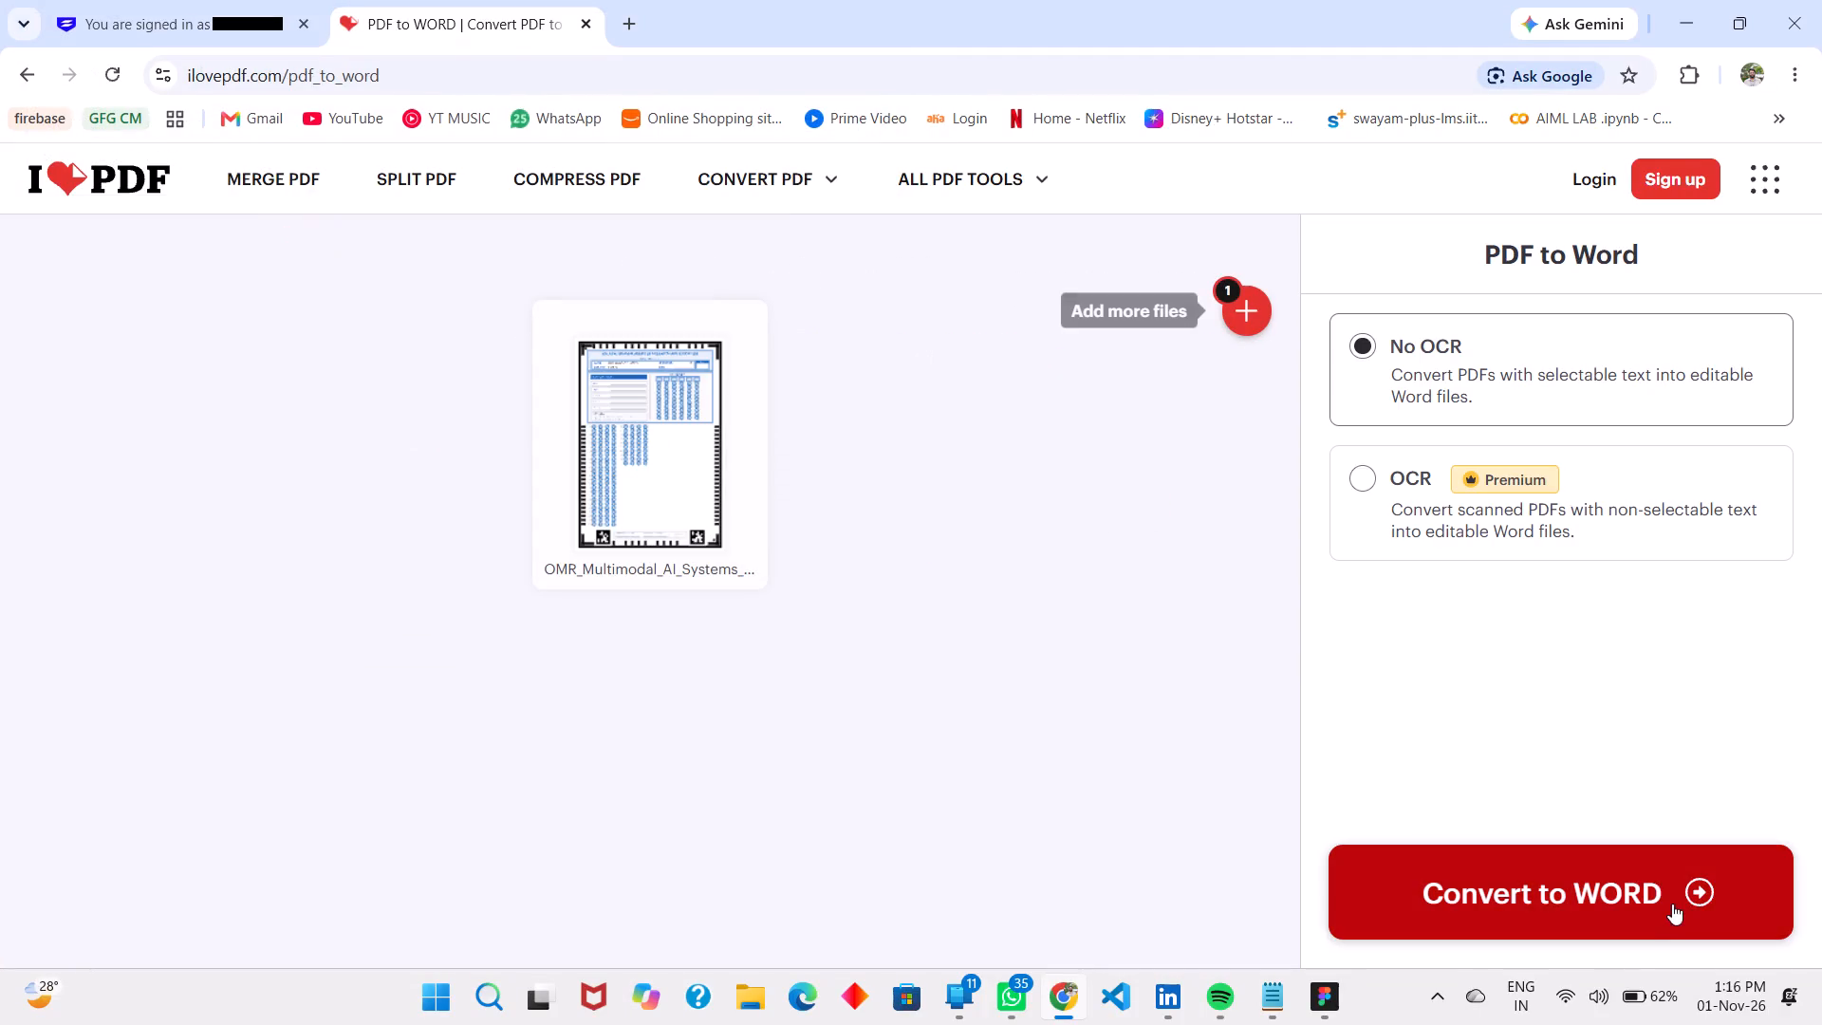
Convert the loaded OMR answer sheet PDF to Word with the No OCR option and download the result.
click(1668, 892)
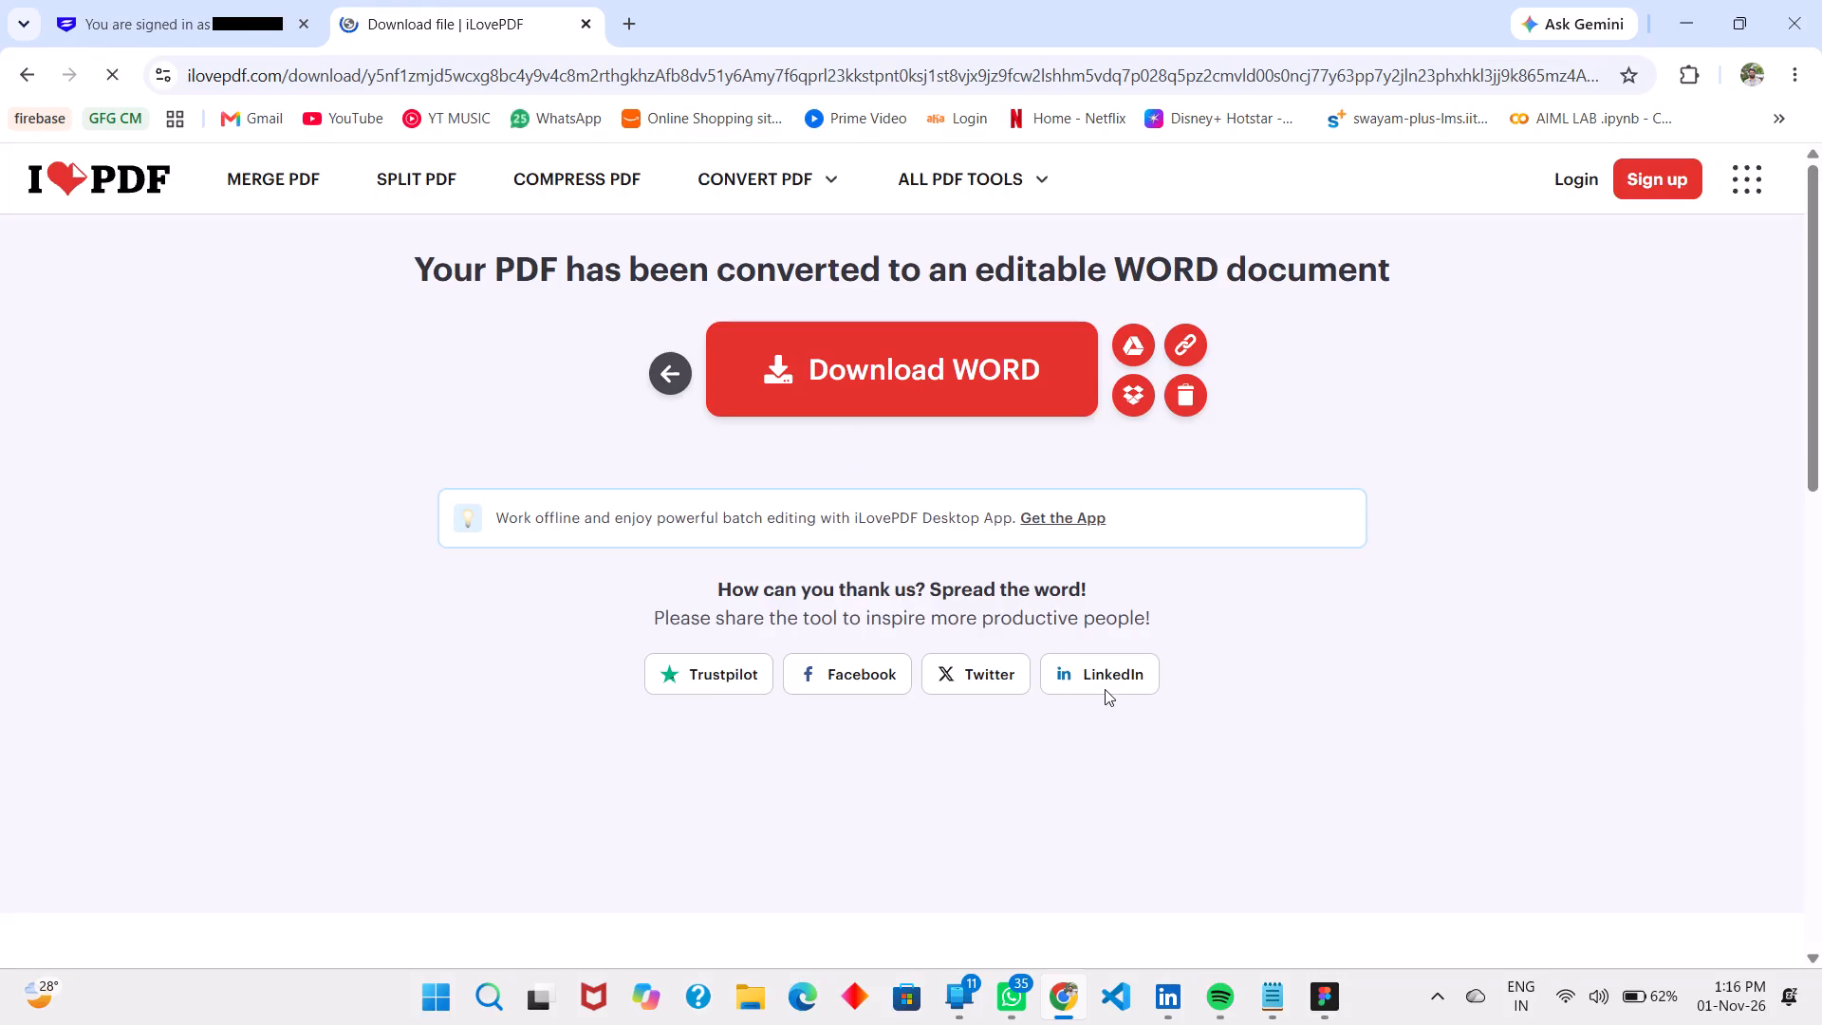
click(787, 353)
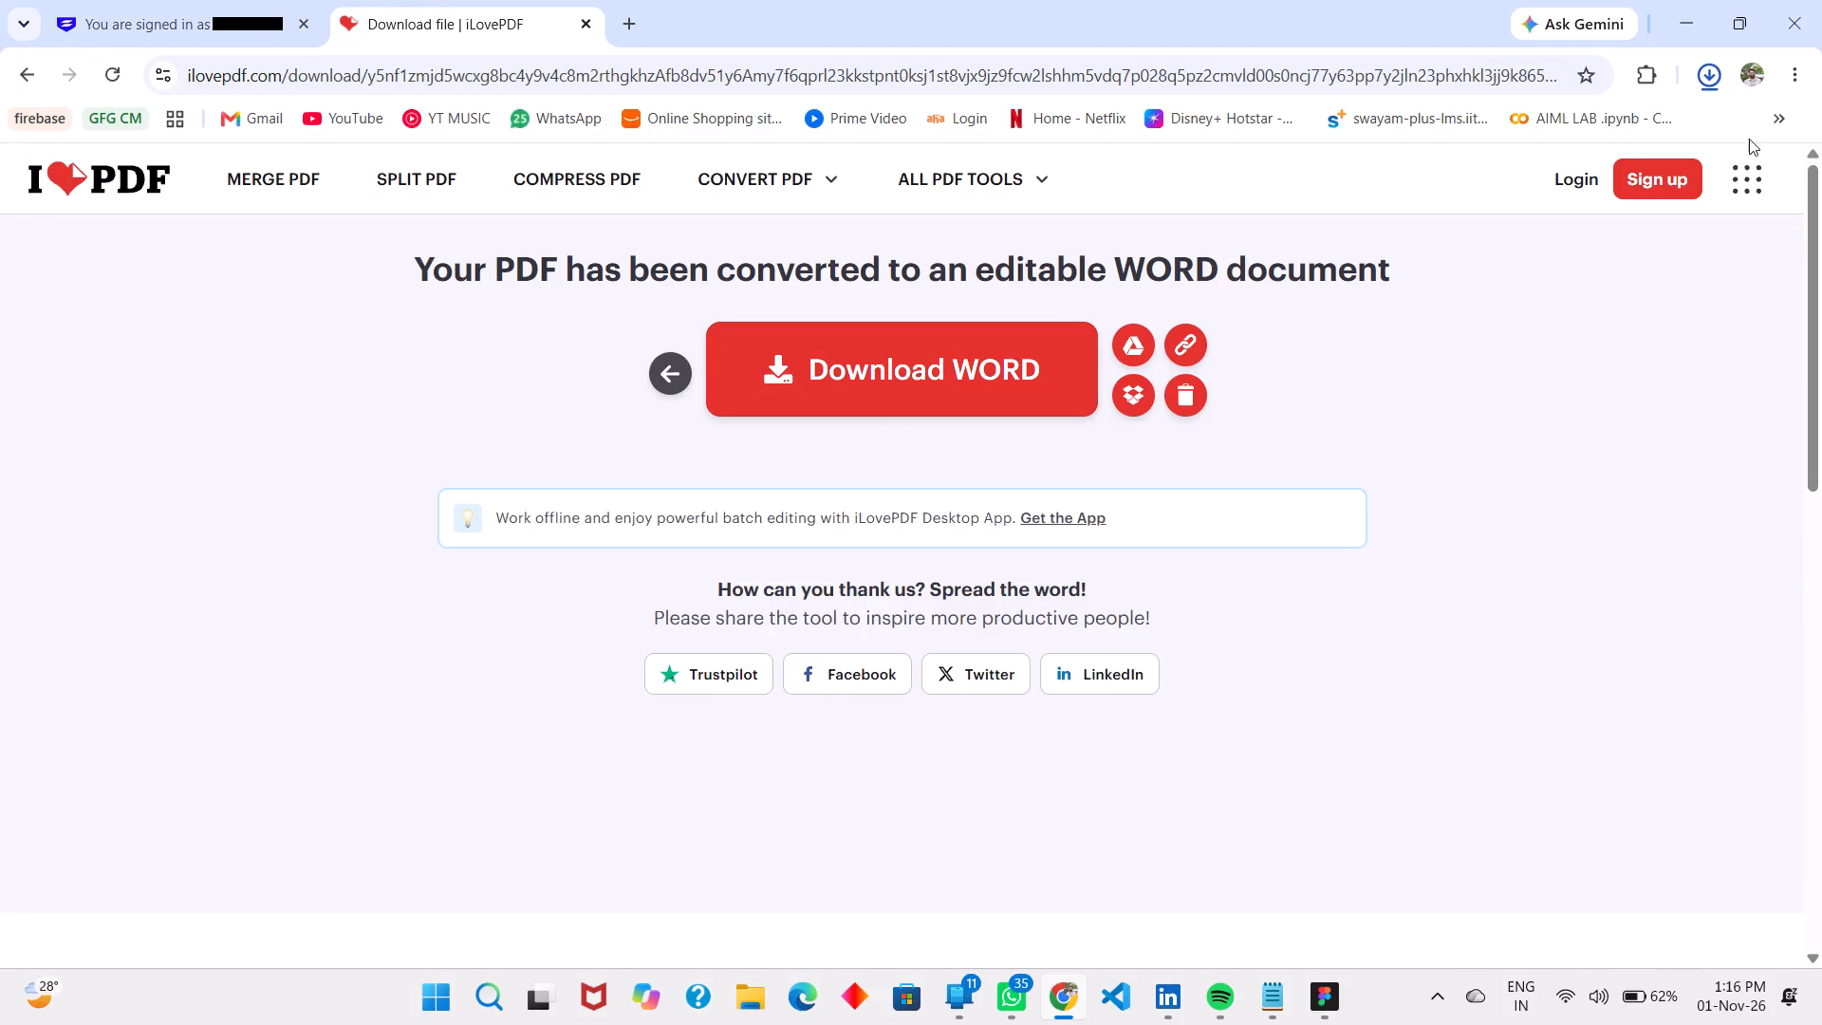
Open the downloaded OMR_Multimodal_AI_Systems document in Word and enable editing.
click(1708, 87)
click(1708, 87)
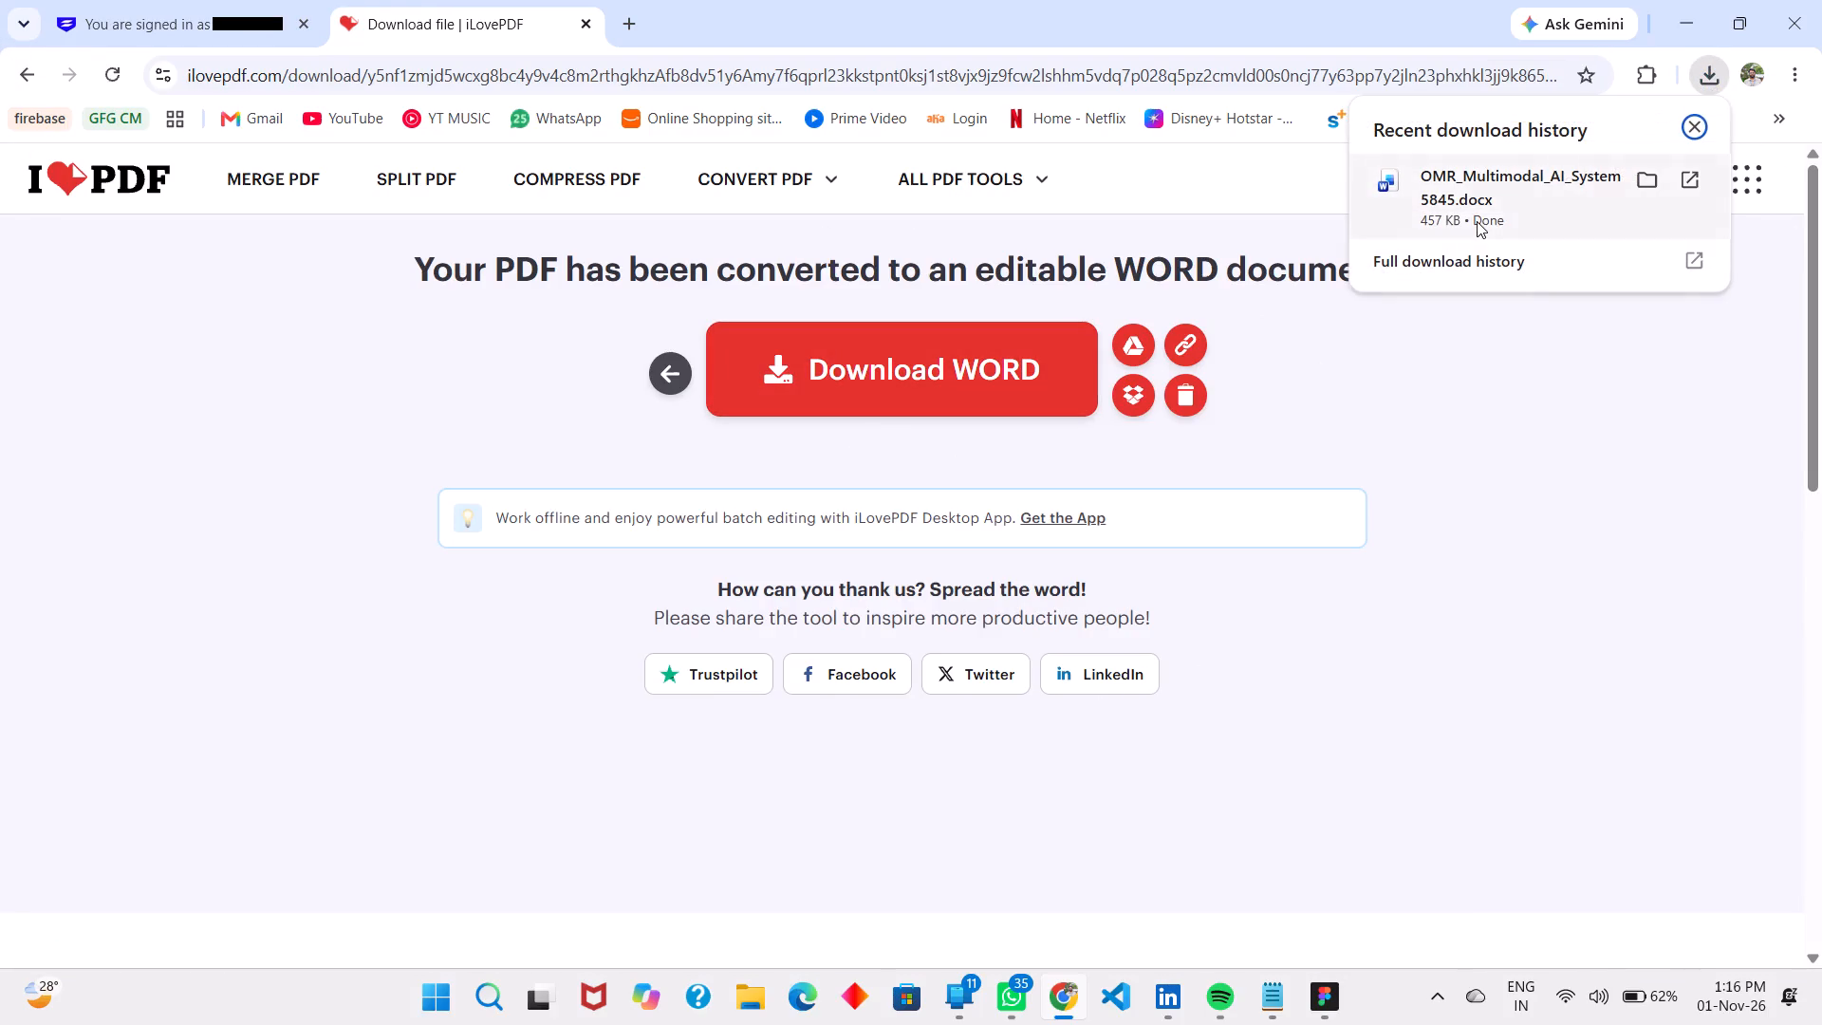
click(1475, 217)
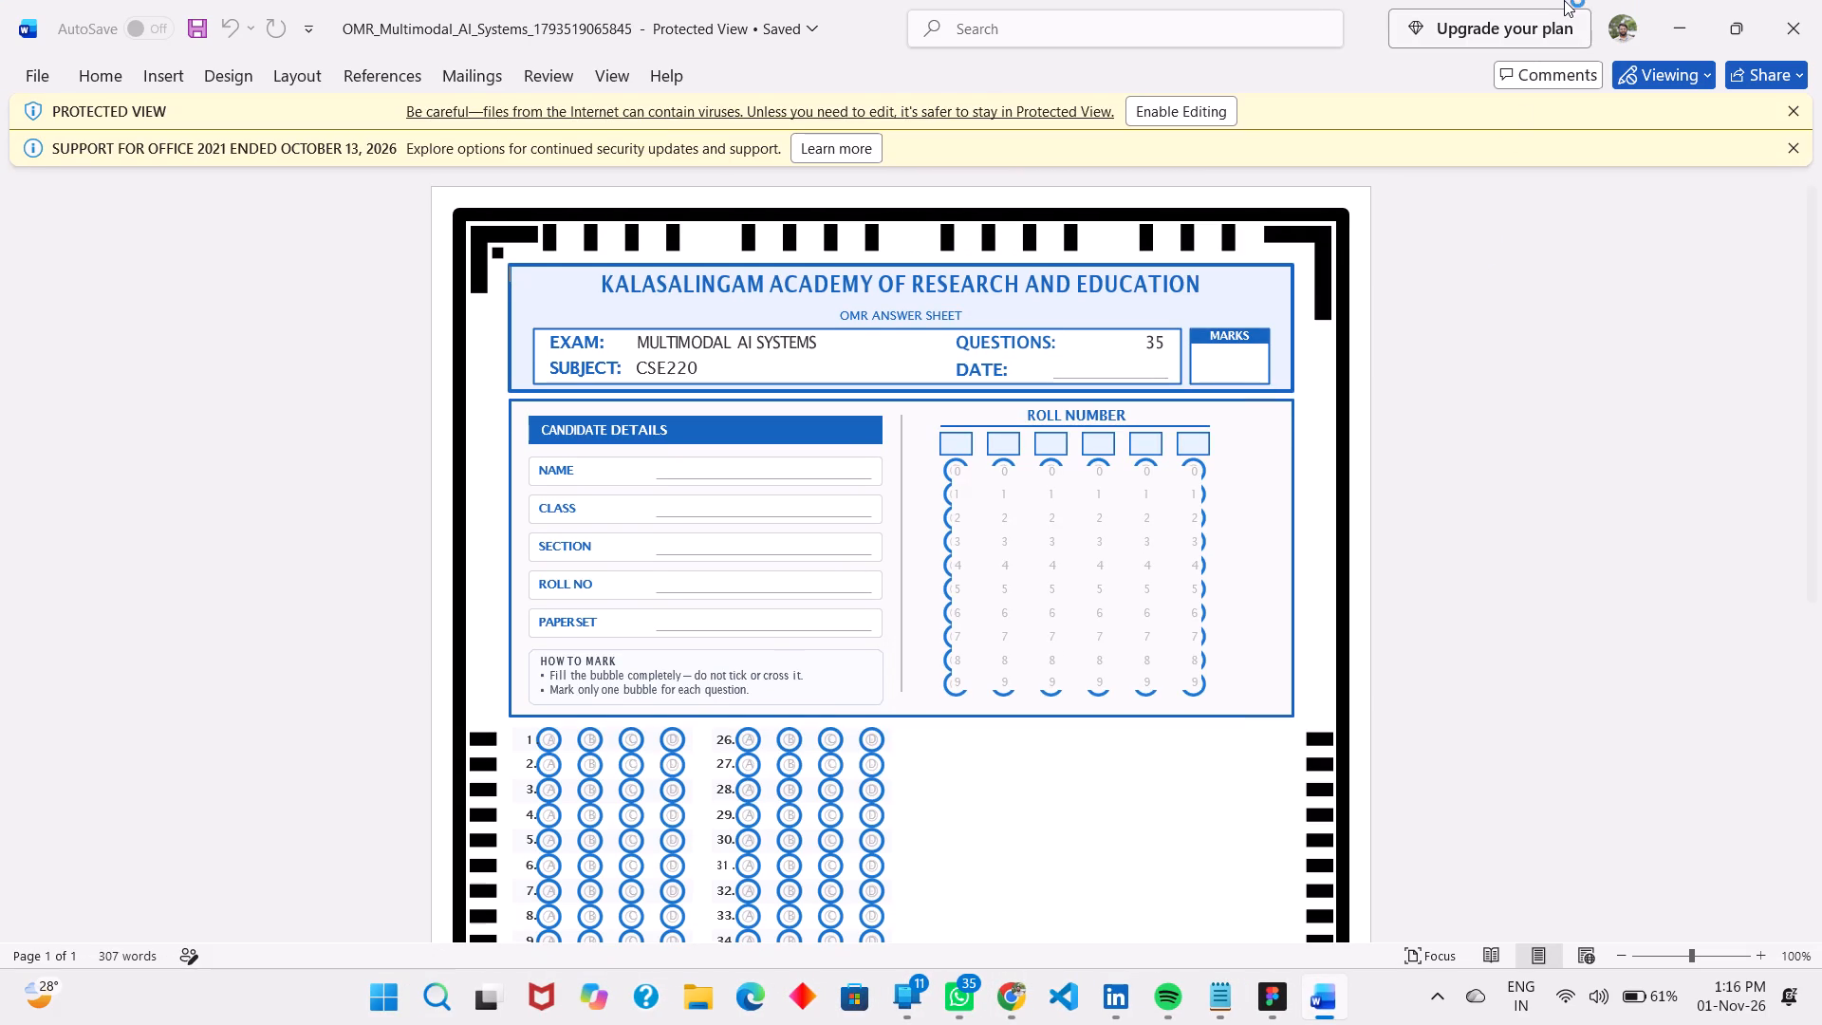
click(1180, 102)
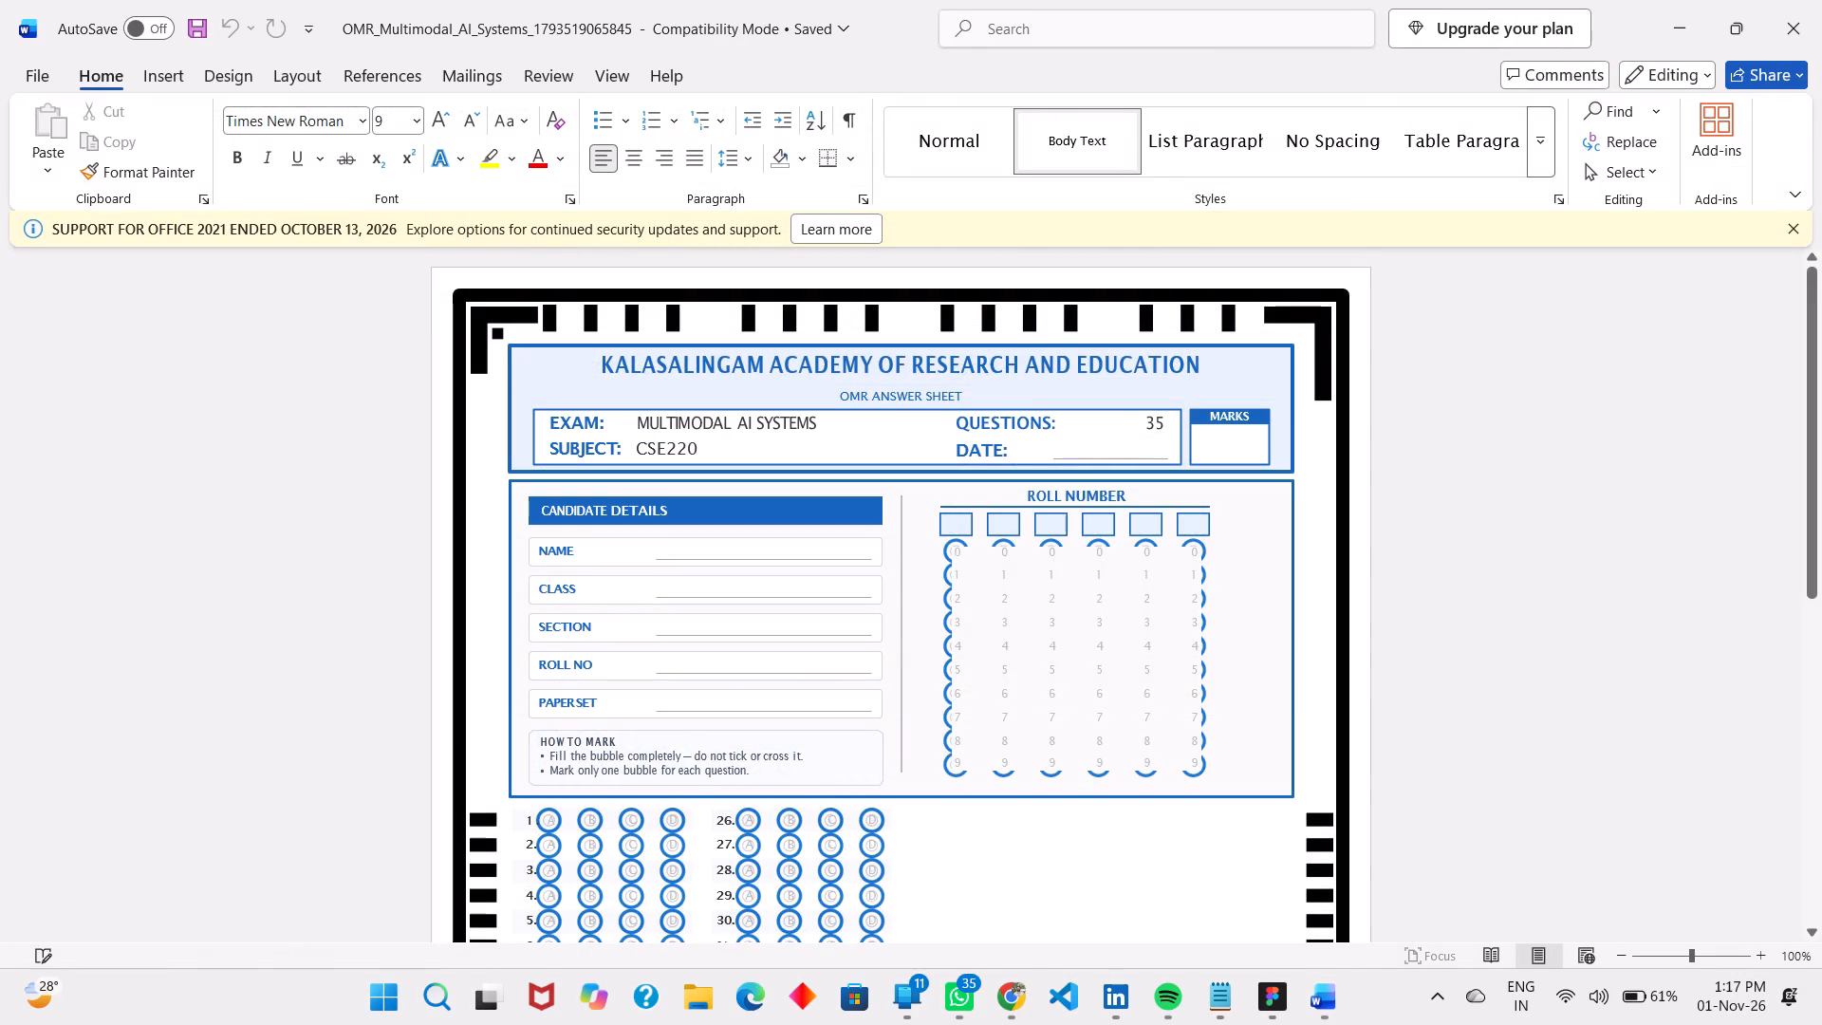
Examine the converted answer sheet's header, roll number grid, question bubbles and signature area for layout quality.
click(1098, 444)
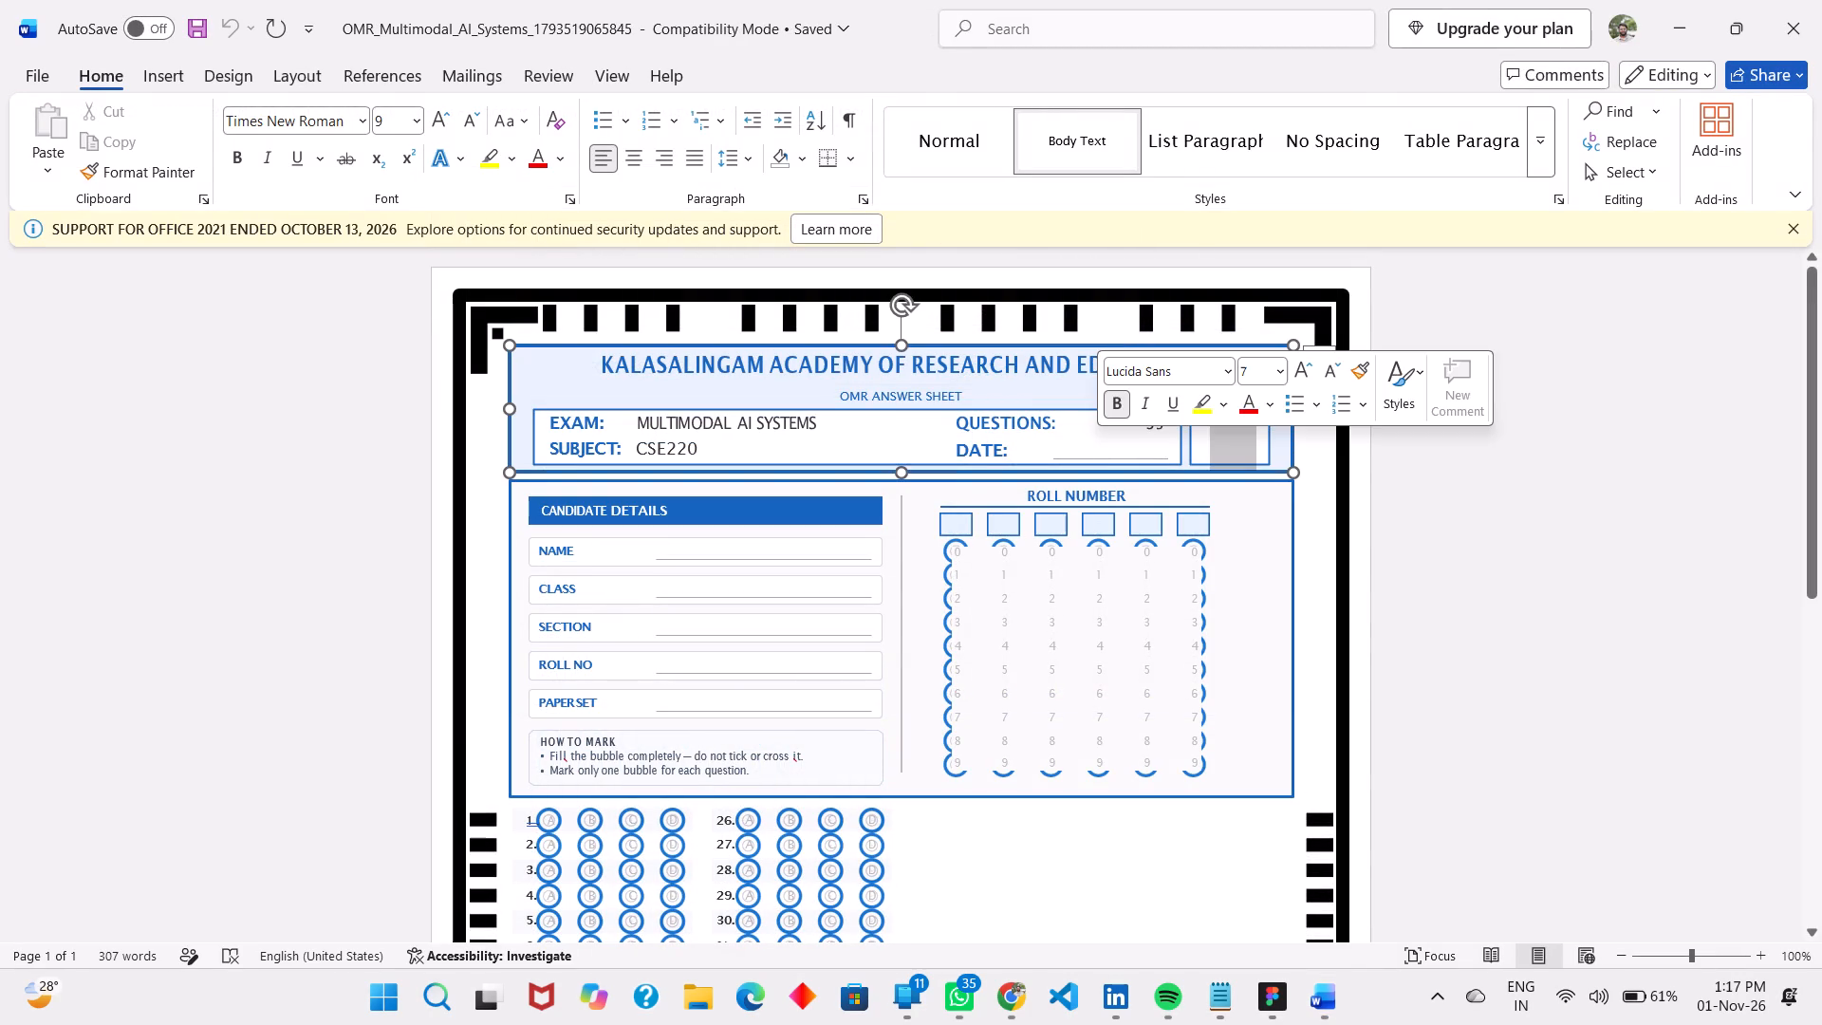
click(1084, 446)
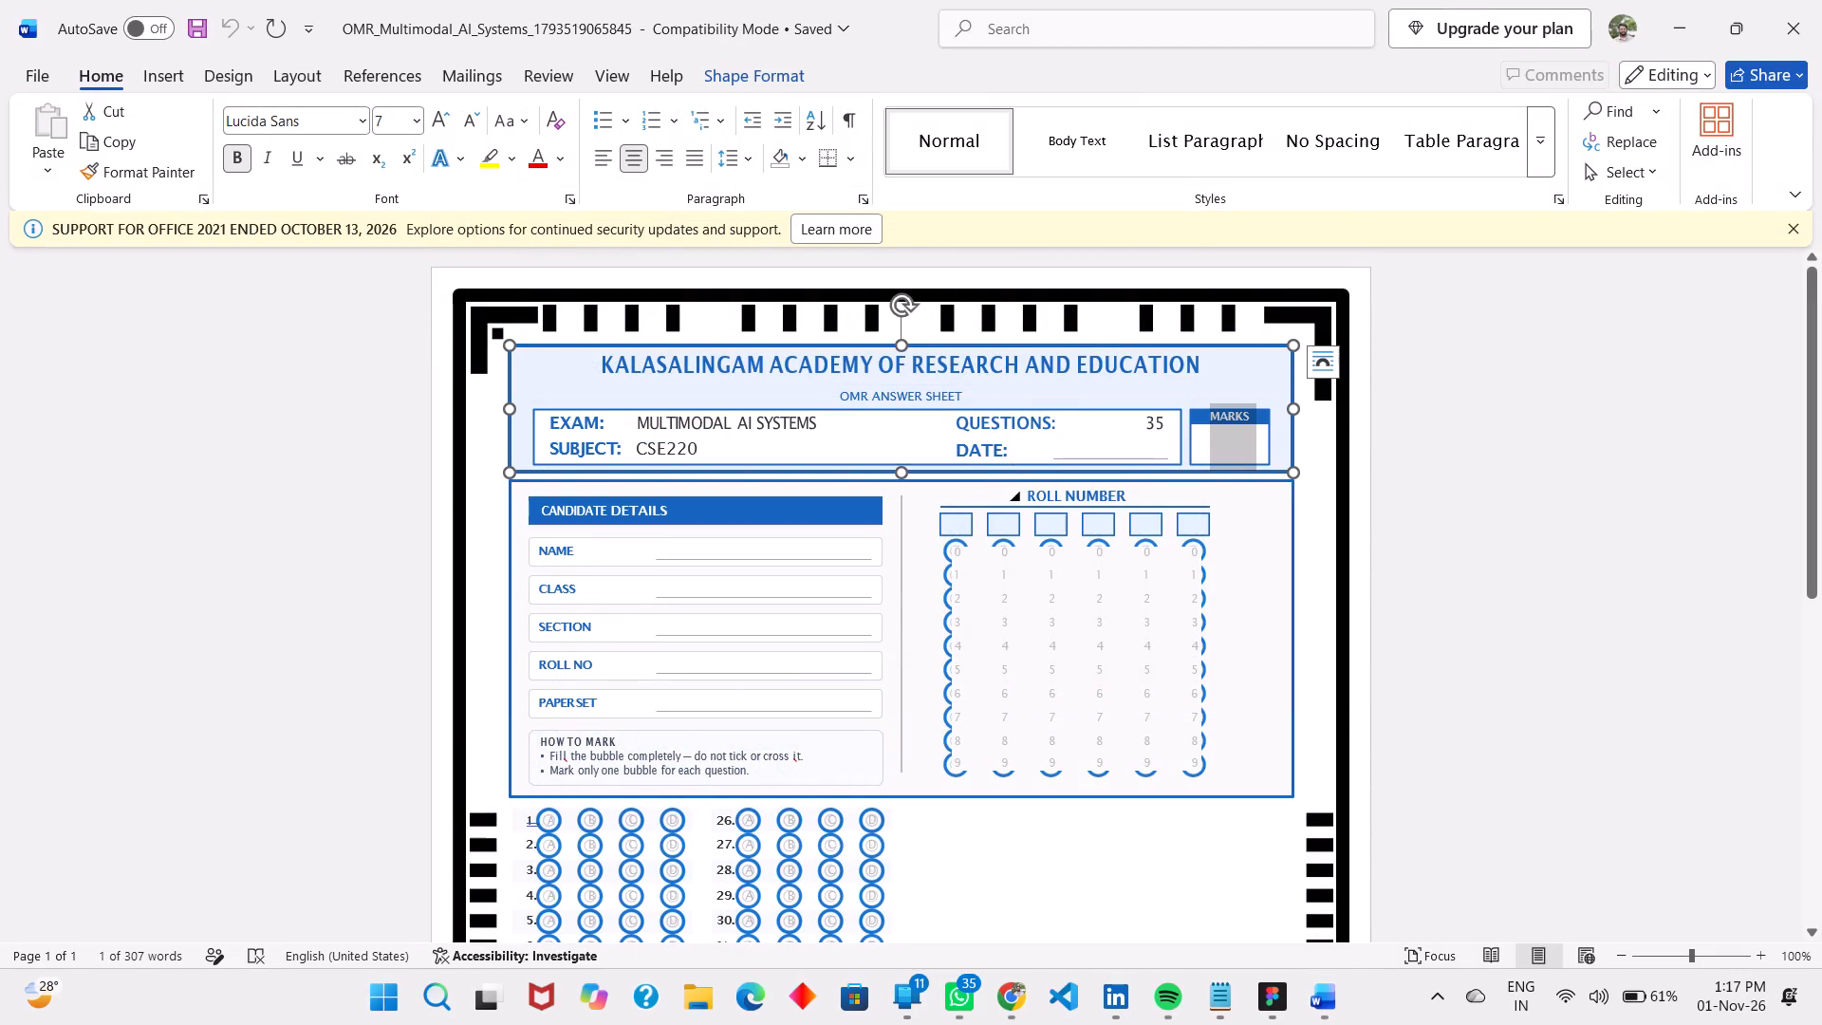
click(1475, 541)
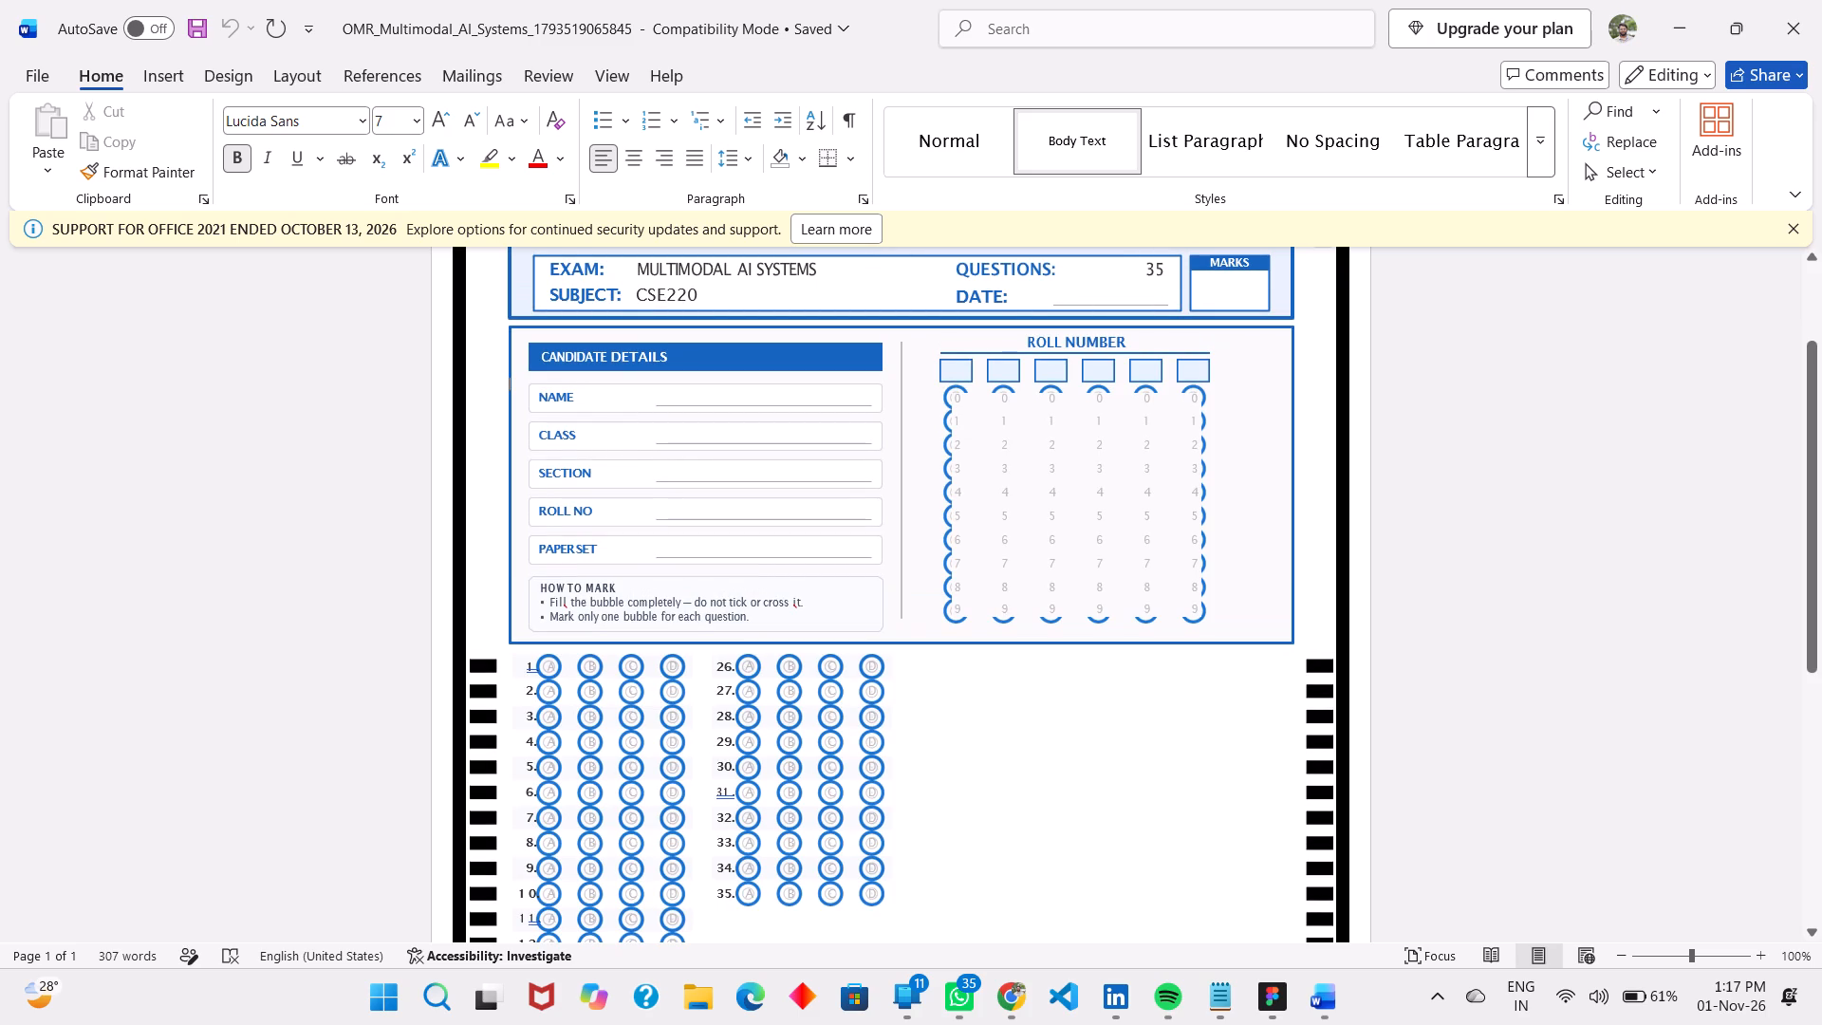
scroll(1280, 517, down, 11)
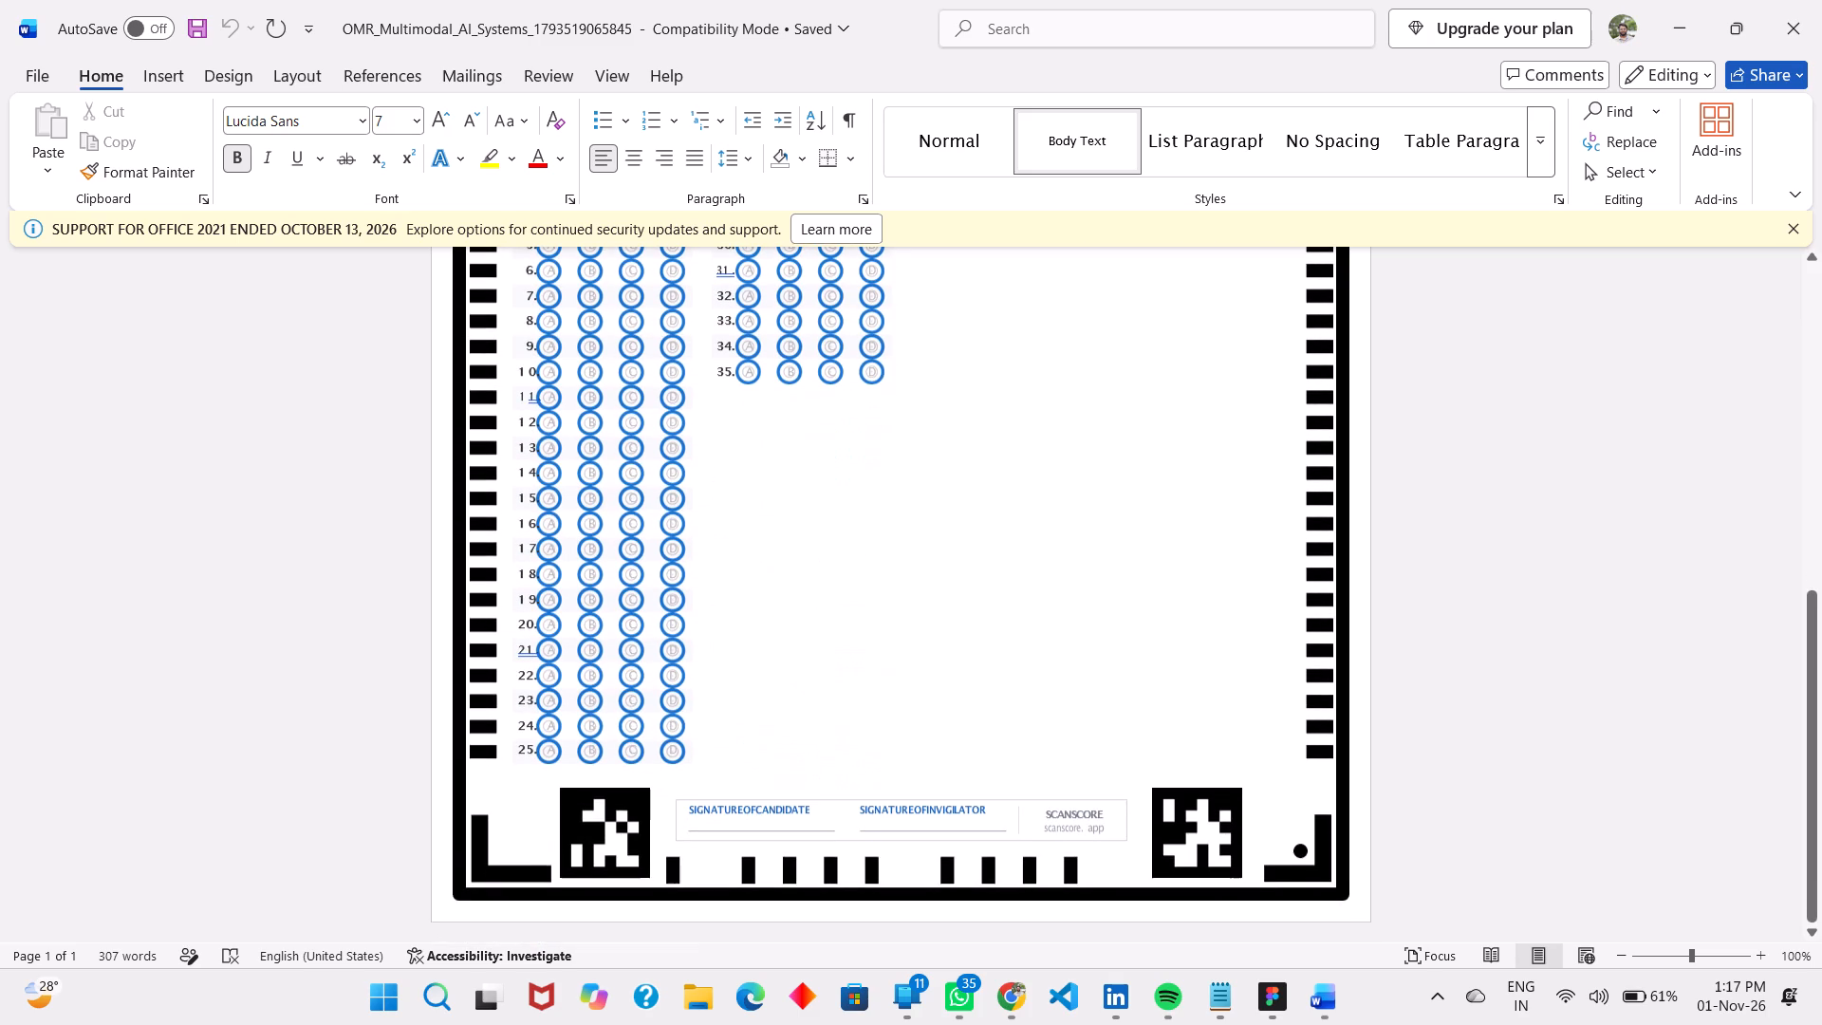
scroll(1280, 517, down, 1)
scroll(1280, 517, up, 6)
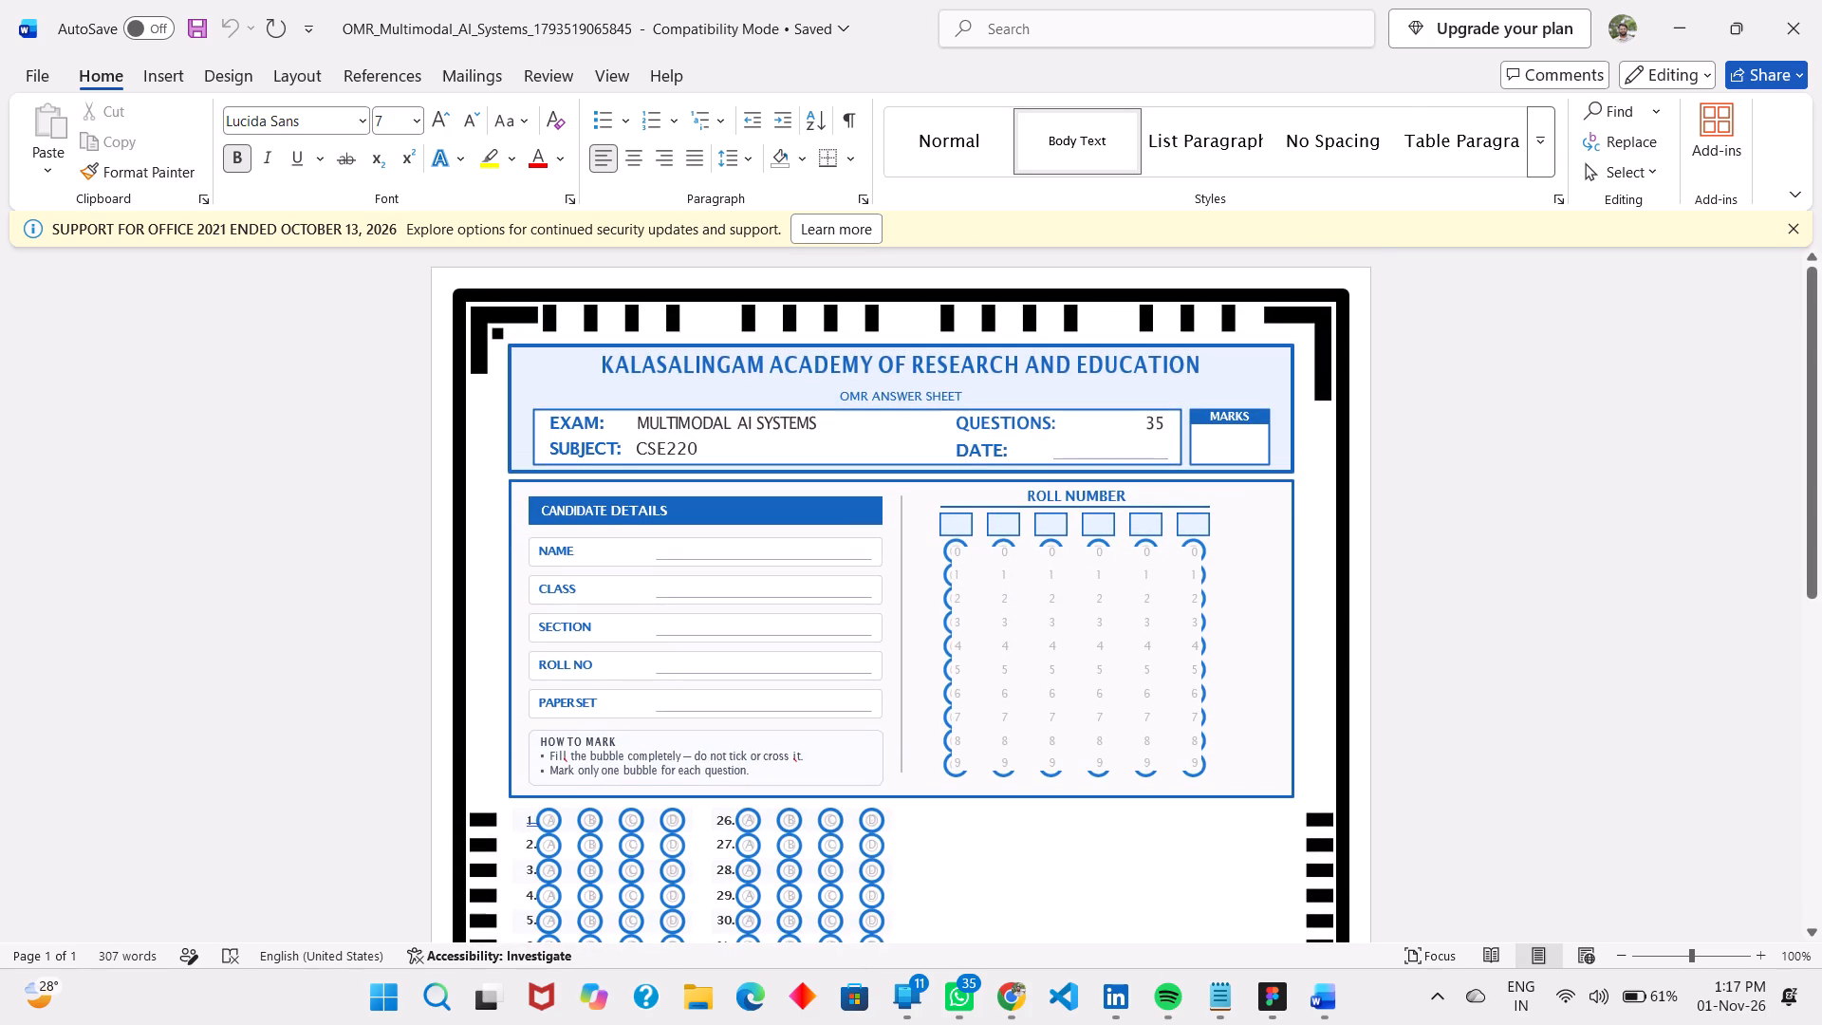
scroll(1280, 517, down, 8)
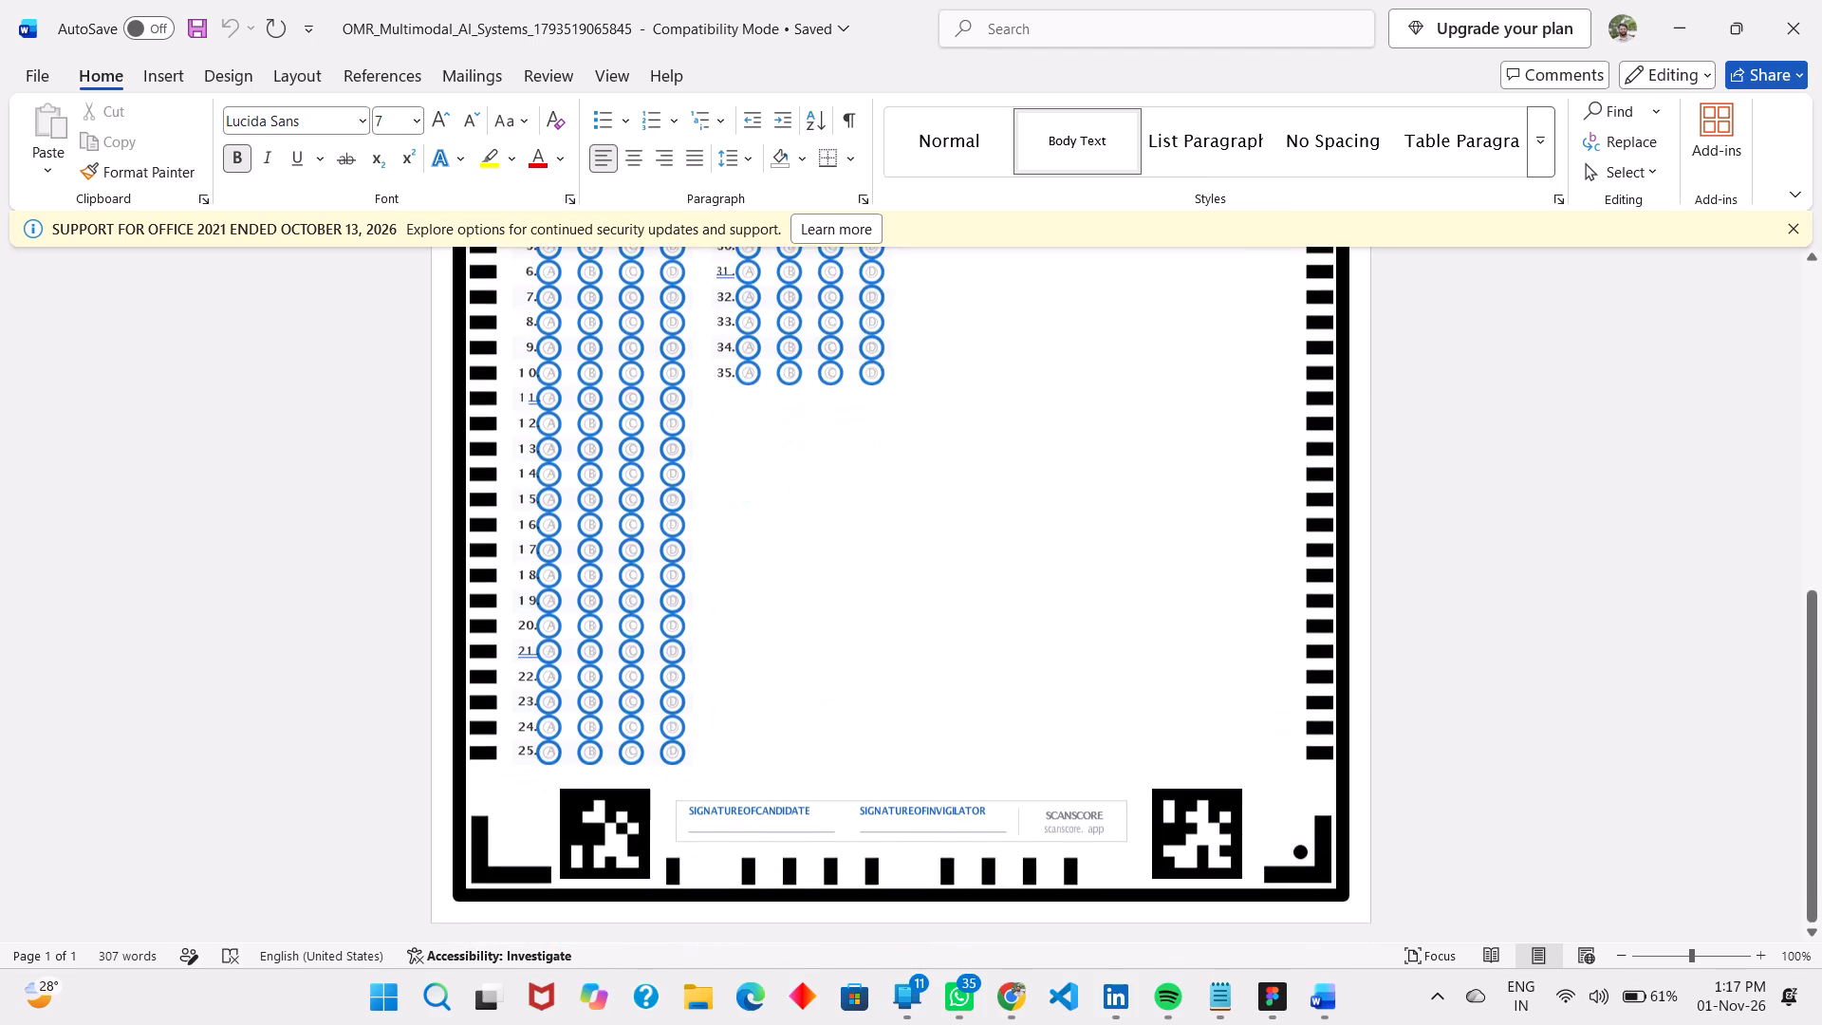
scroll(1280, 517, up, 5)
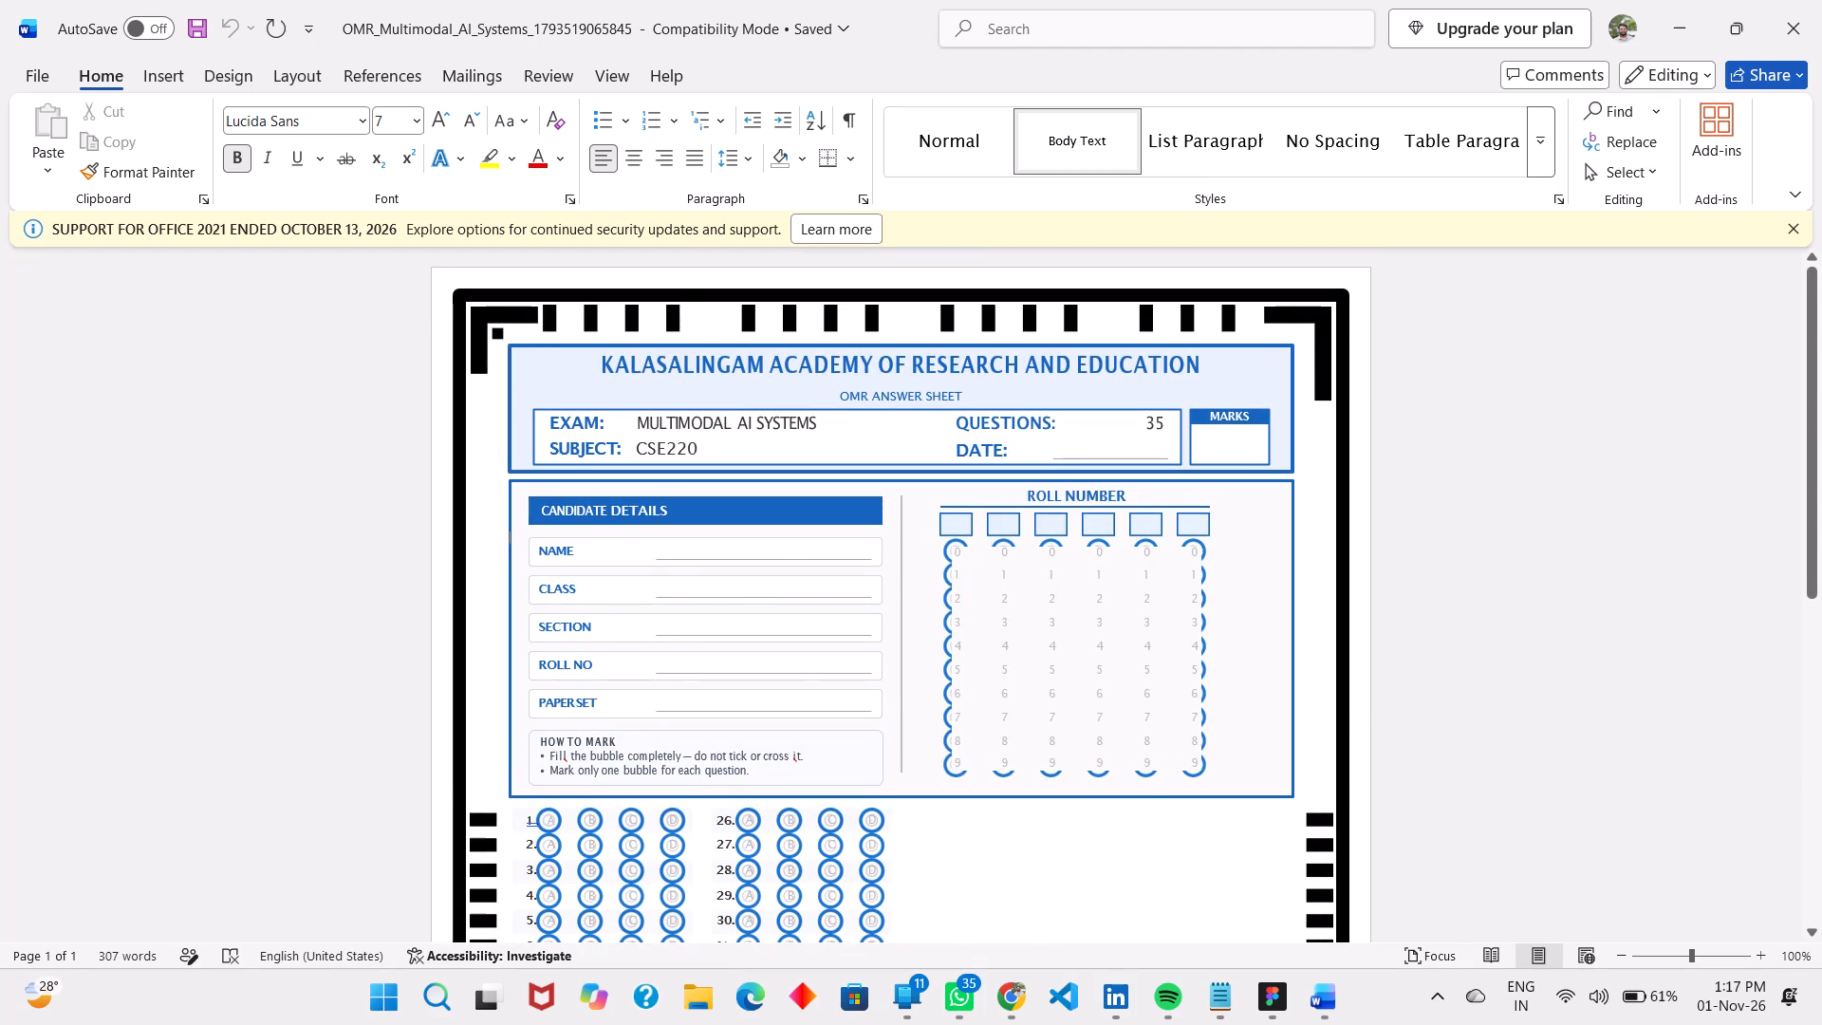
Switch to Chrome and load the OMR_Multimodal_AI_Systems PDF from Downloads into iLovePDF's Edit PDF tool.
key(alt+Tab)
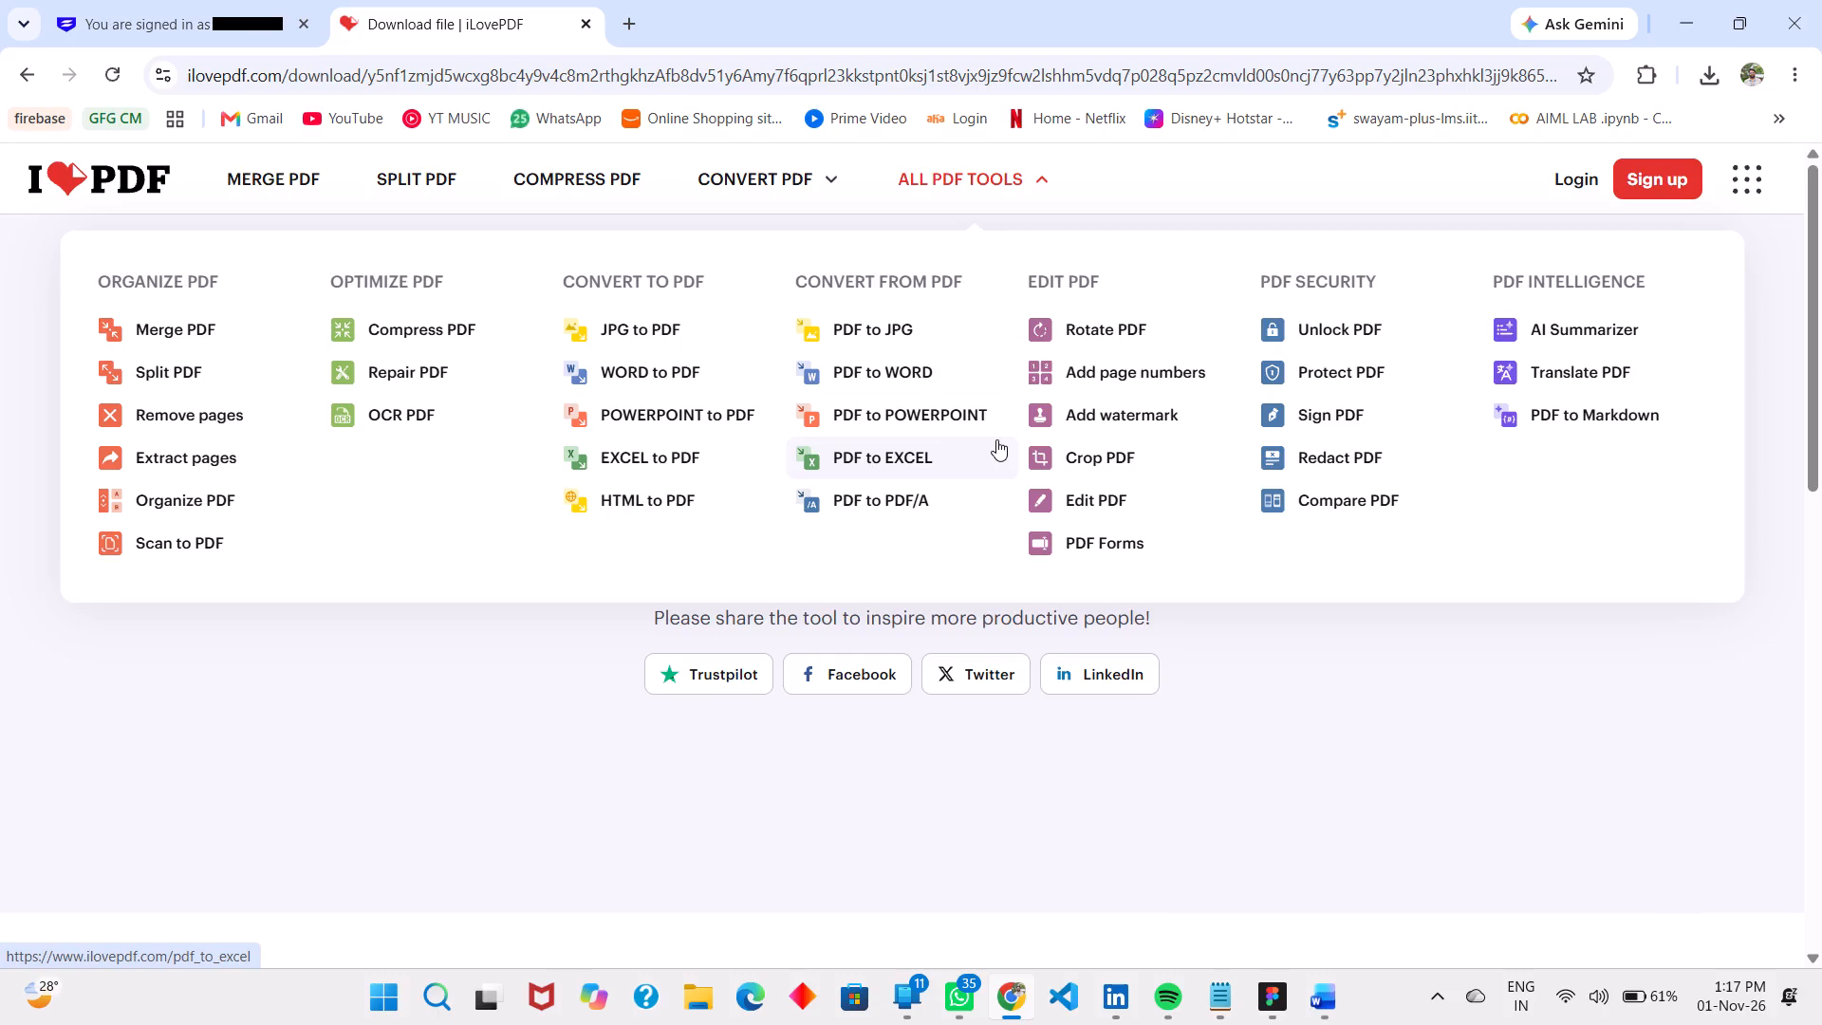
click(1049, 502)
click(968, 479)
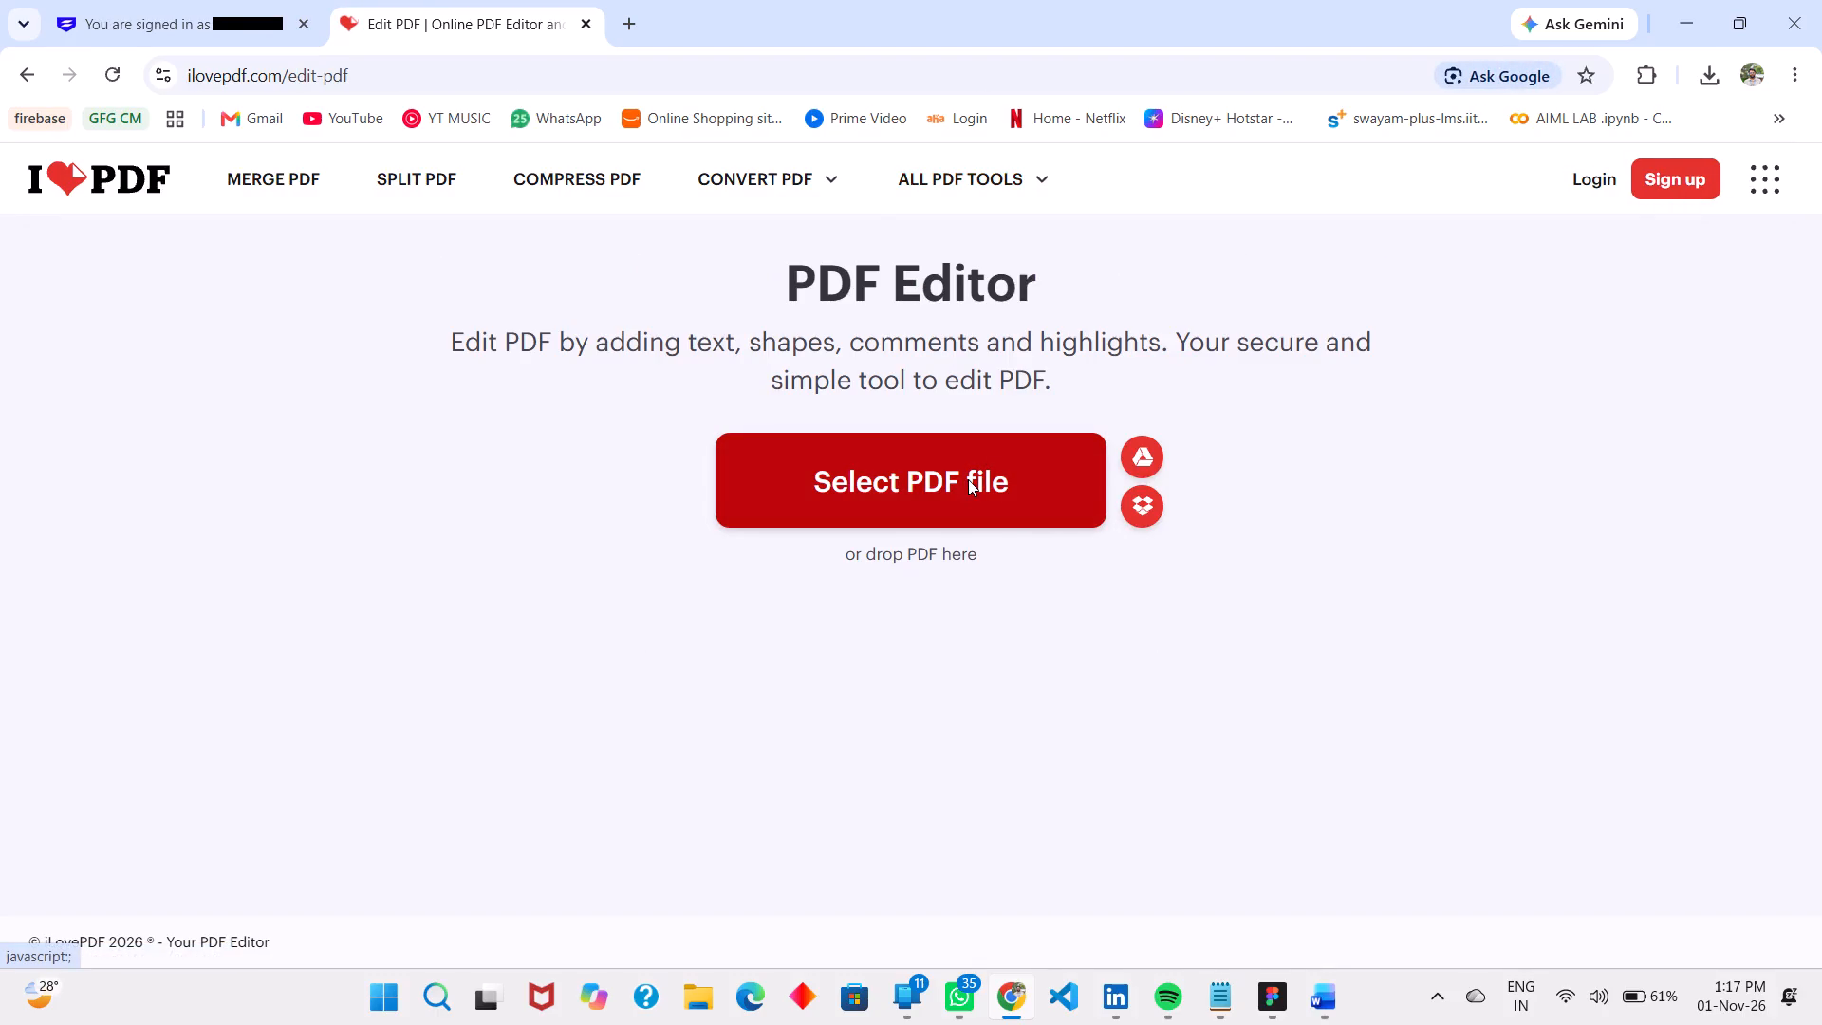
click(323, 255)
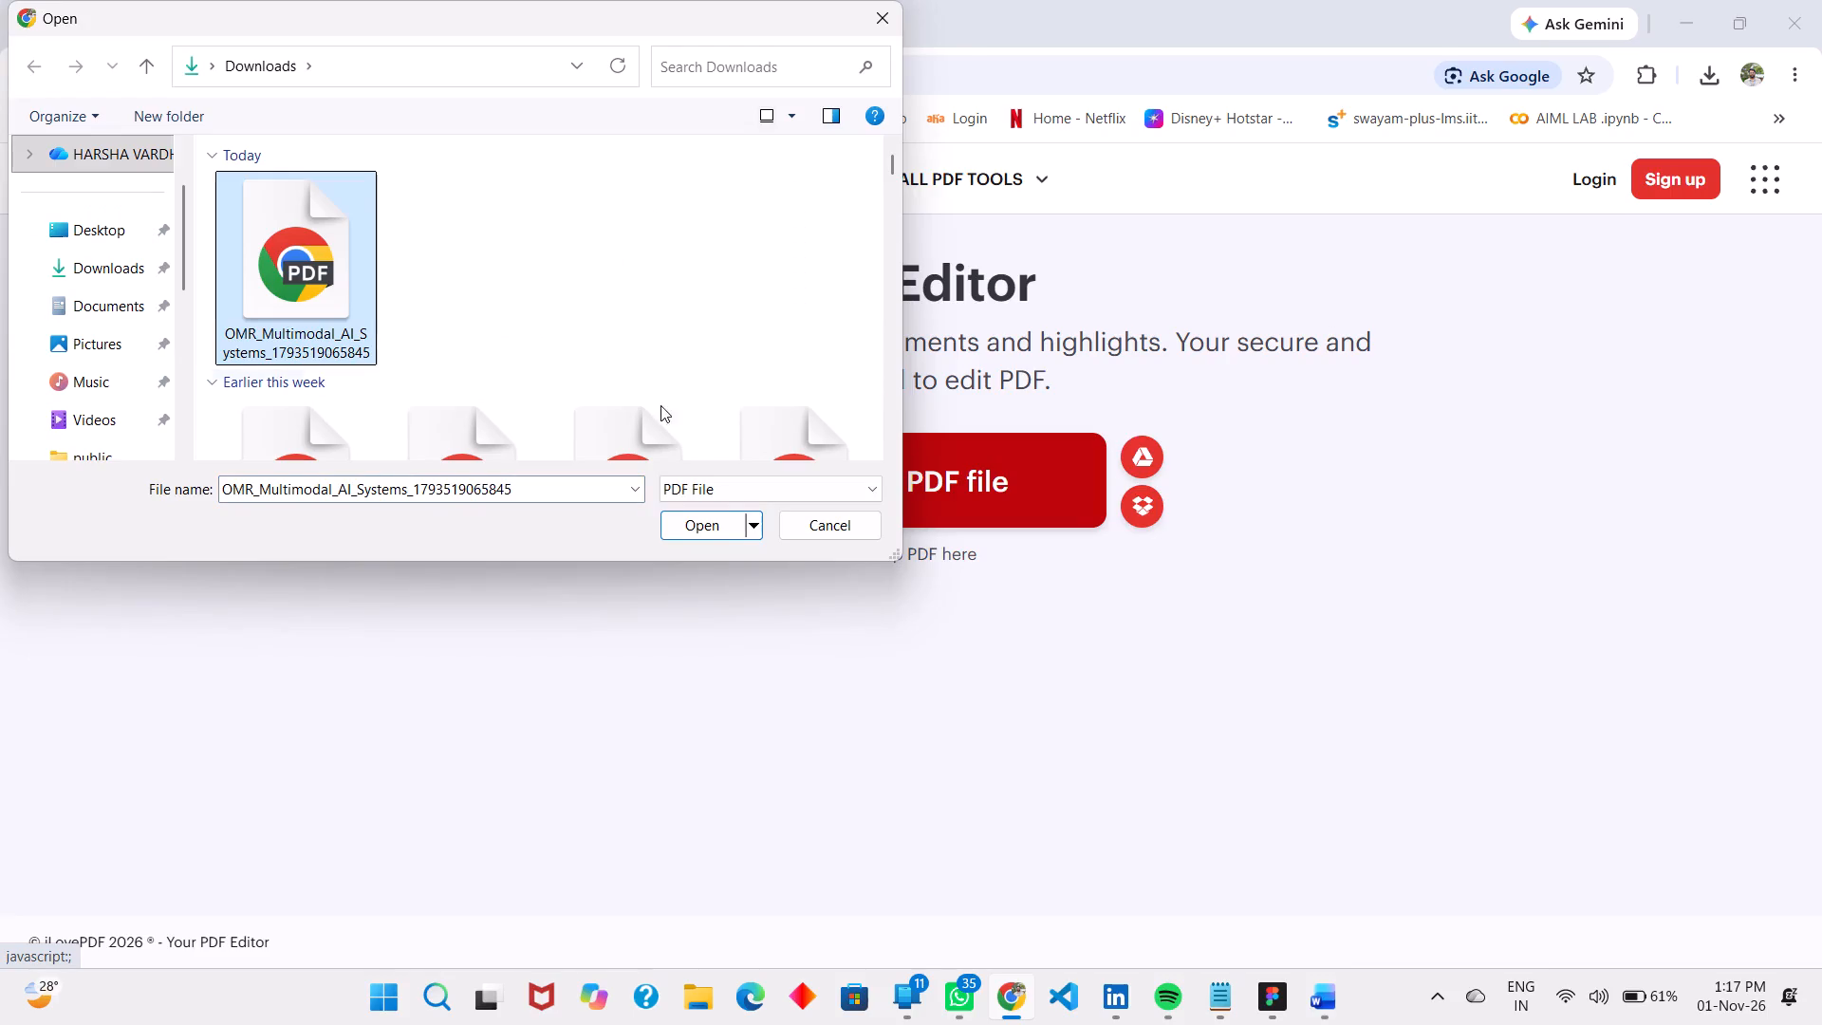
click(695, 524)
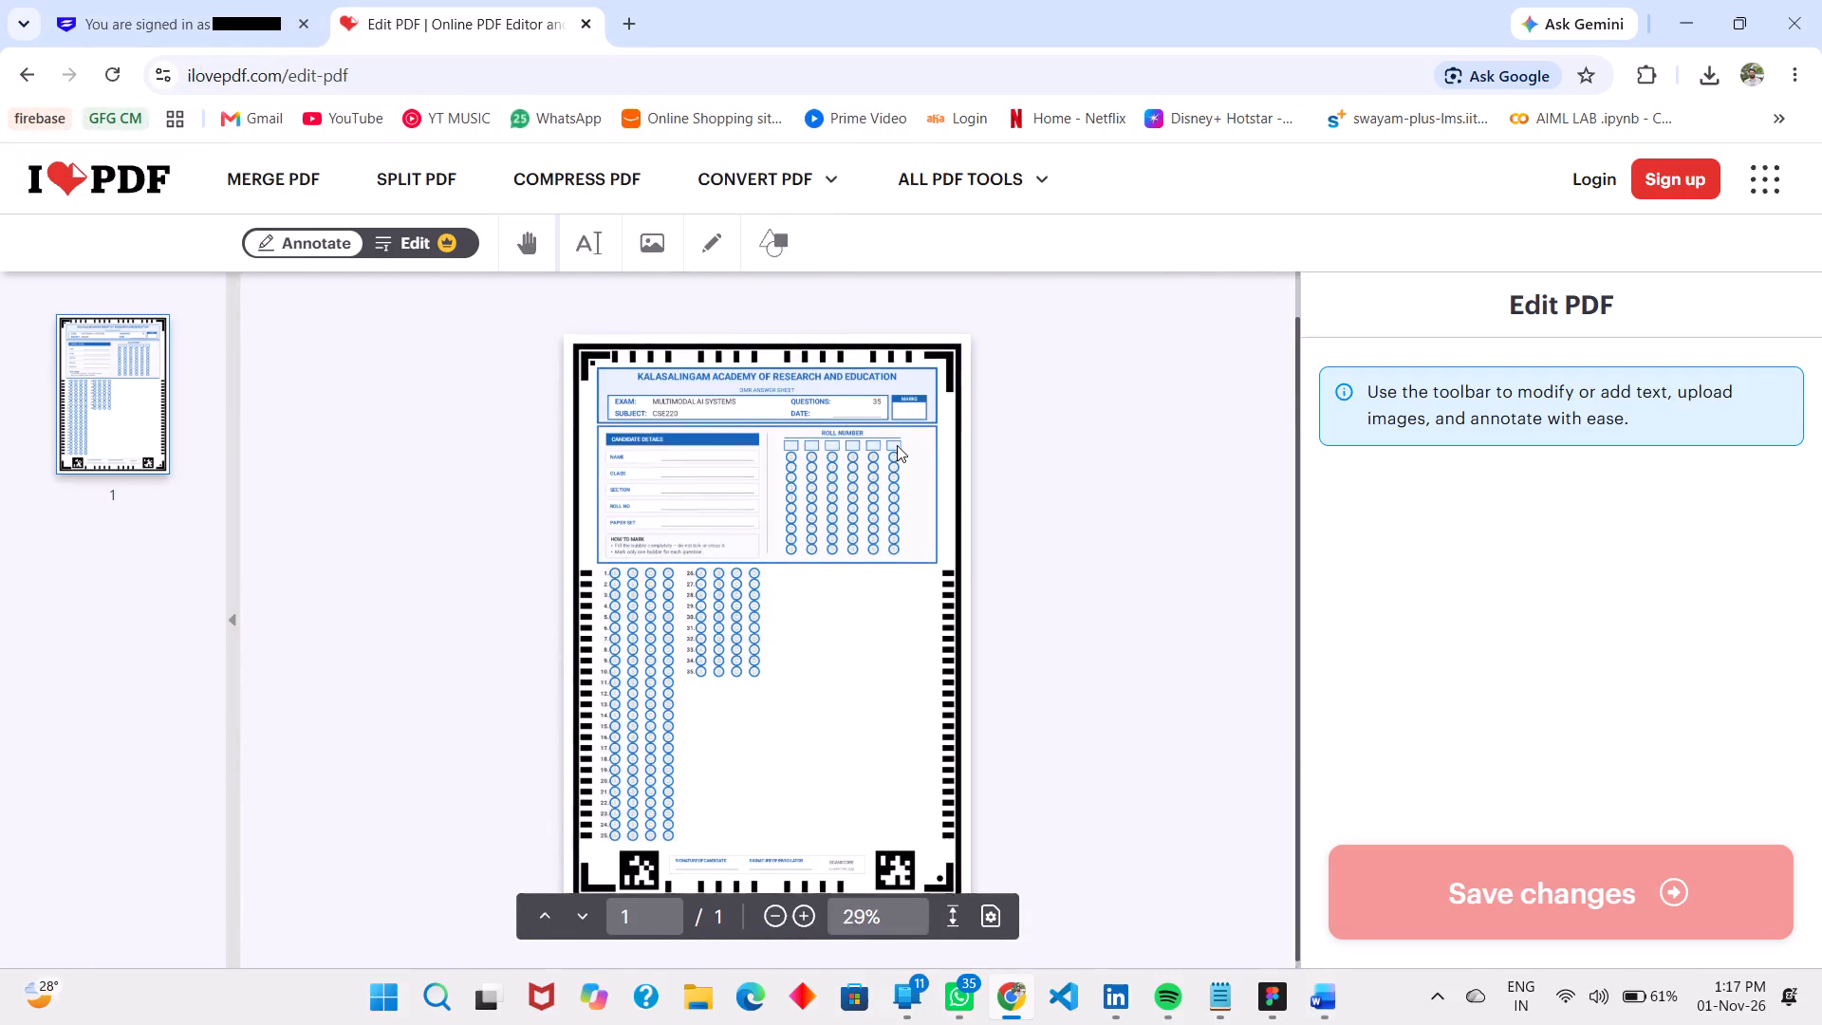
Add a text box to the sheet header, move it beside the QUESTIONS and DATE labels, and narrow it.
scroll(897, 445, up, 5)
scroll(897, 445, down, 1)
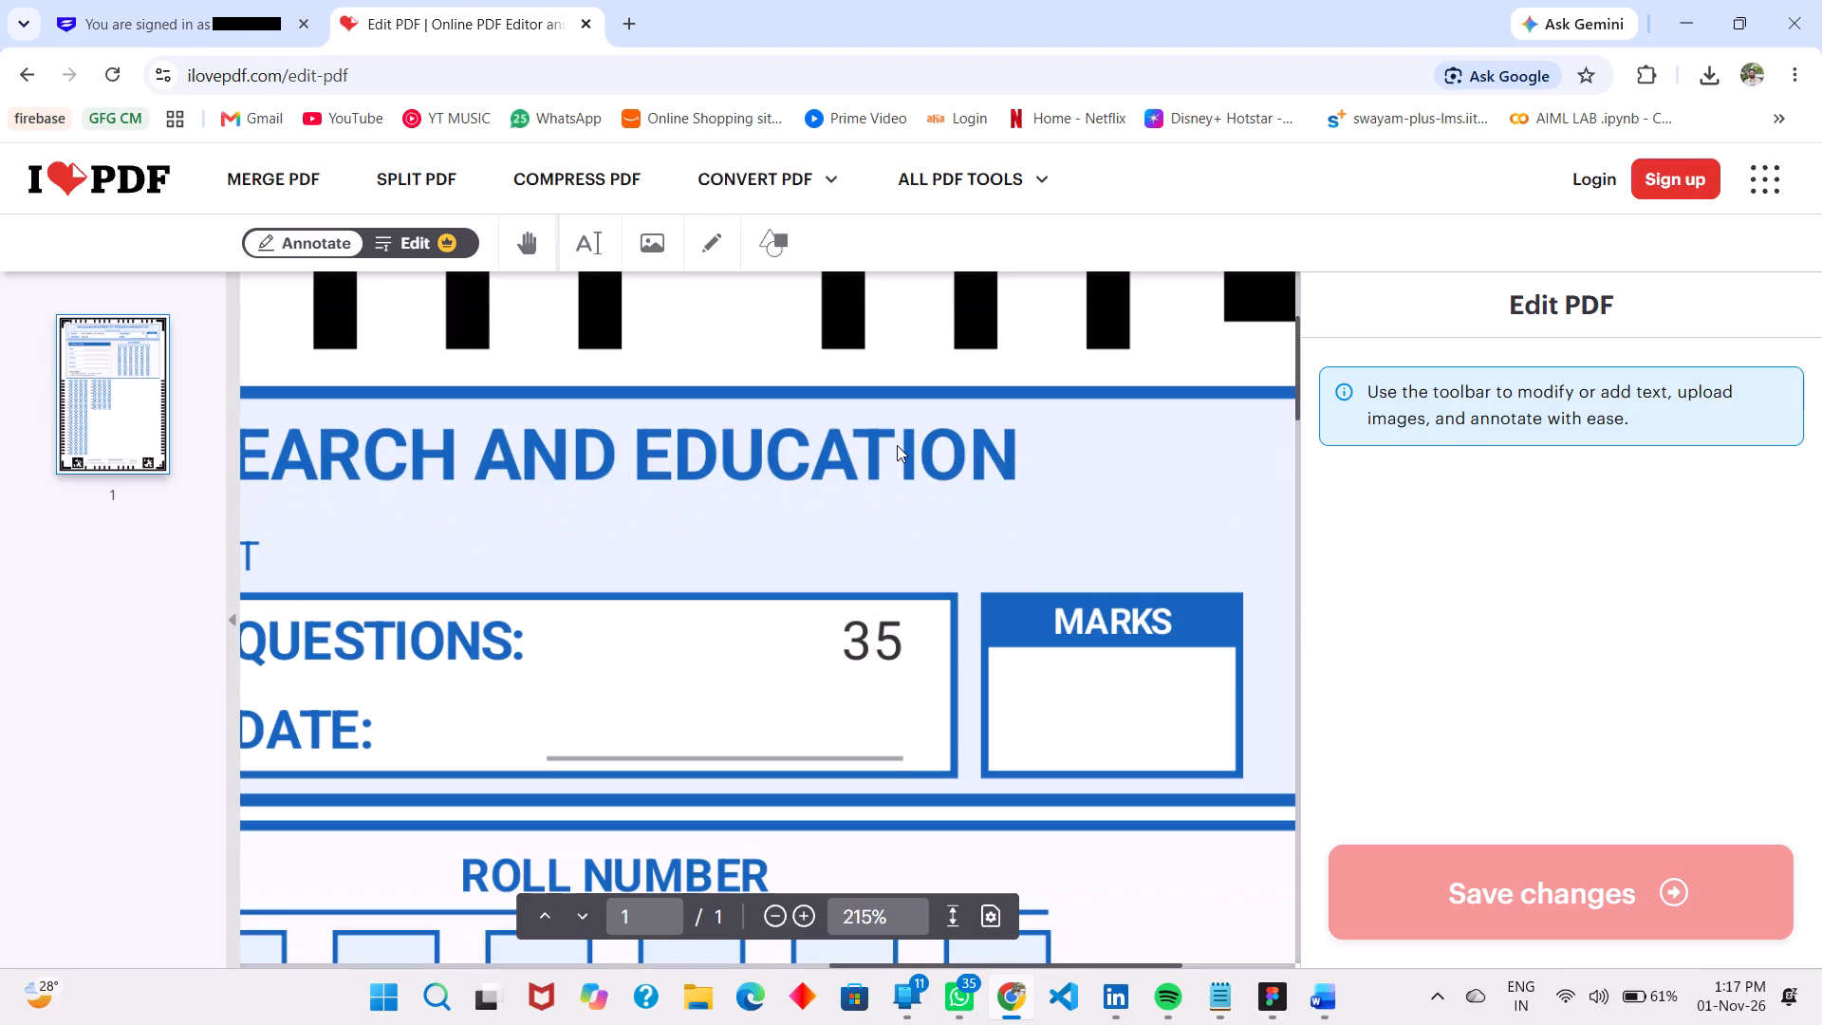
click(600, 229)
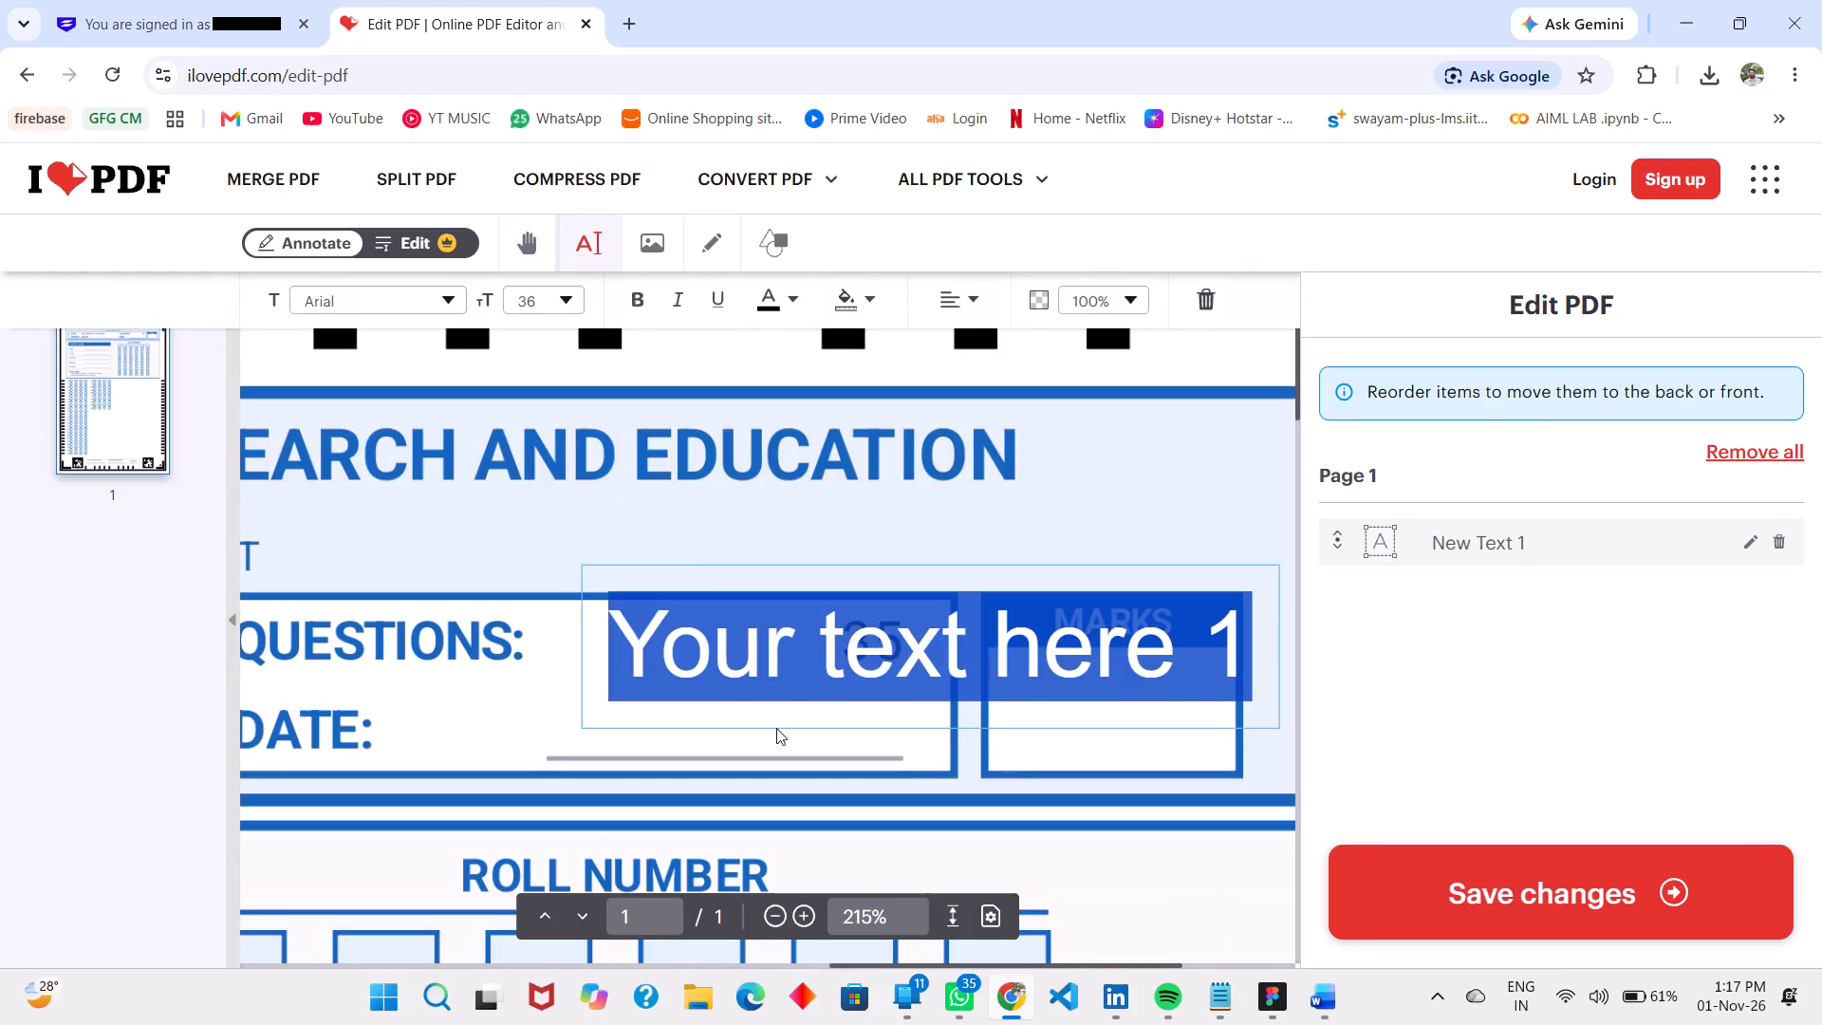
drag(776, 728, 857, 562)
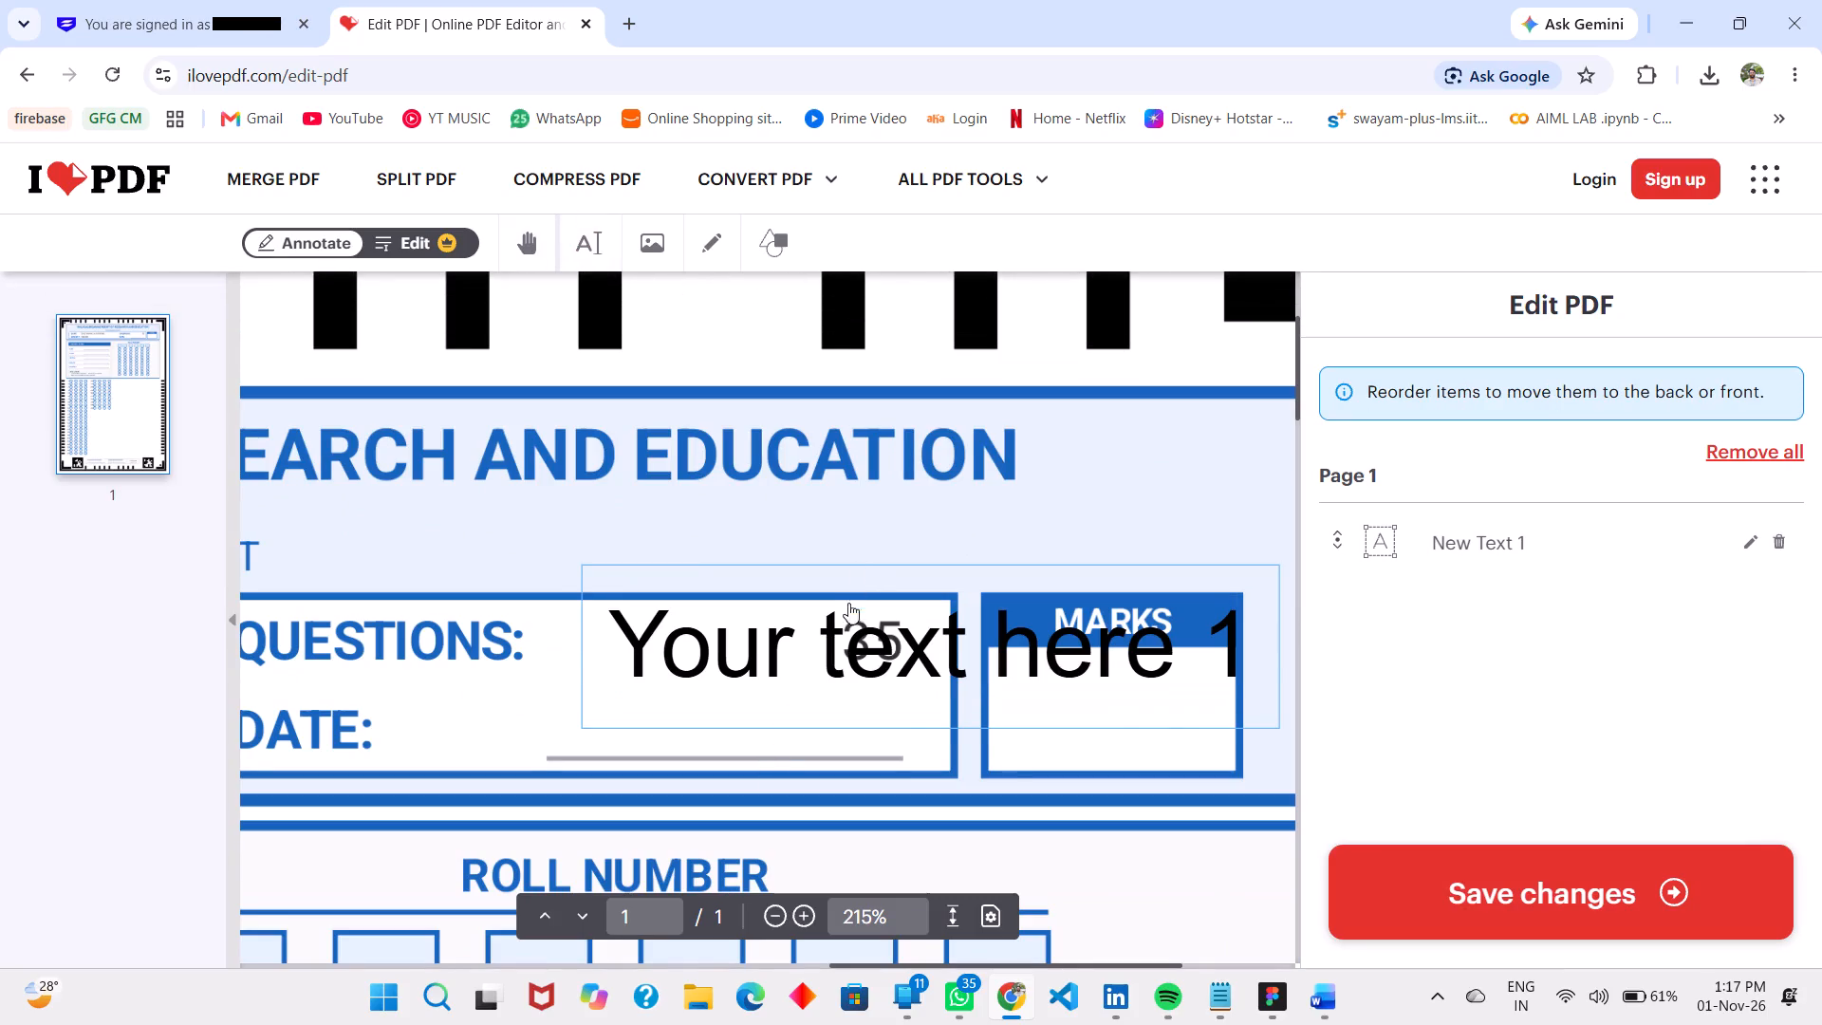
click(845, 616)
drag(845, 616, 805, 670)
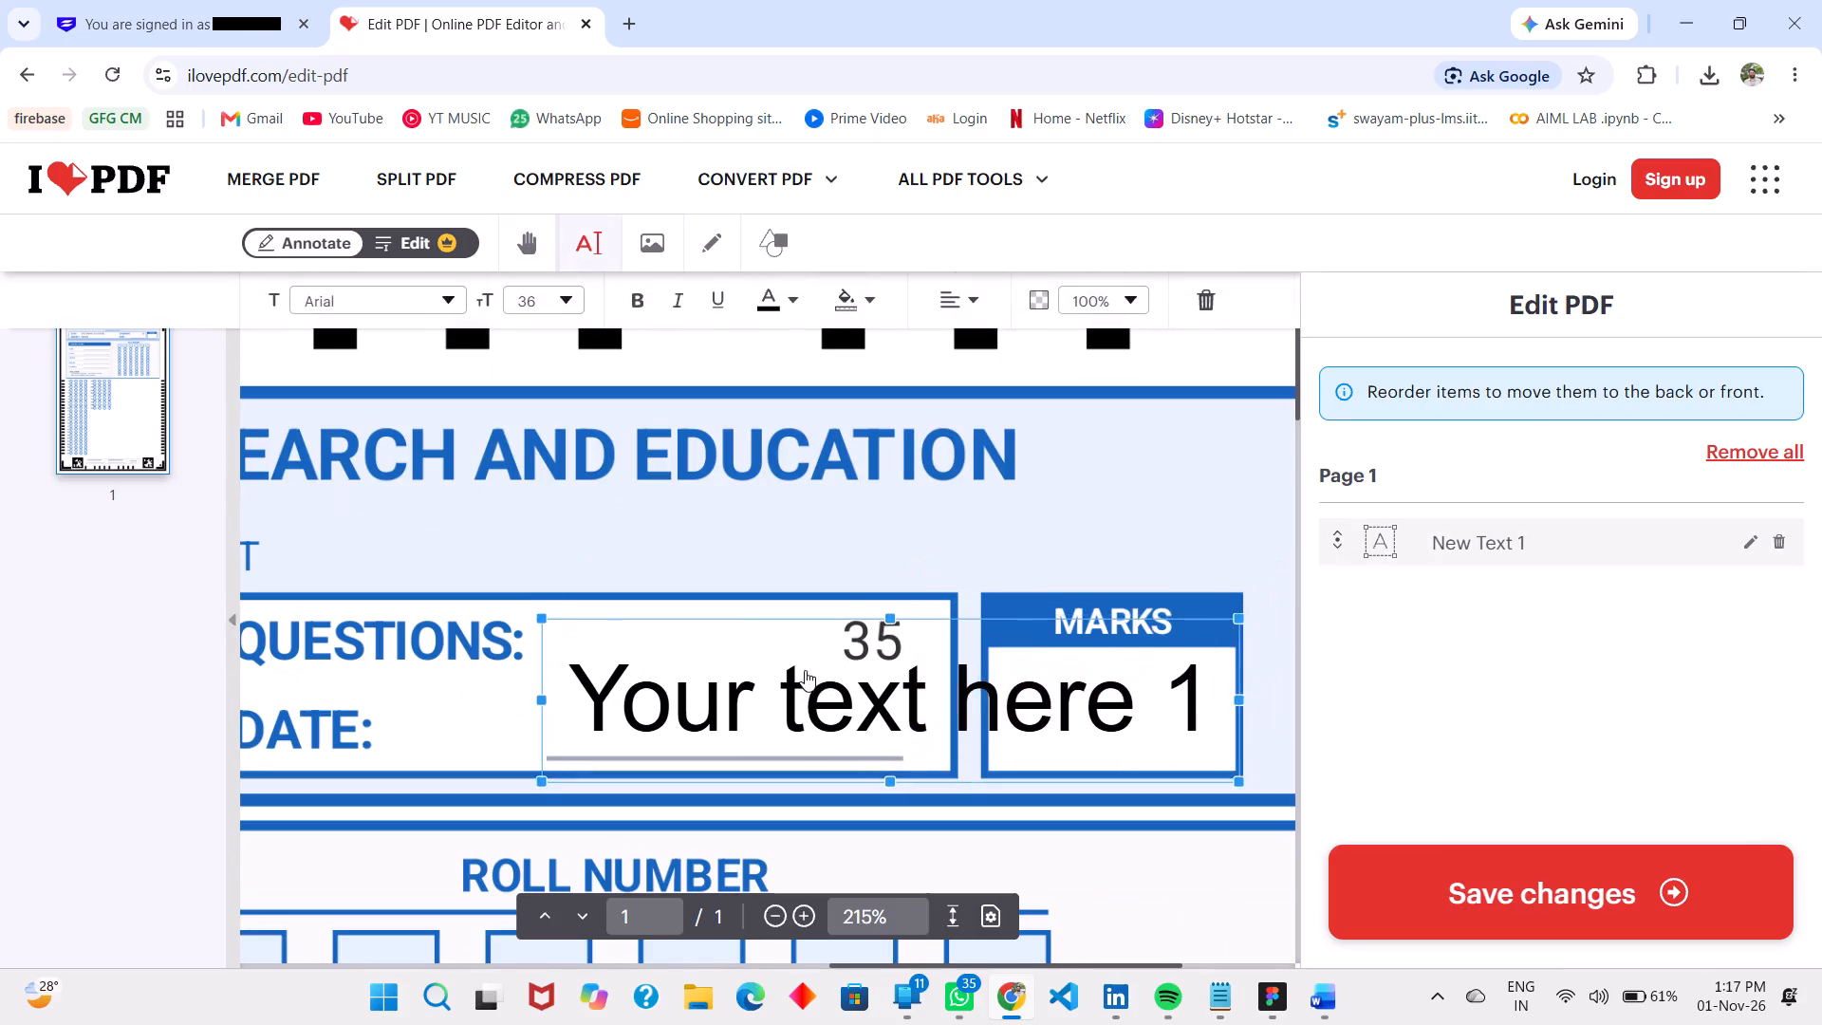
drag(805, 670, 805, 669)
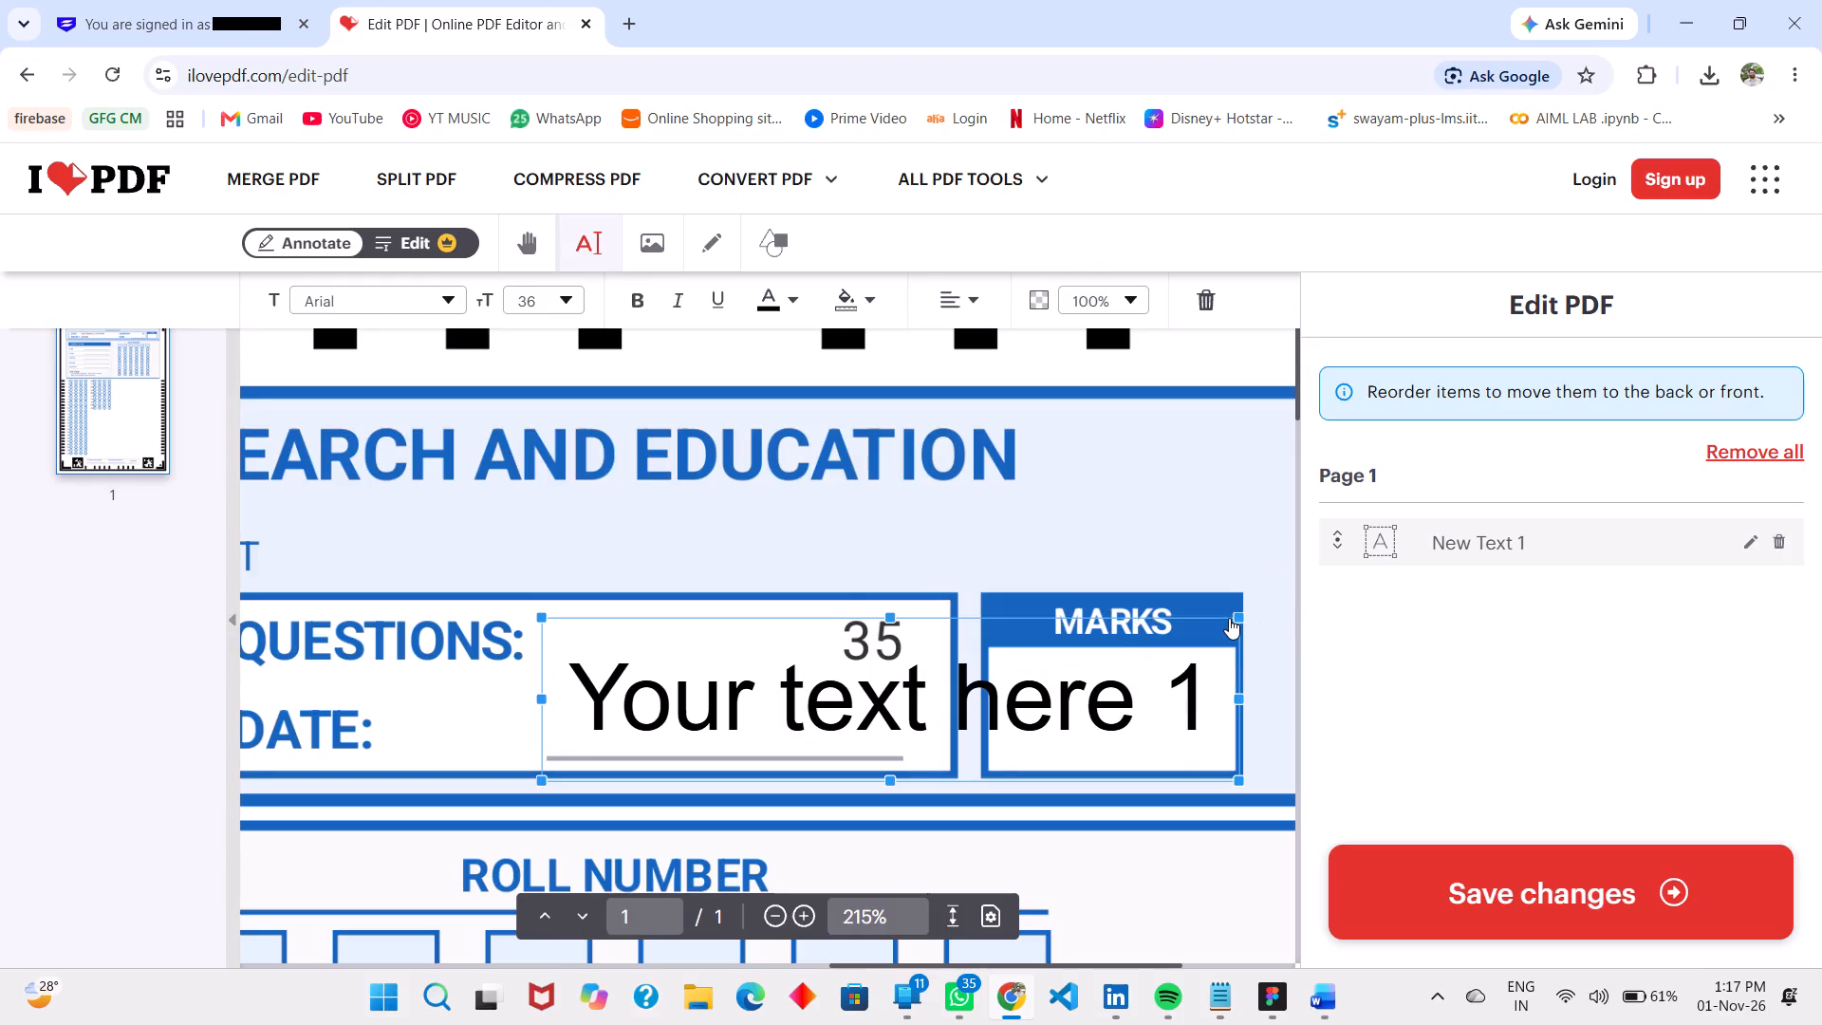
drag(1240, 616, 1008, 696)
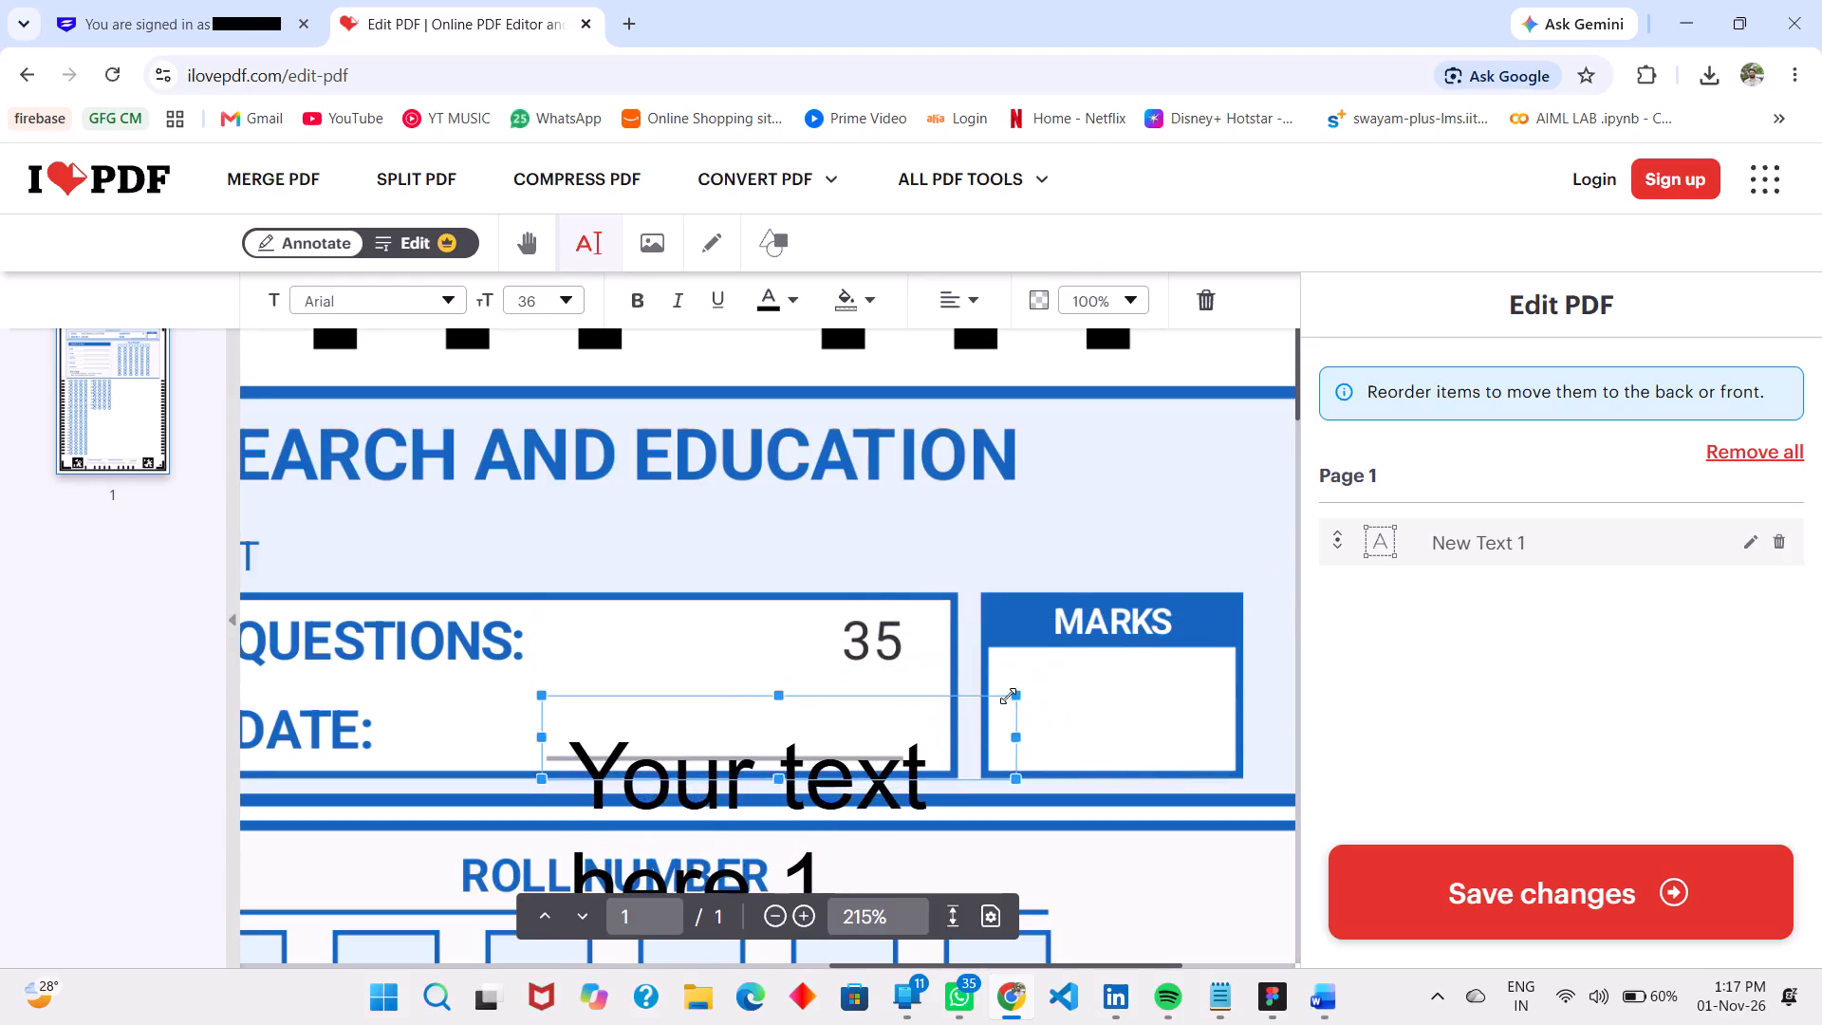
drag(1008, 696, 874, 664)
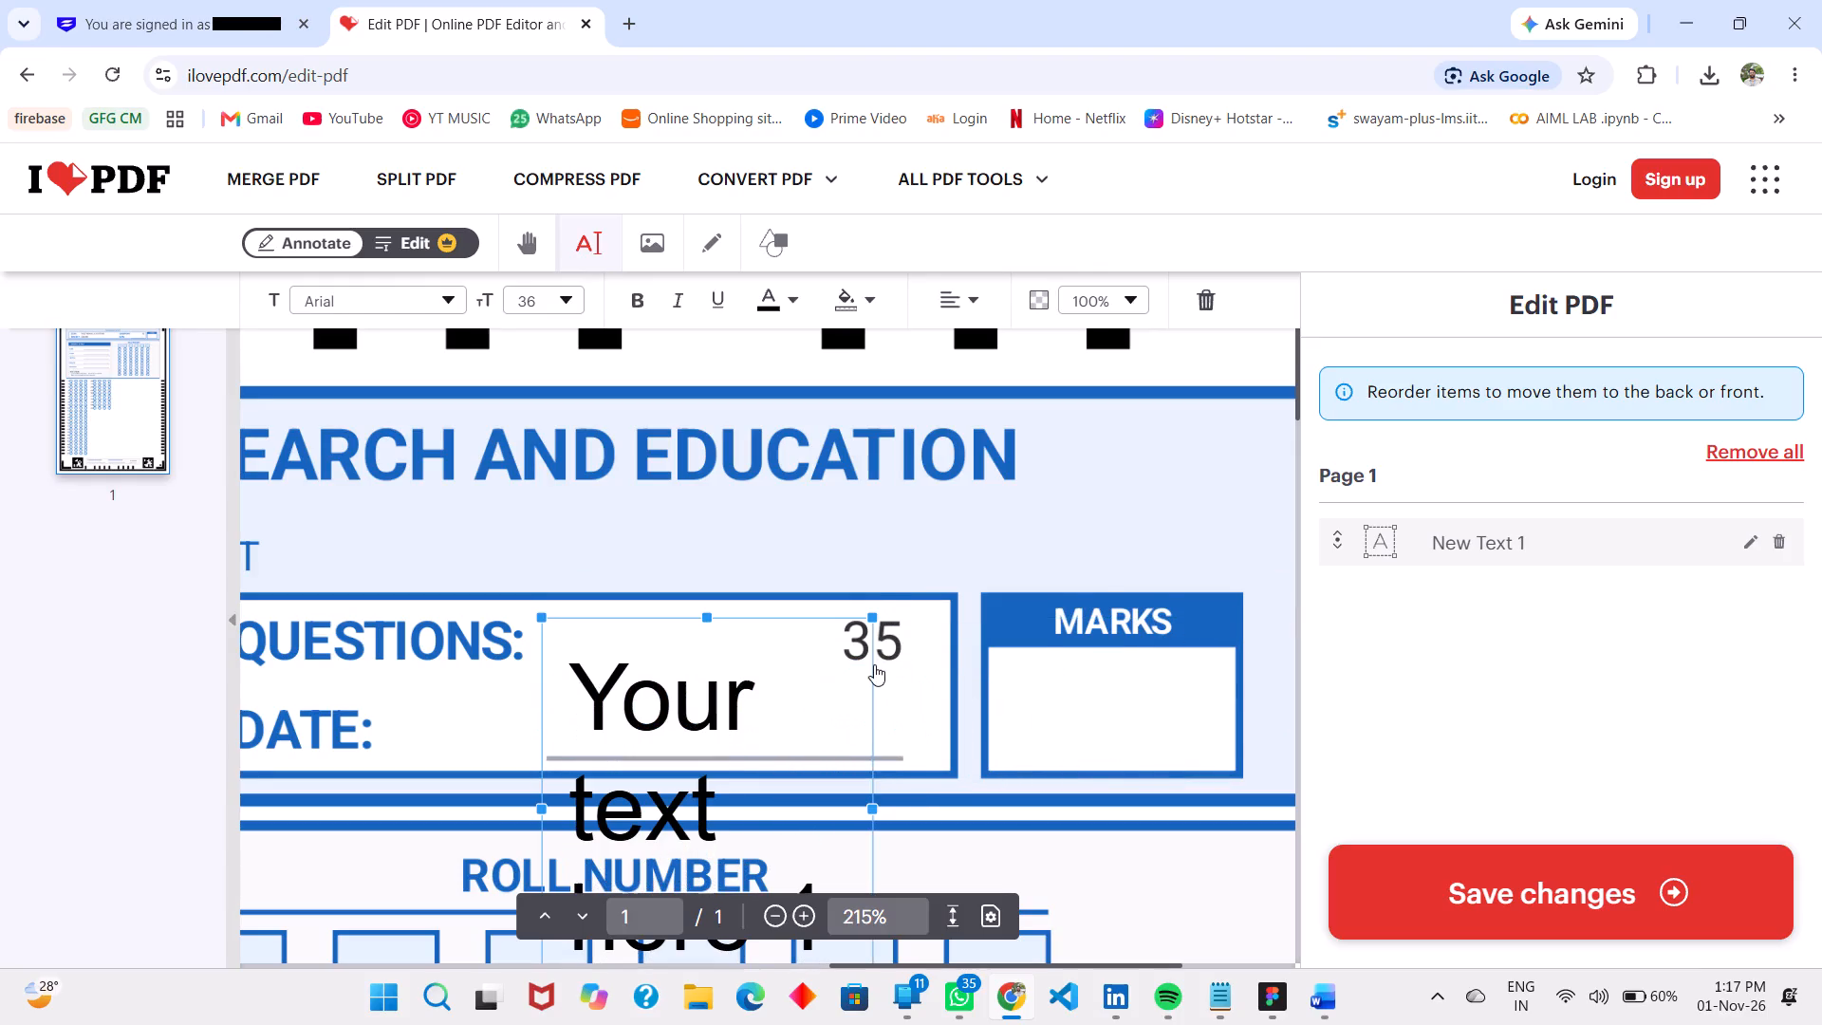
Set the new text's font size to 12 and move it just above the DATE line.
click(553, 291)
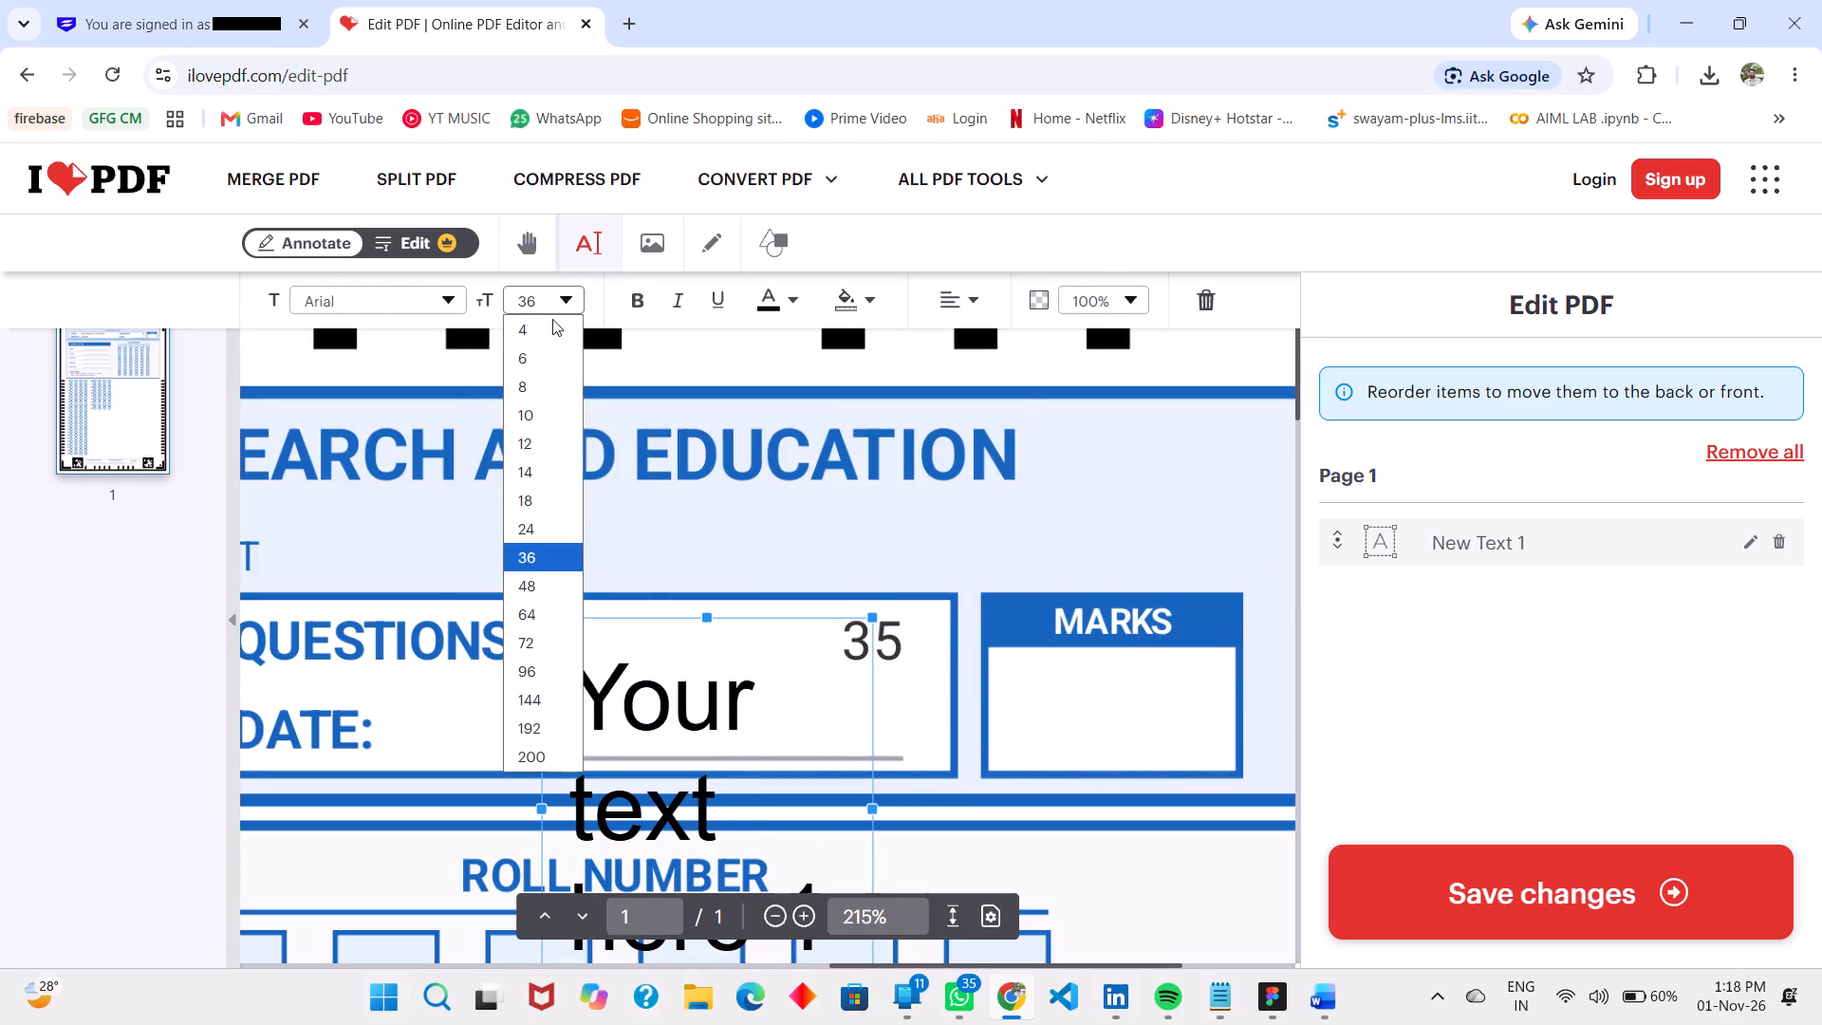
click(536, 447)
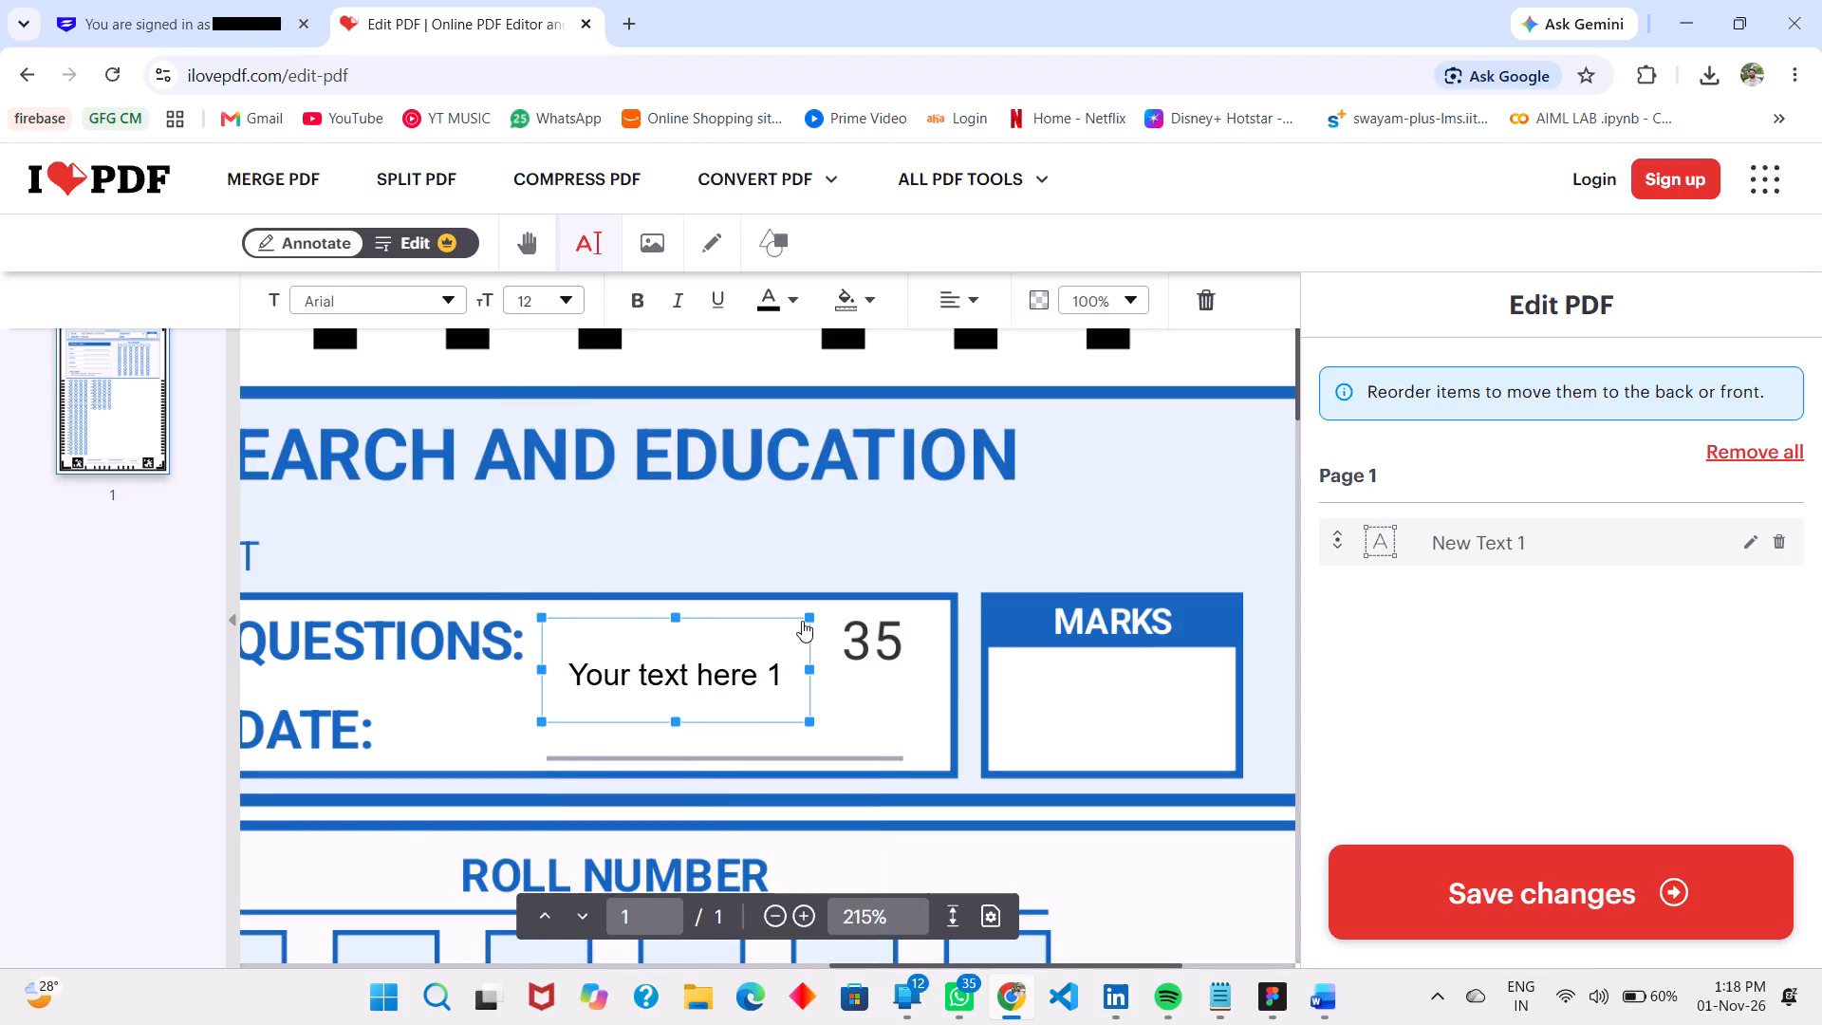
double_click(729, 609)
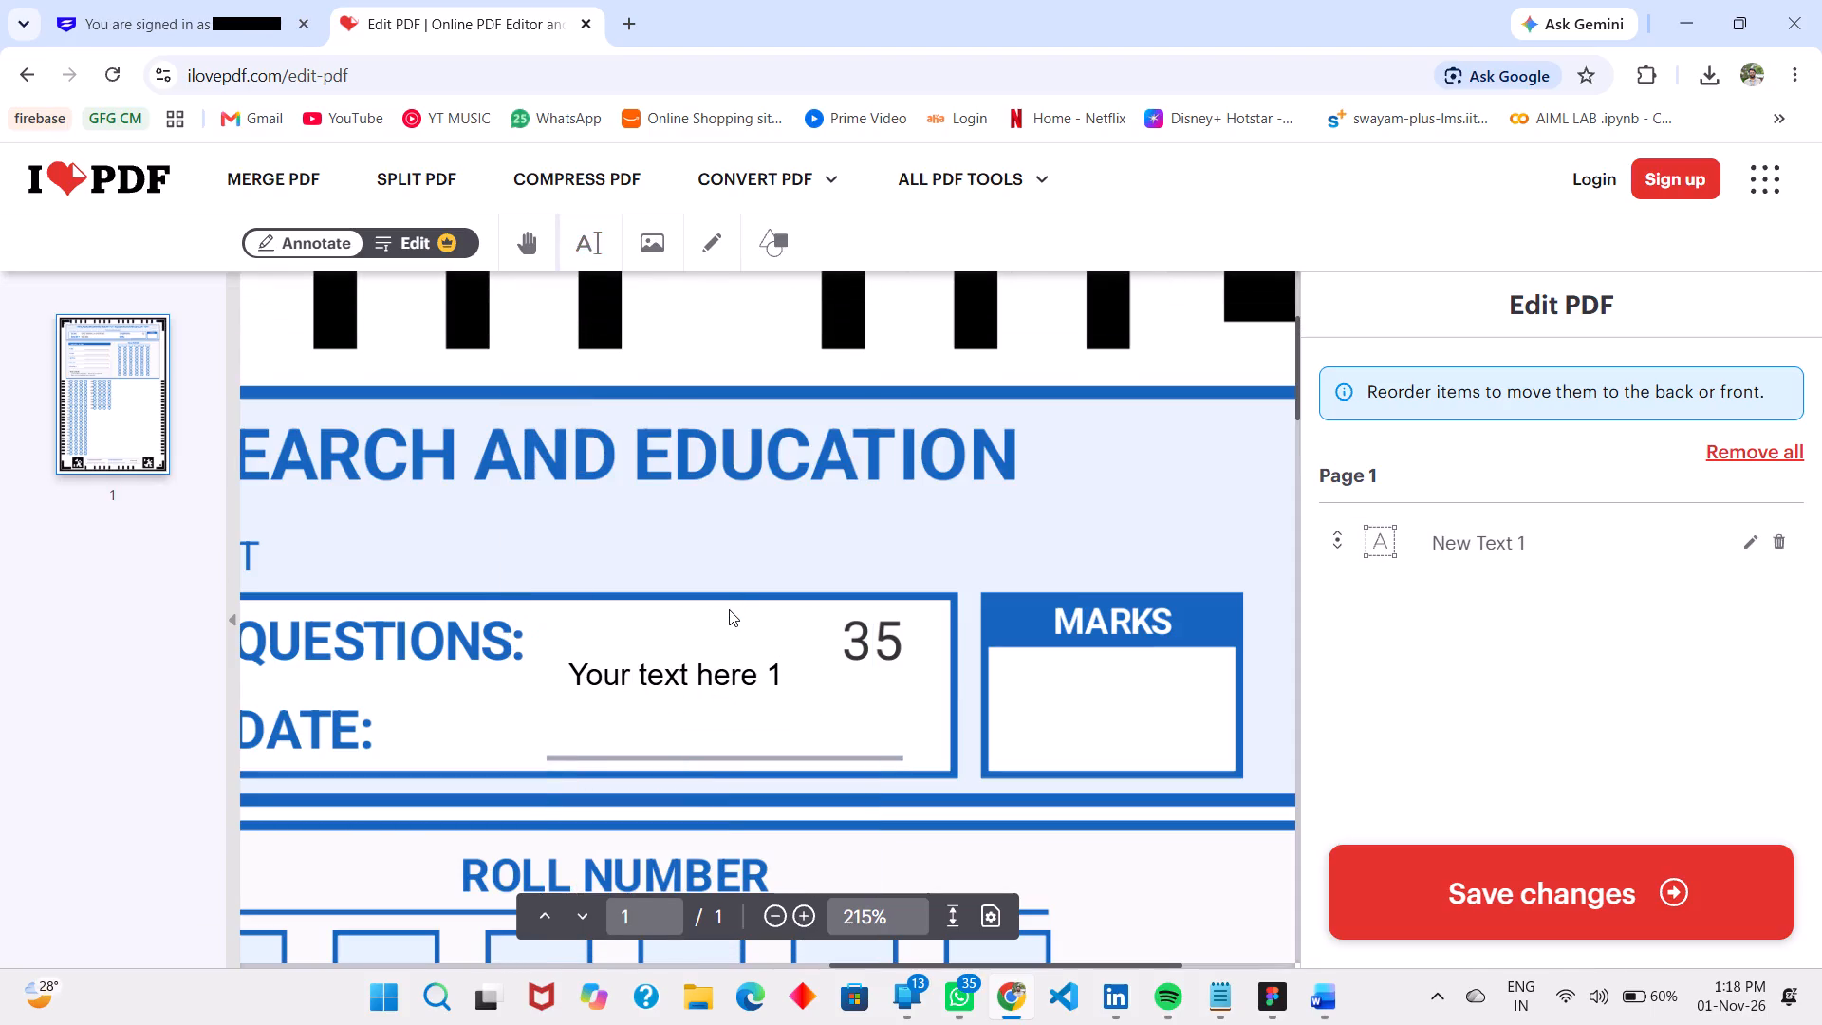
click(684, 687)
drag(684, 687, 736, 728)
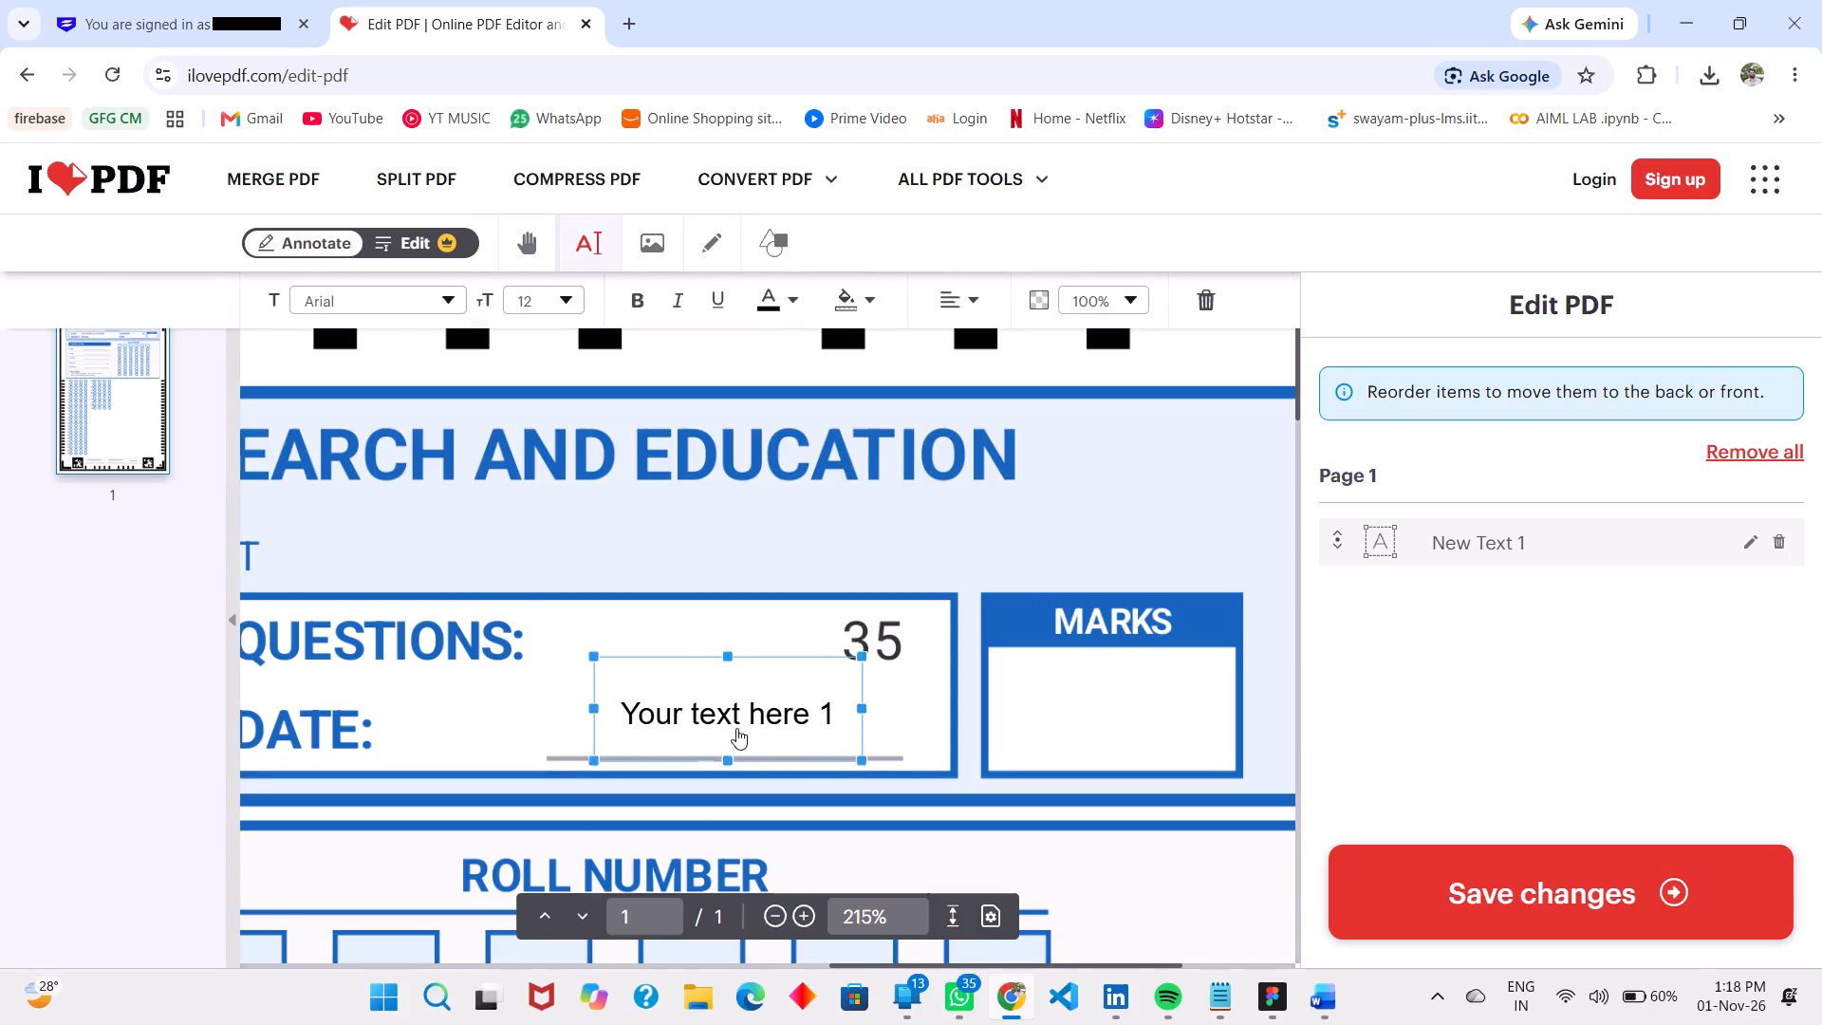
drag(736, 728, 734, 732)
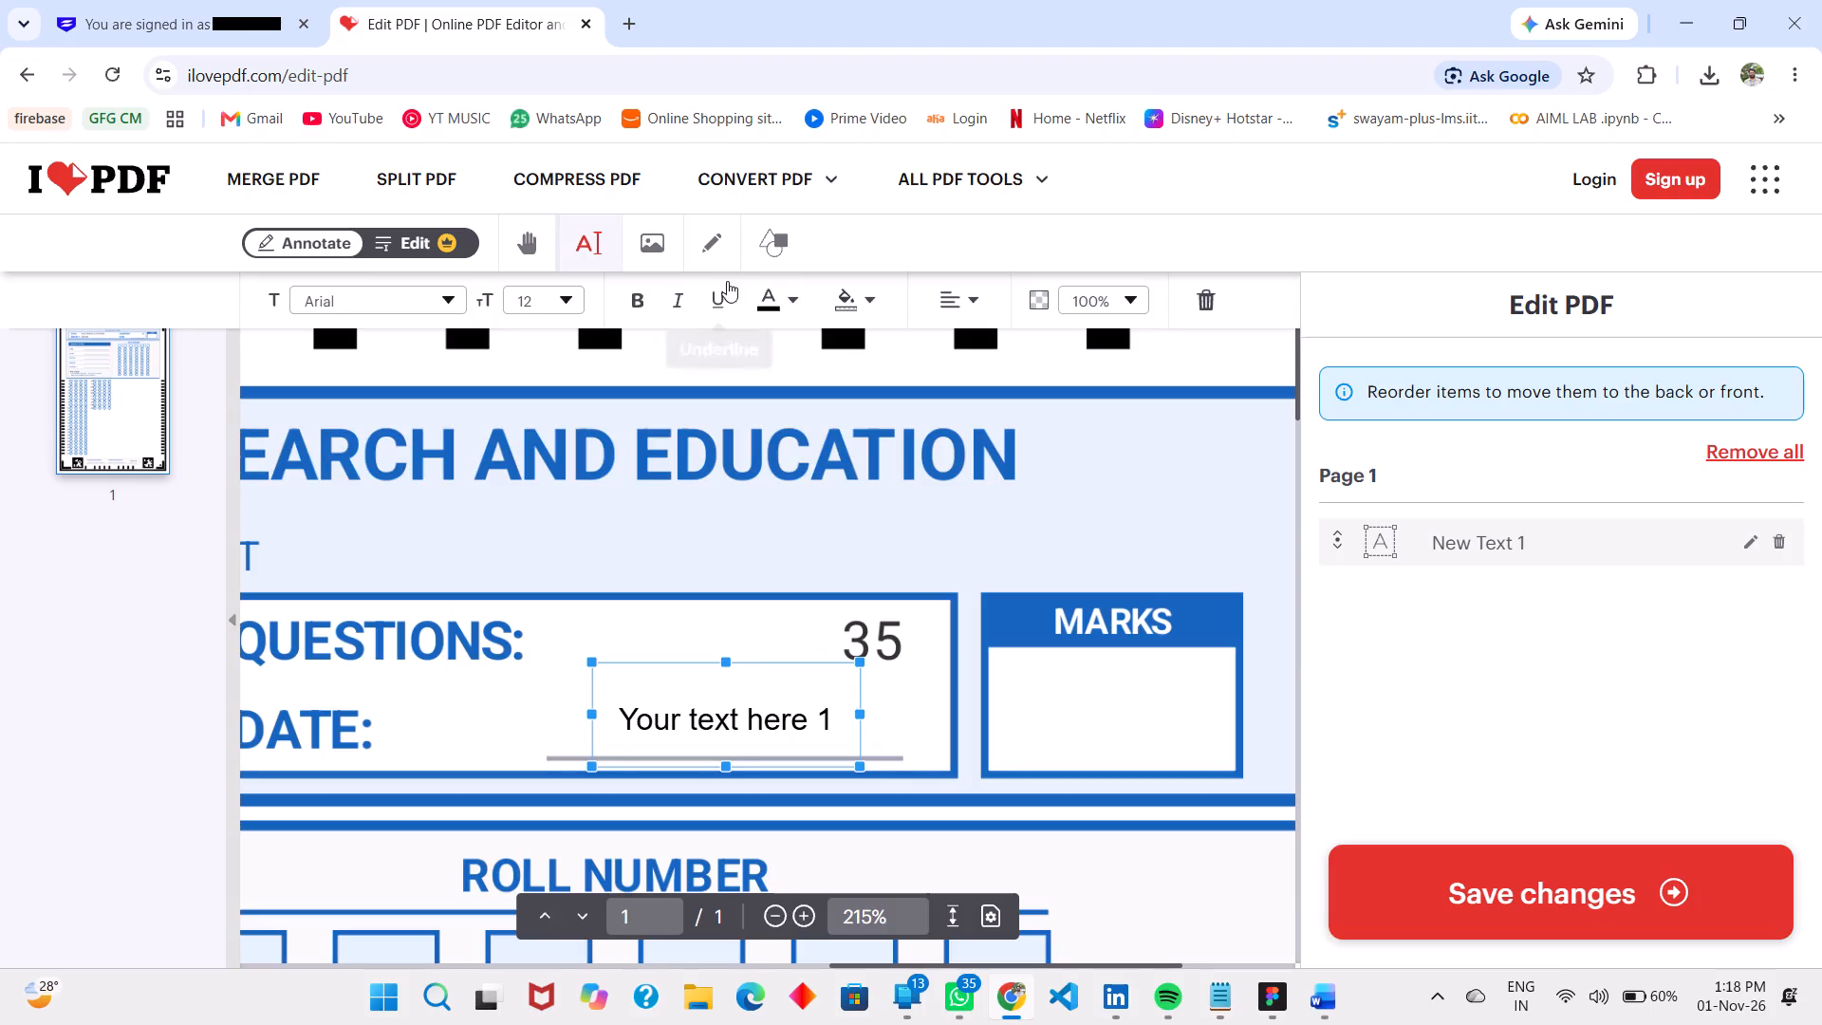
Set the text's font size to 18 and center the text box over the DATE line.
click(564, 298)
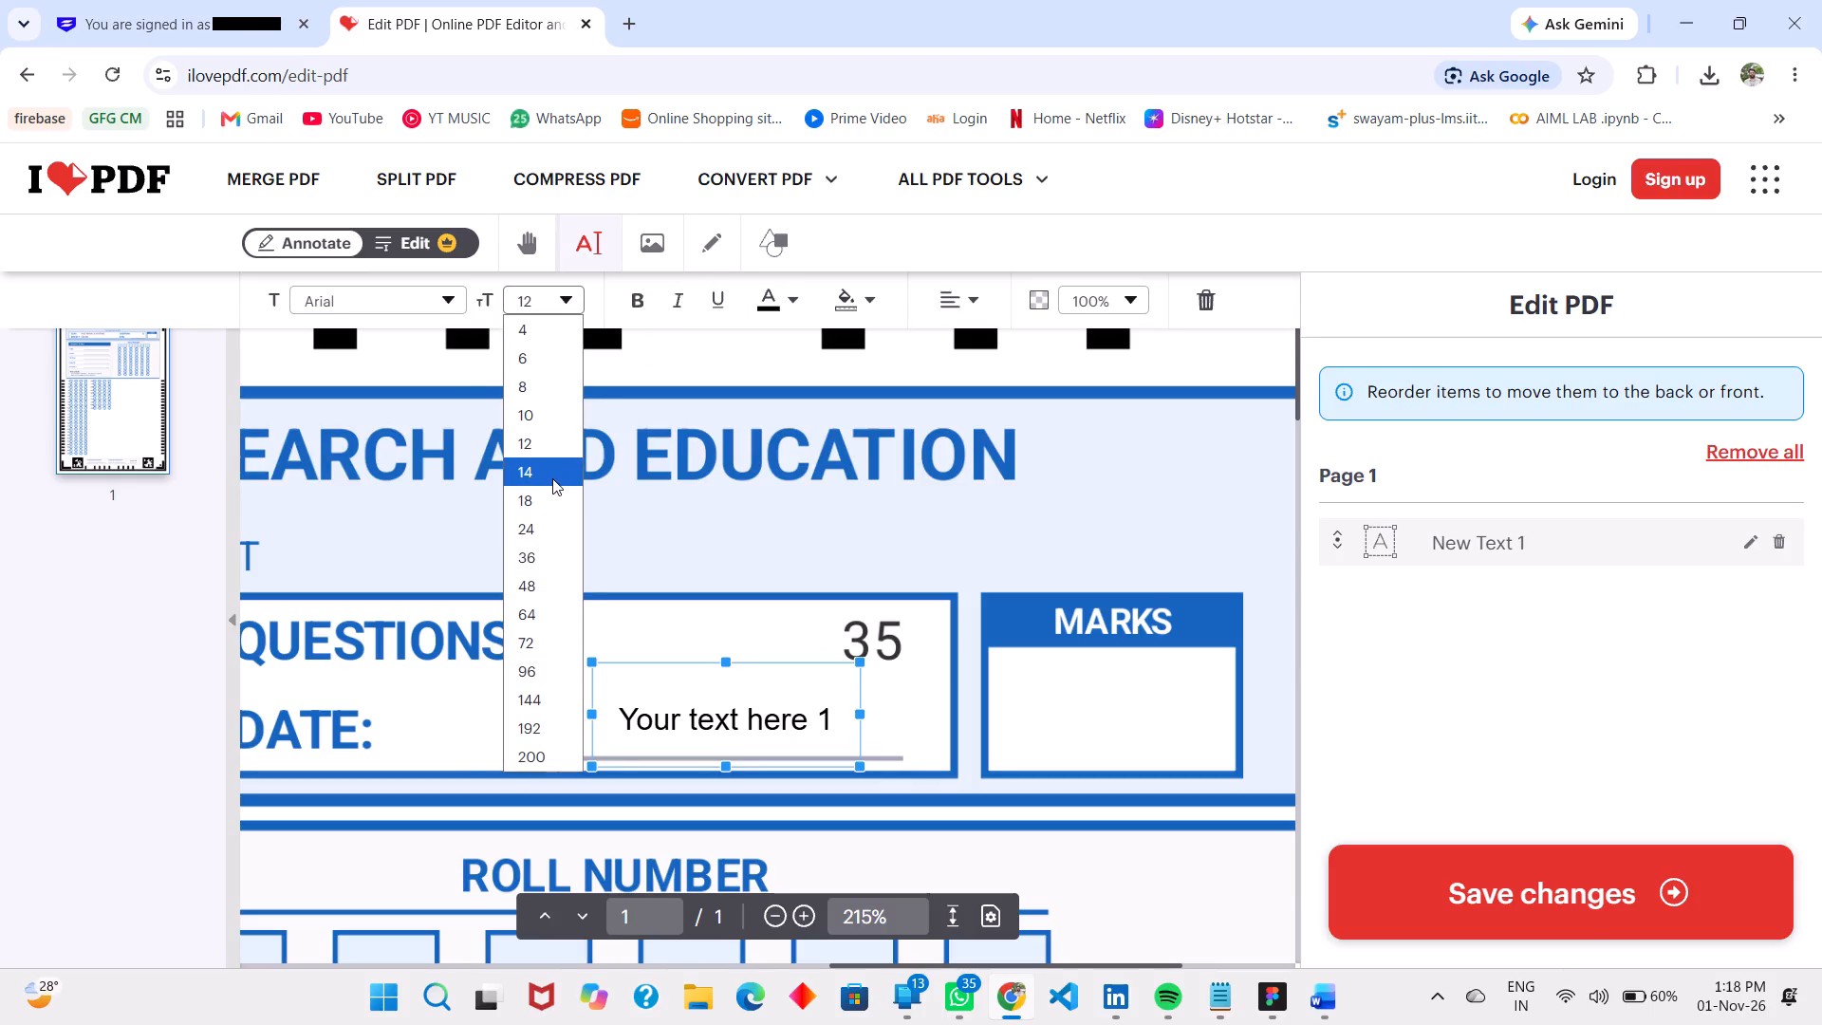
click(547, 501)
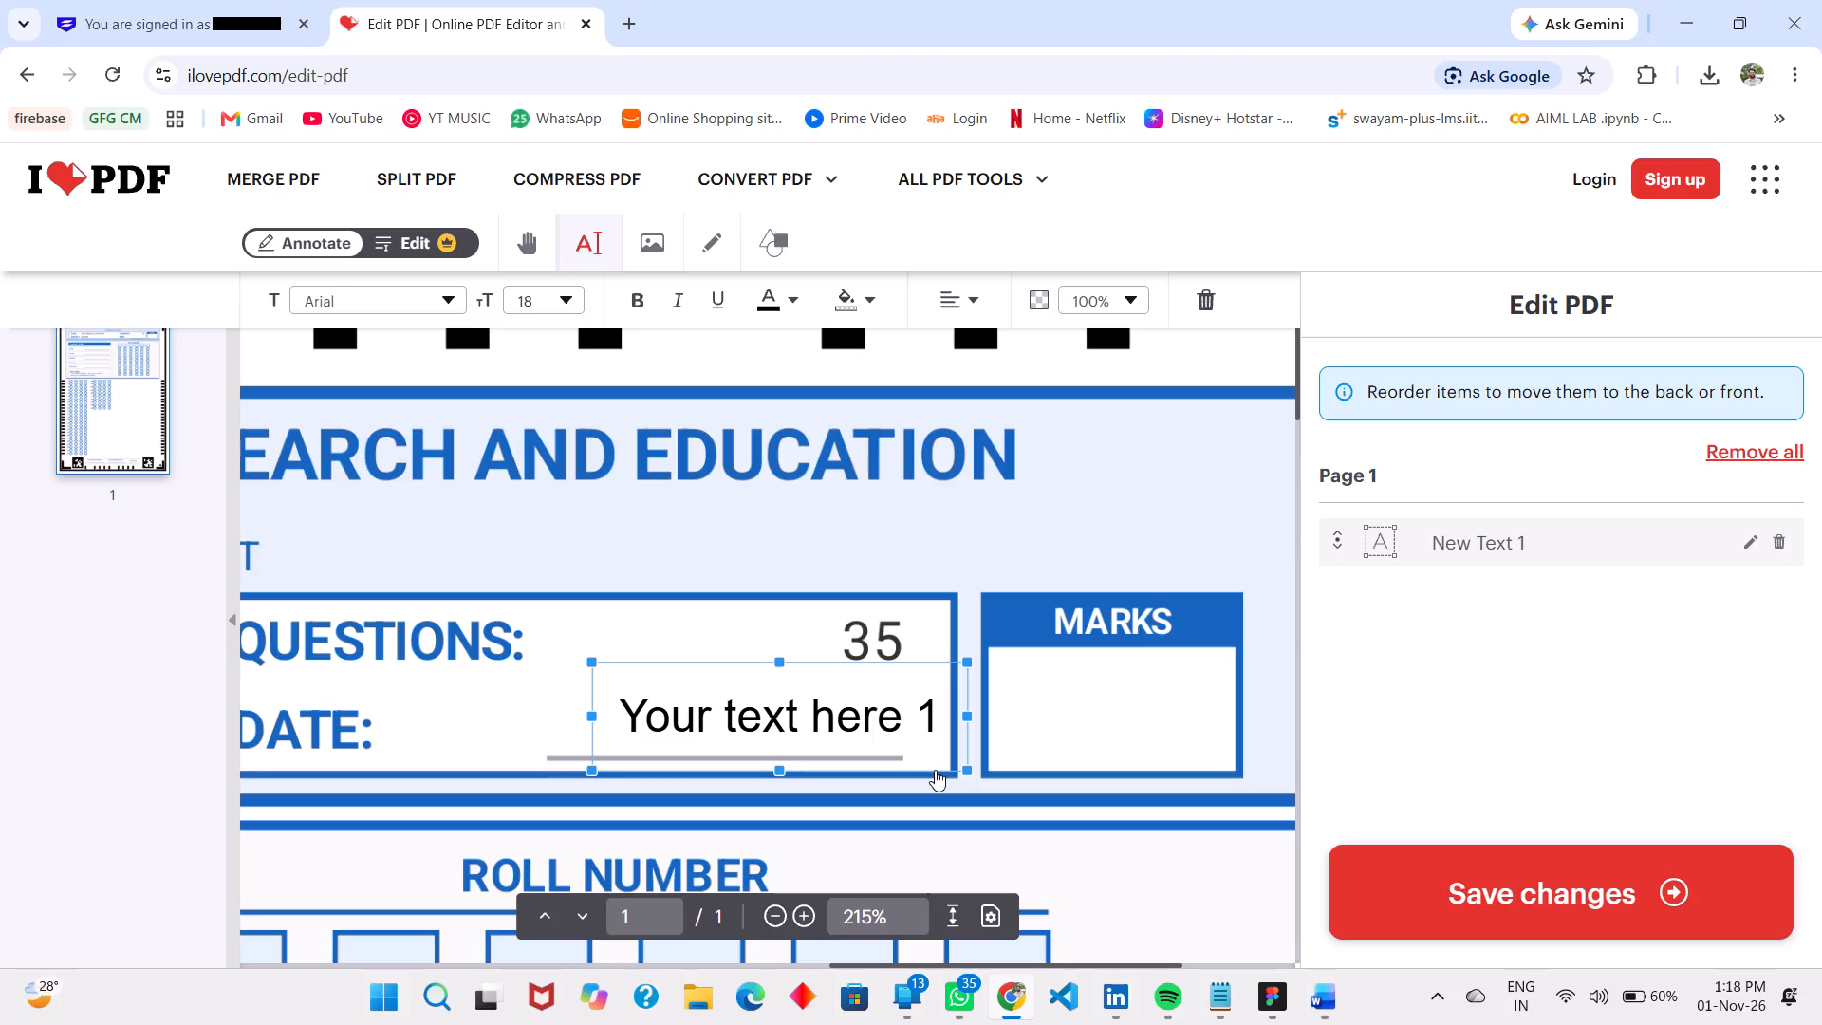
drag(935, 732, 894, 738)
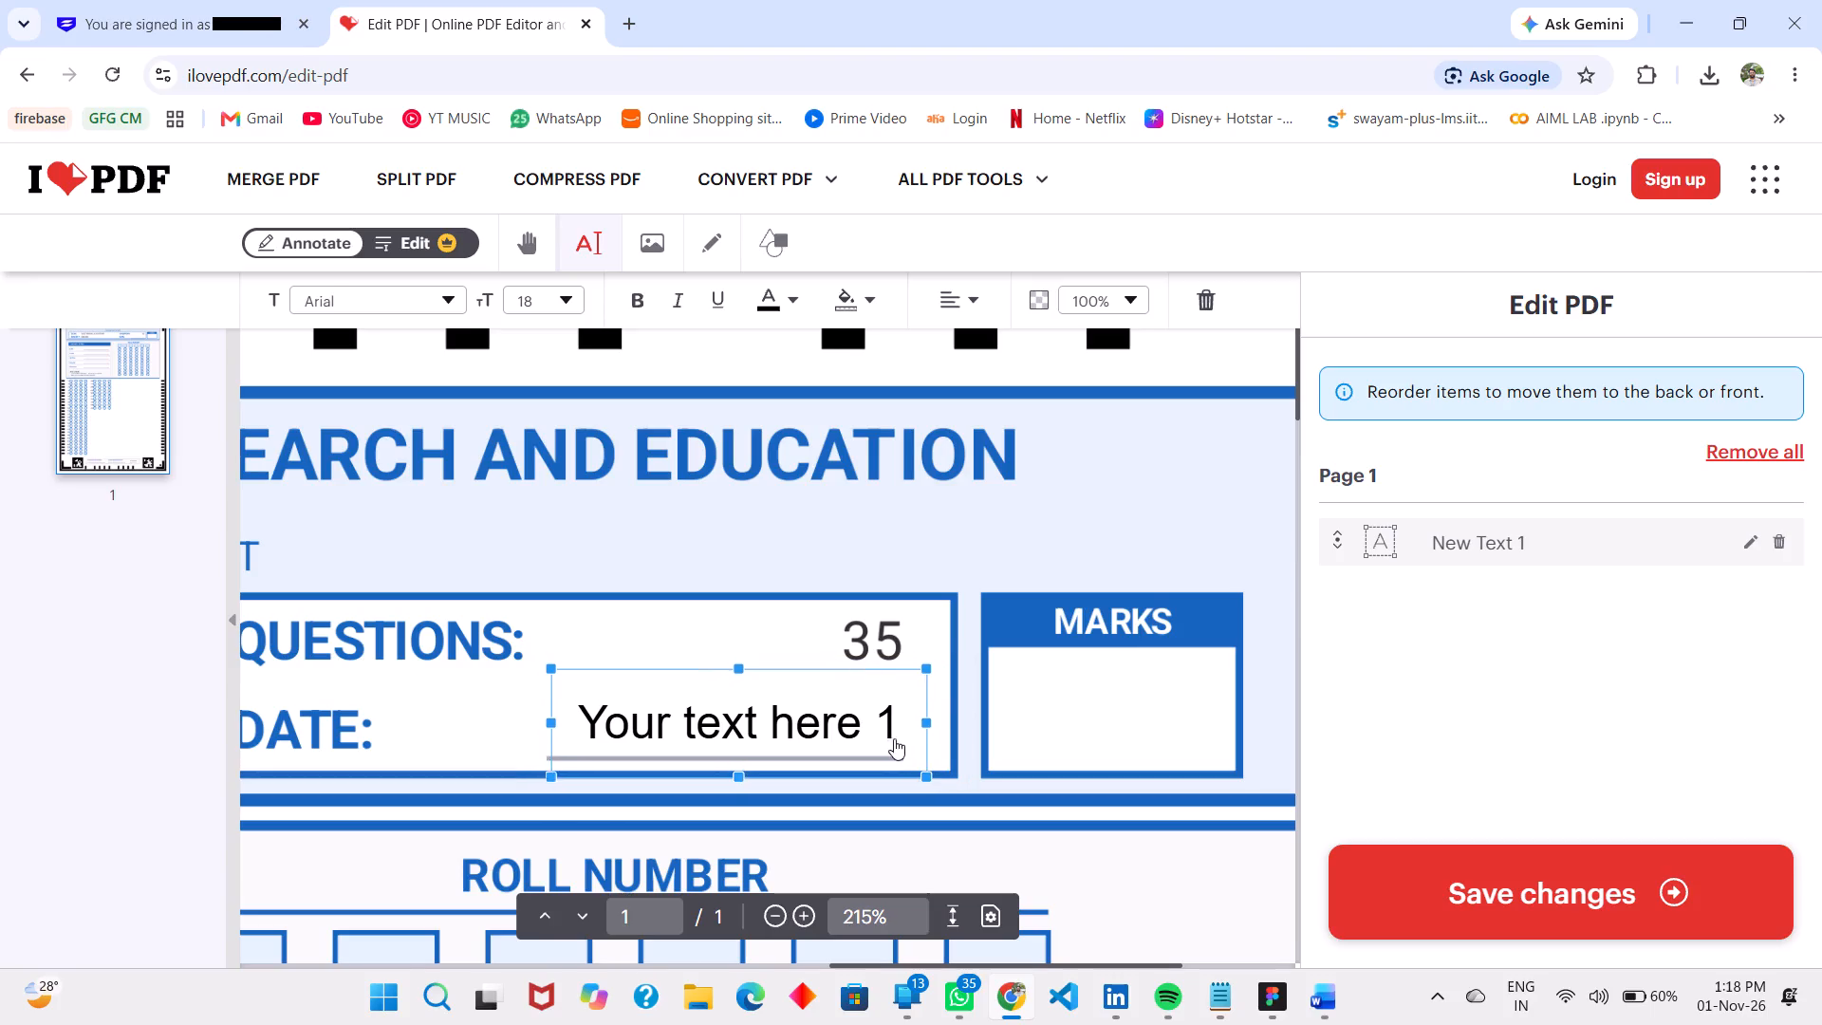
drag(894, 738, 877, 737)
Clear the placeholder text from the text box over the DATE line and leave the emptied box.
triple_click(808, 722)
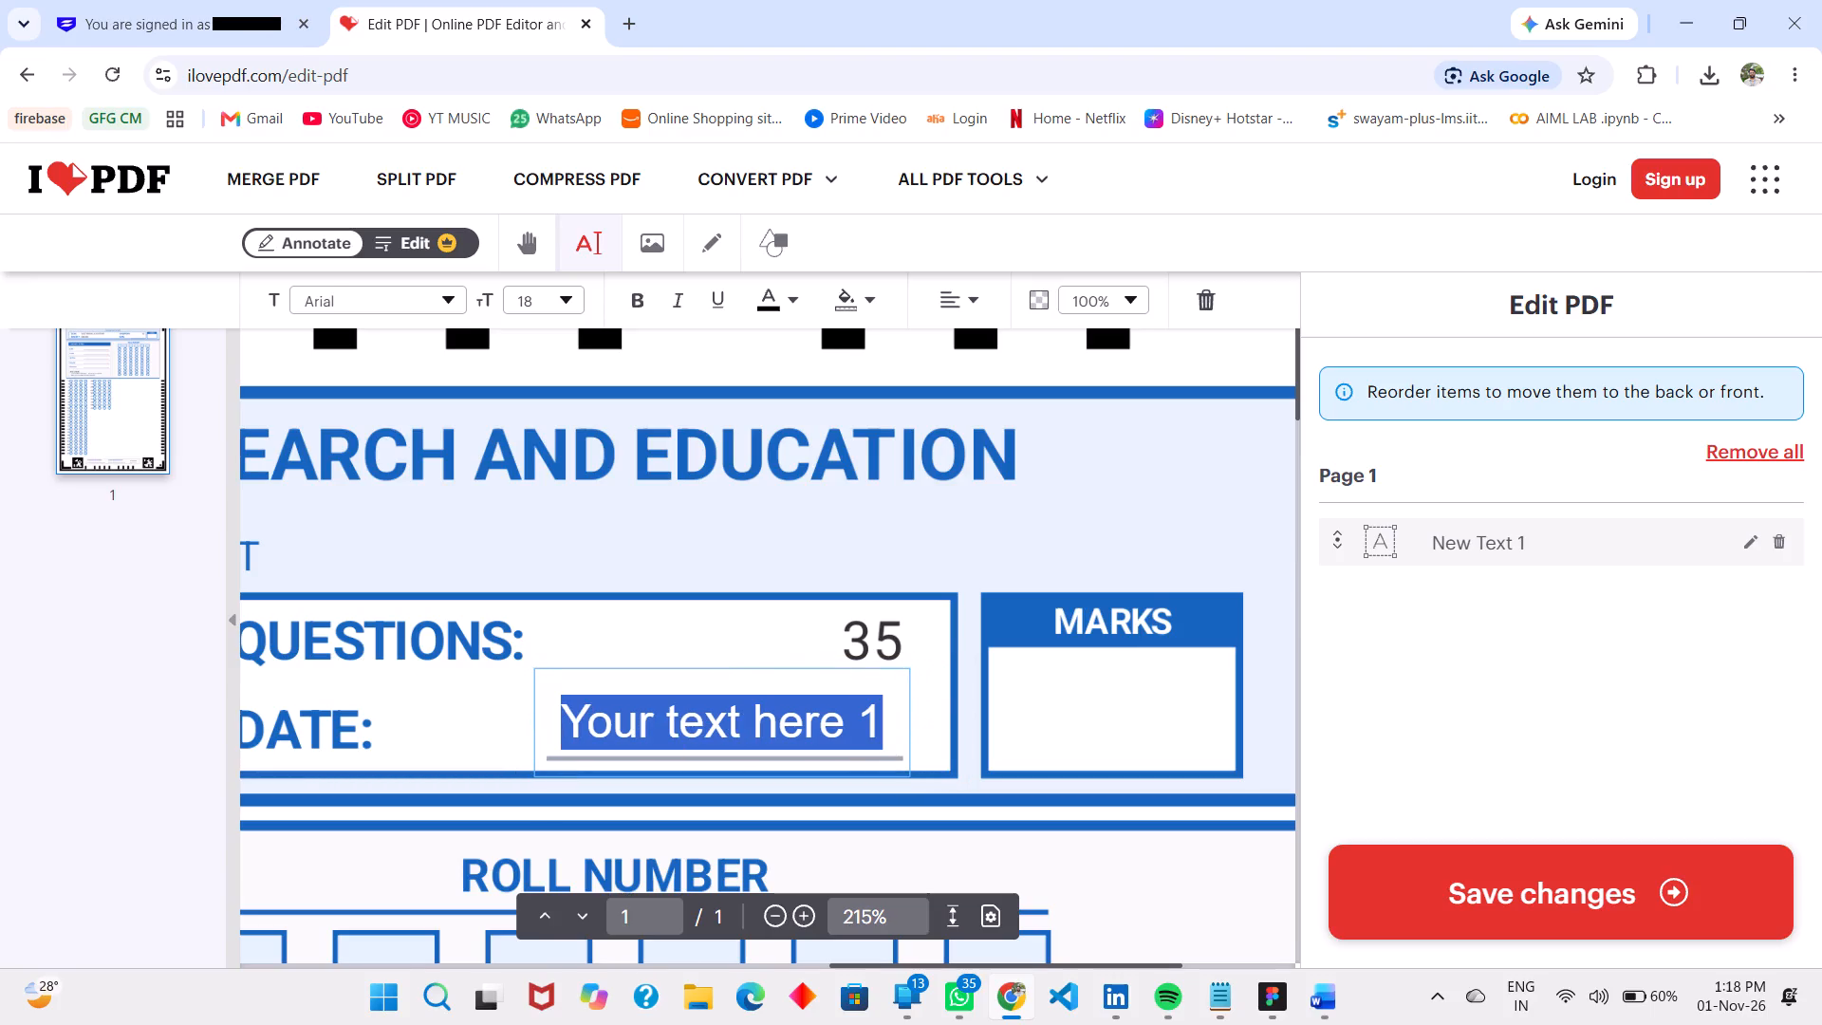
key(BackSpace)
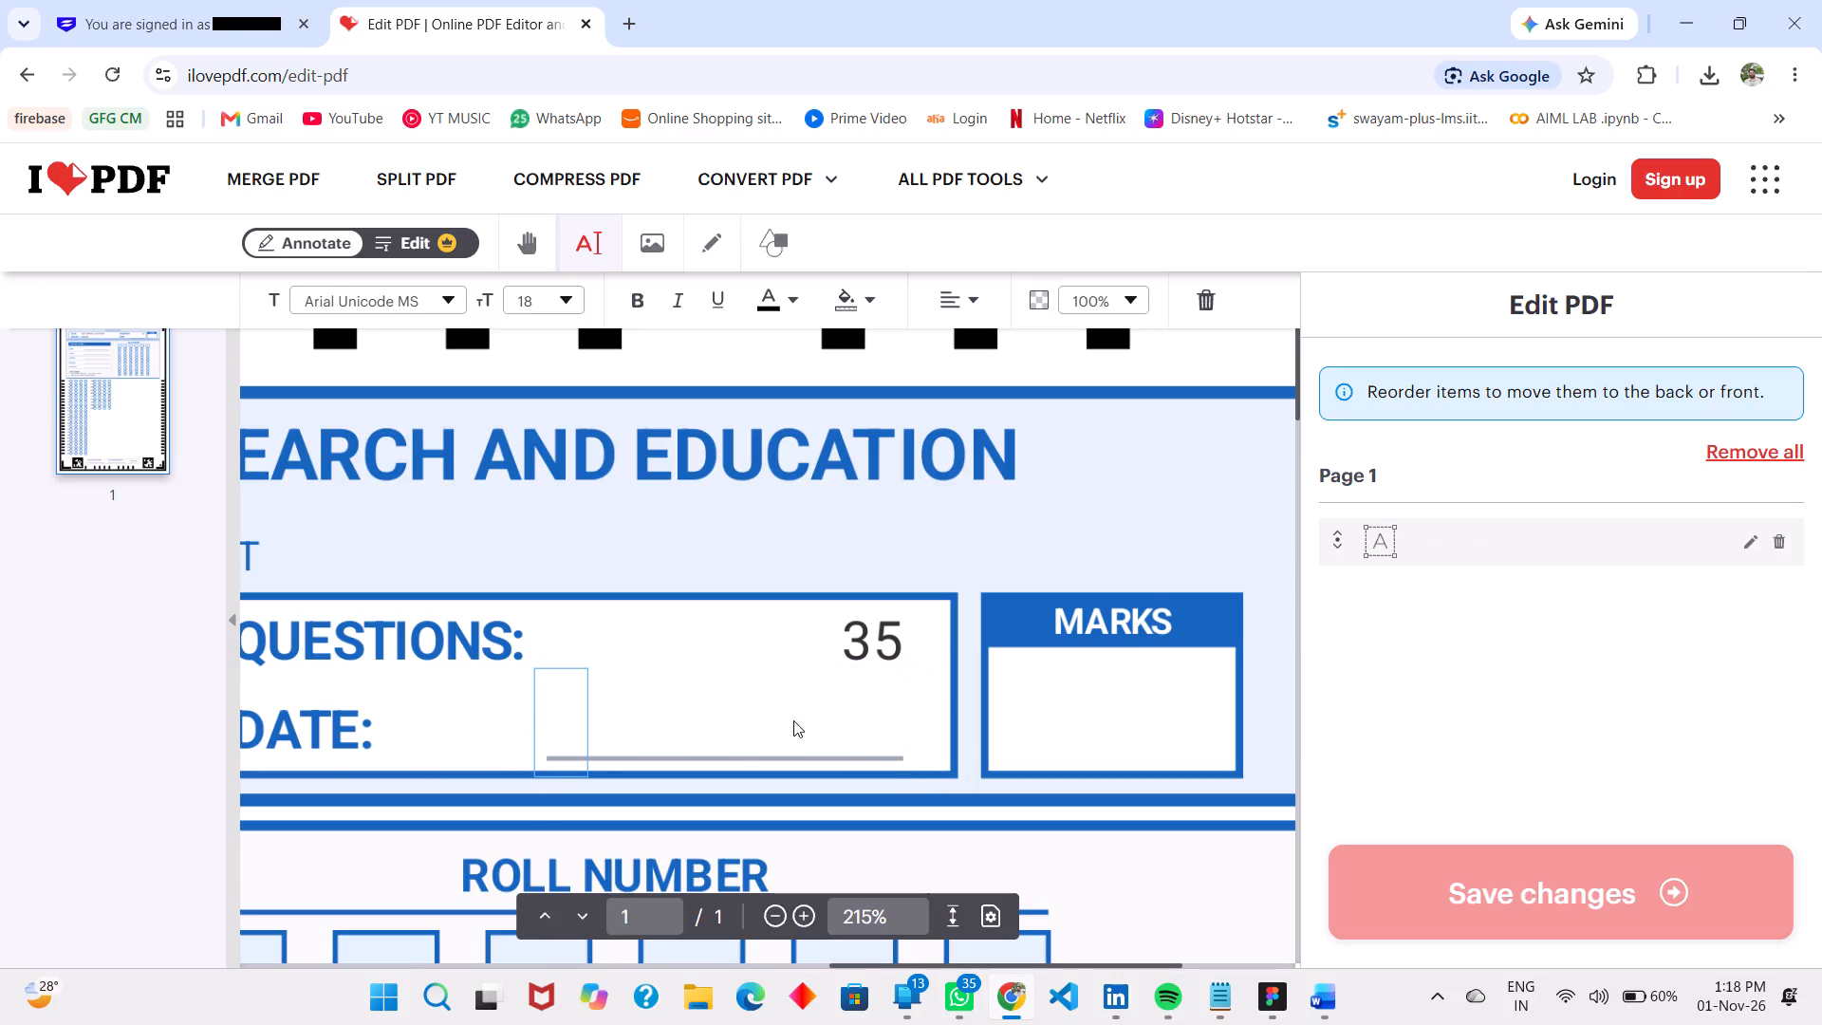
drag(573, 715, 561, 772)
drag(561, 772, 561, 773)
drag(561, 773, 599, 730)
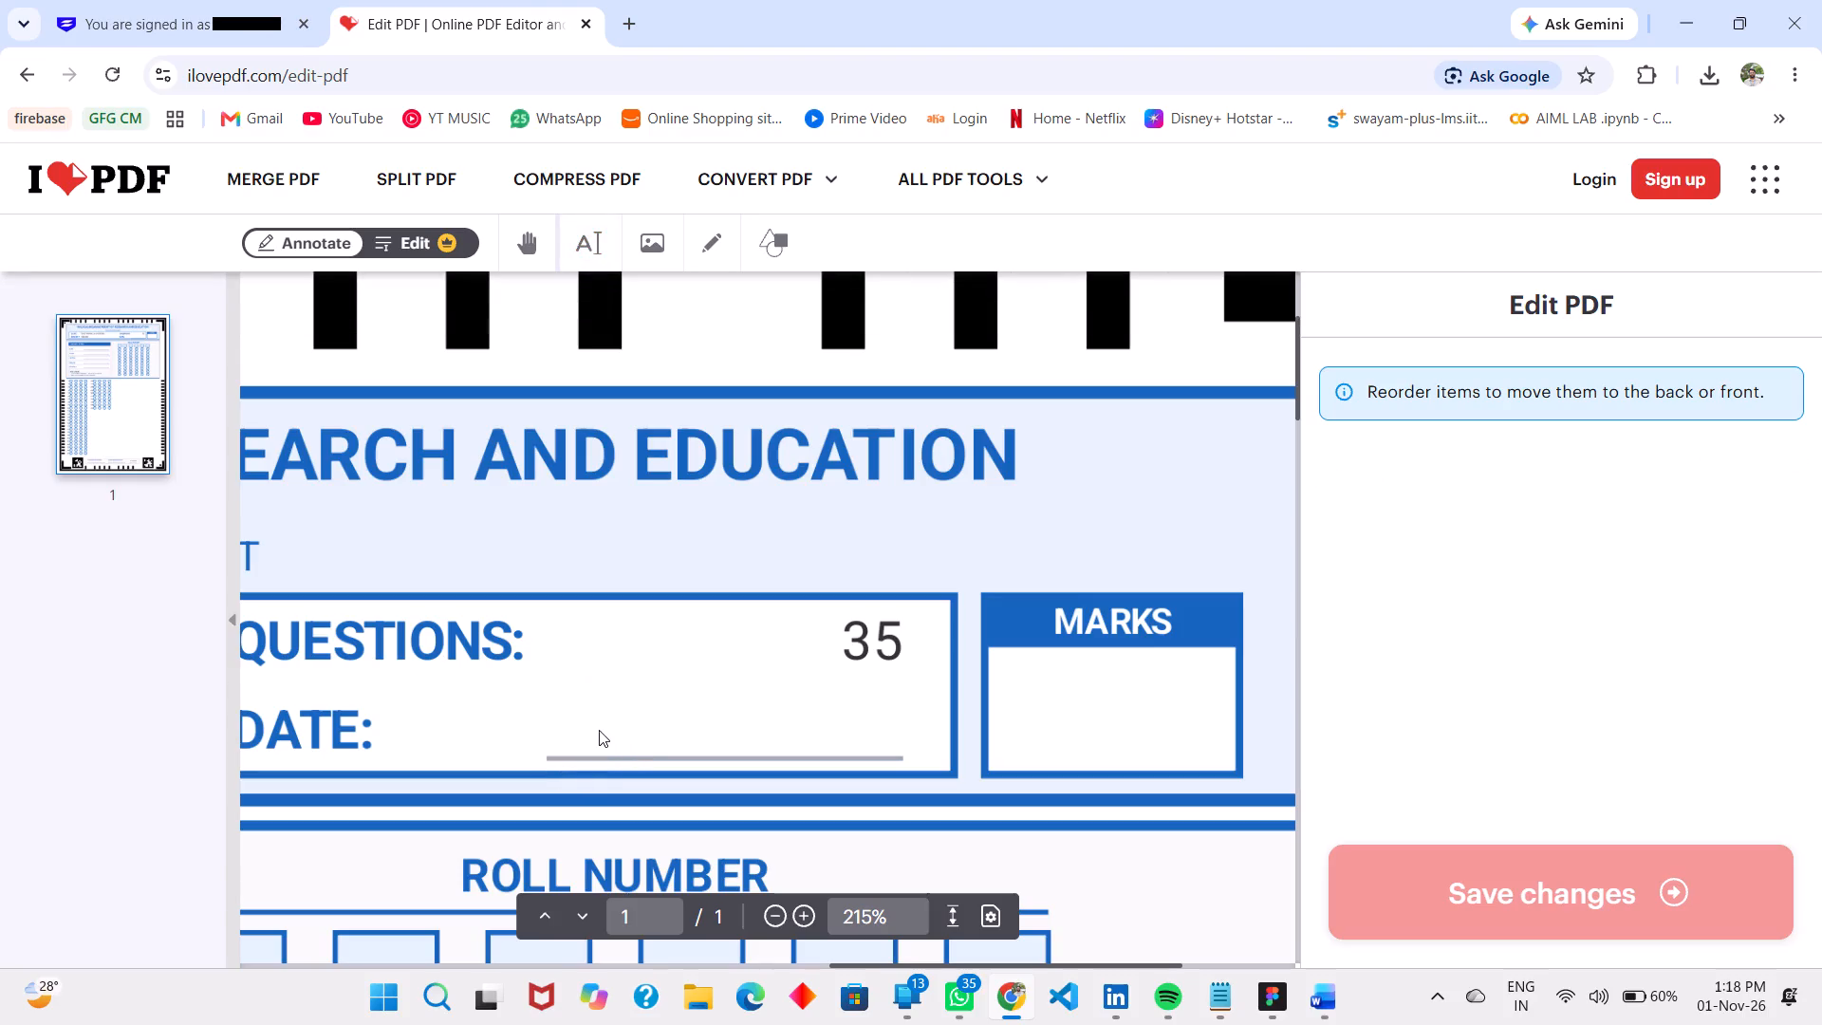
Add a new text box, set its font size to 12, and place it just above the DATE line.
click(594, 256)
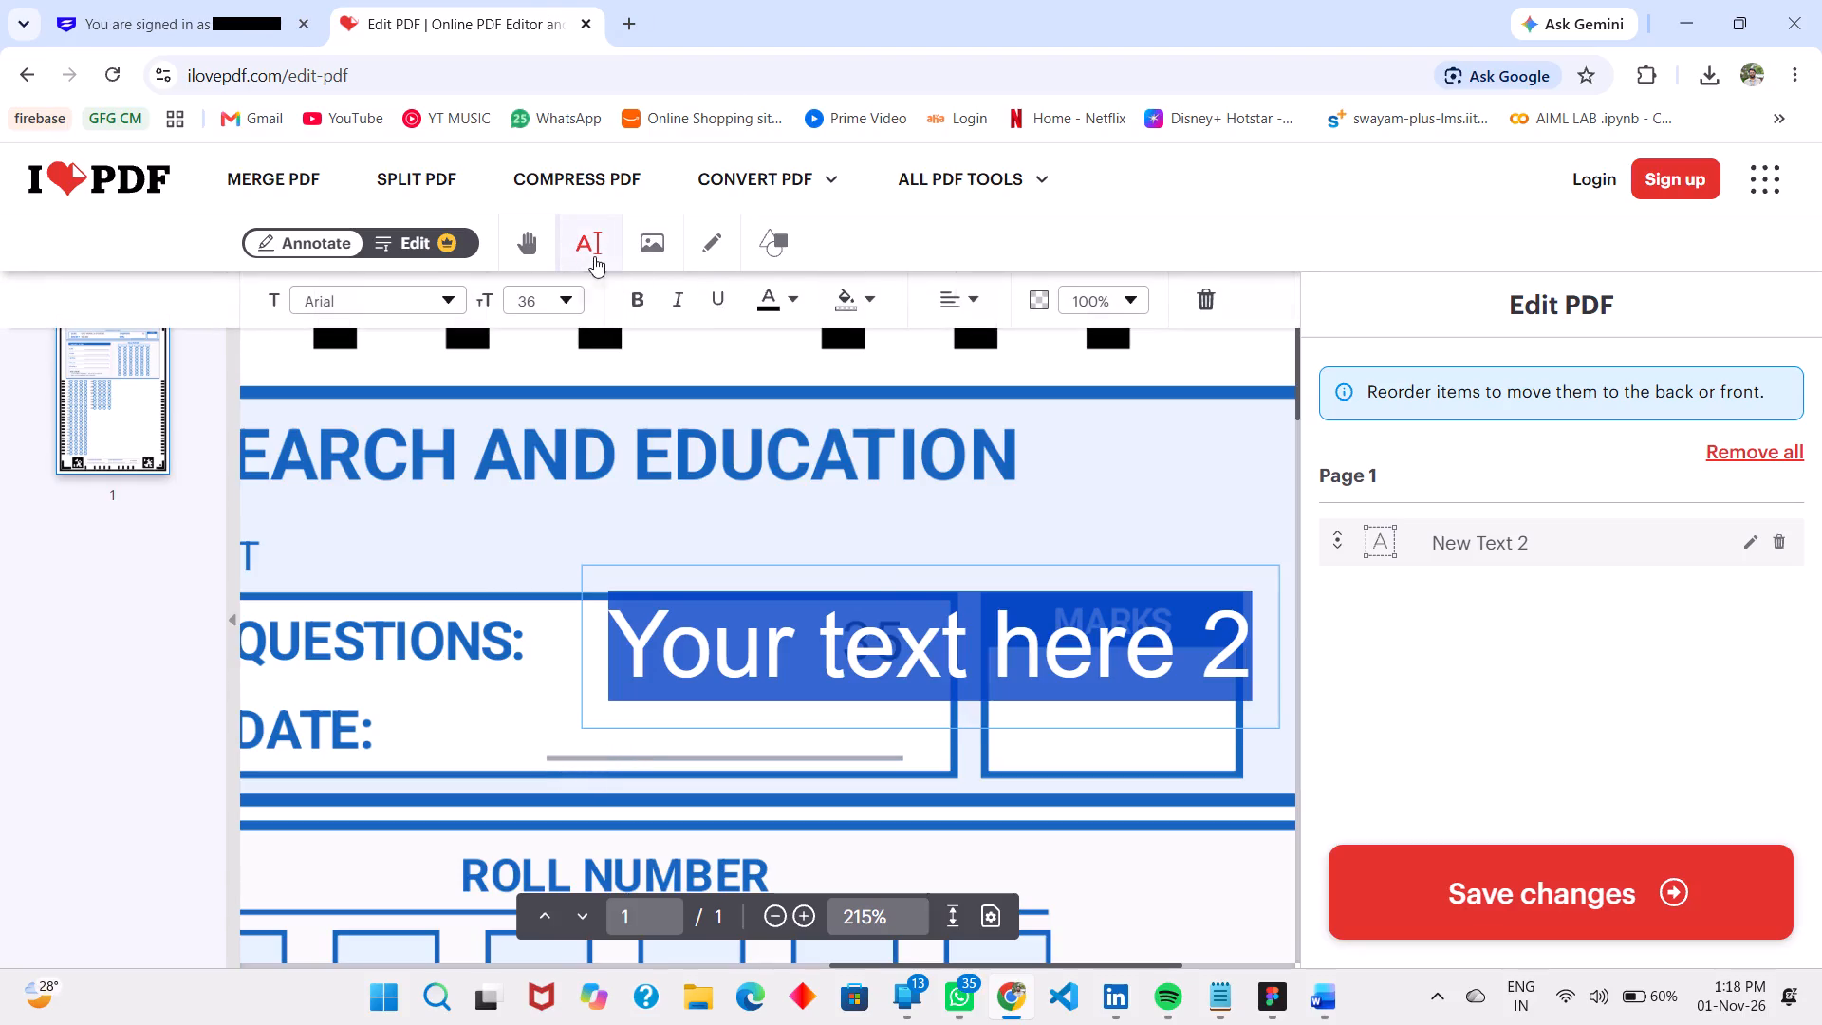
click(536, 292)
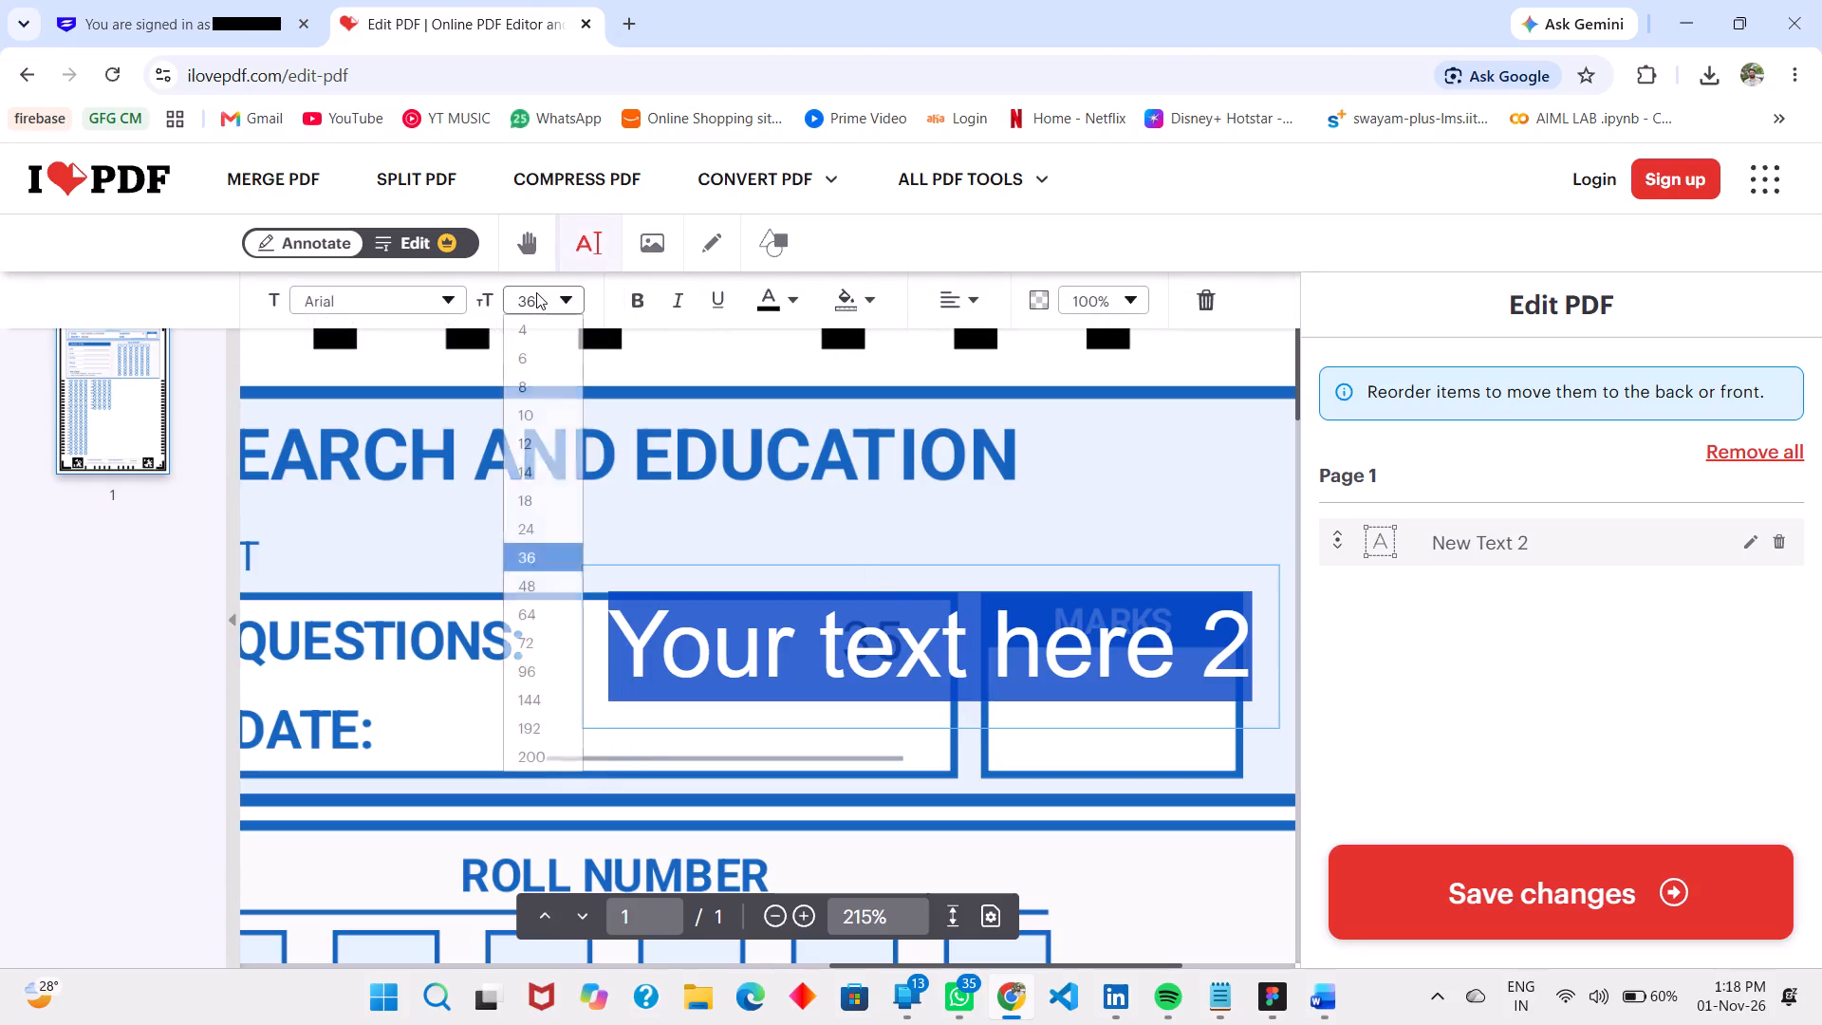
click(535, 450)
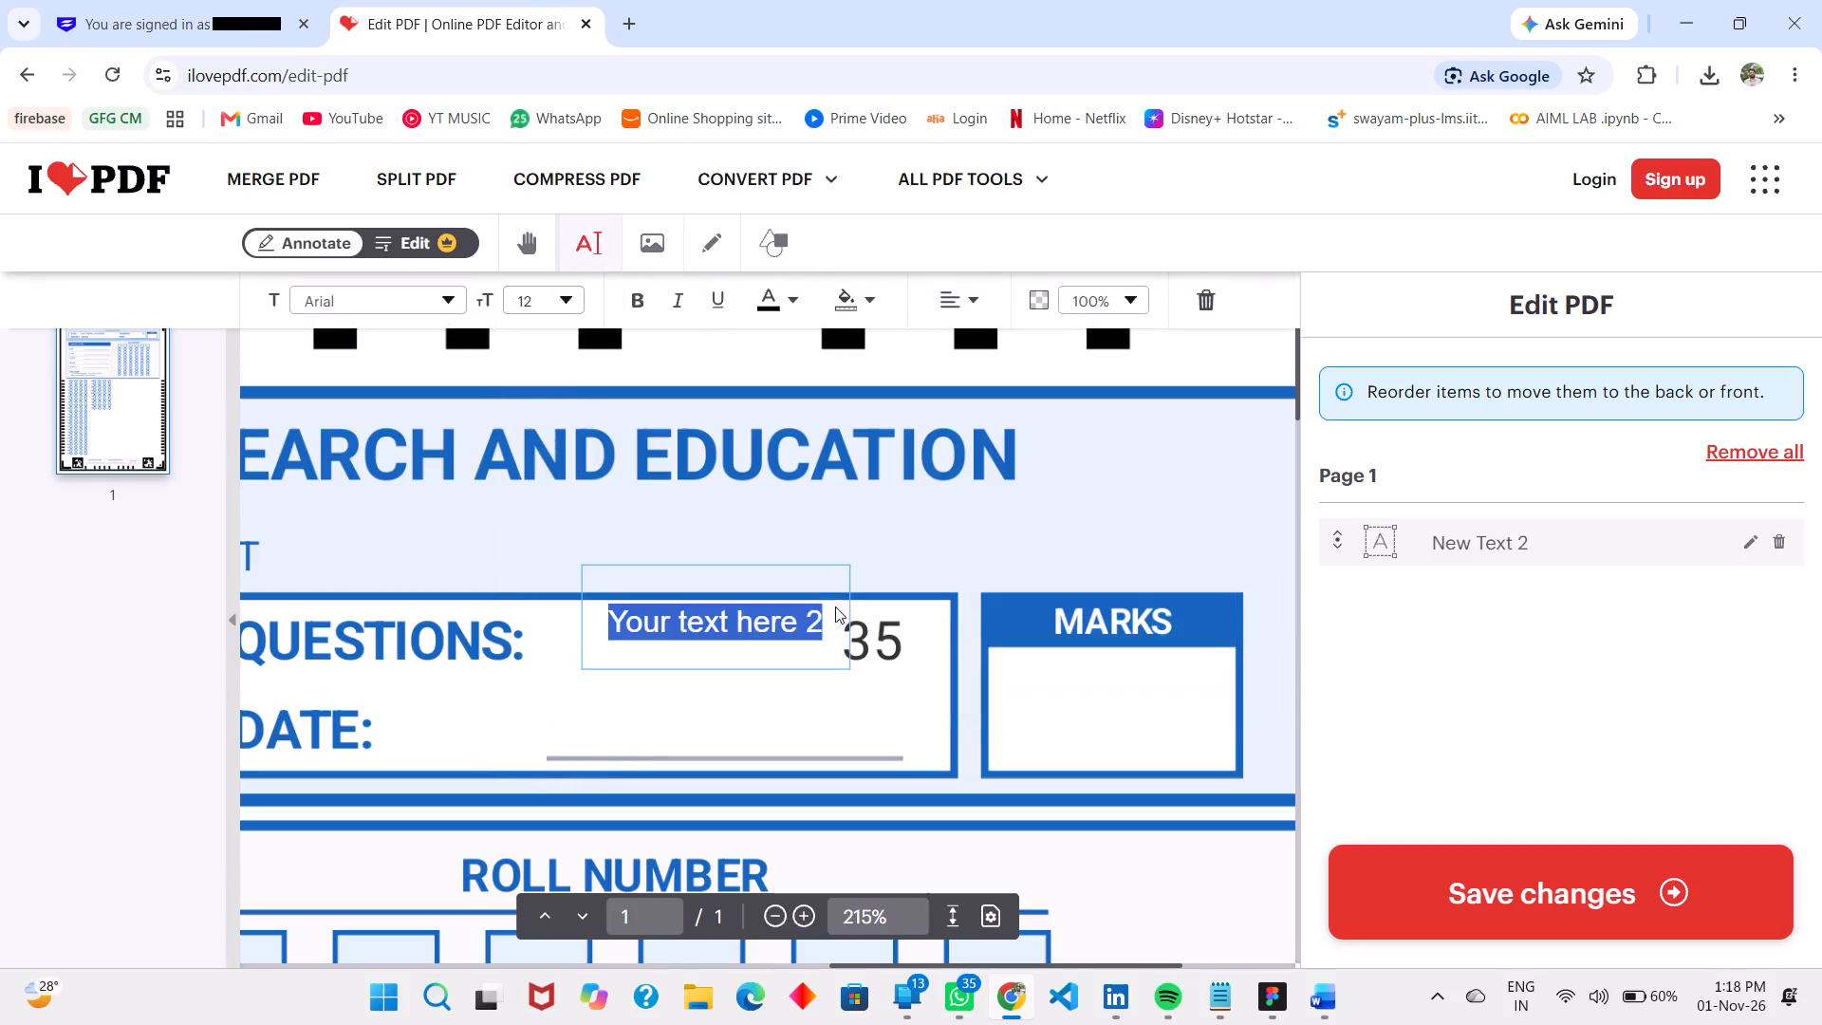
drag(790, 648, 787, 669)
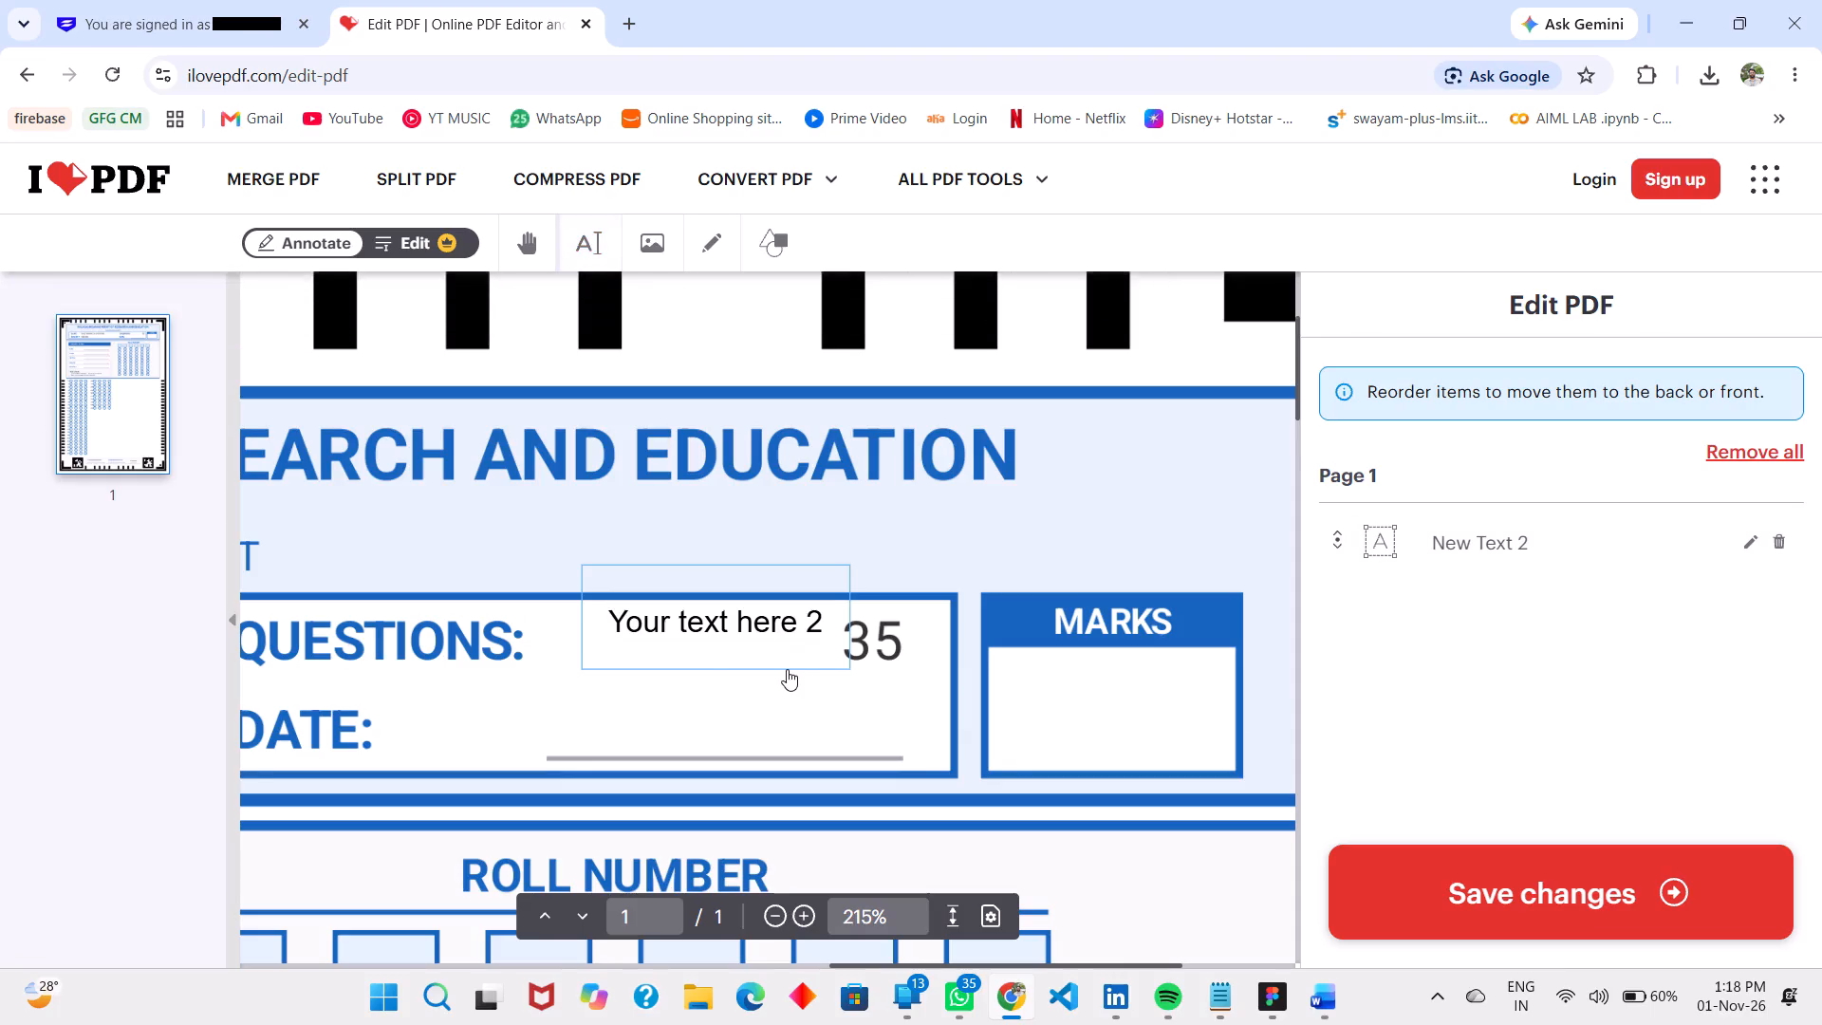
drag(787, 669, 807, 776)
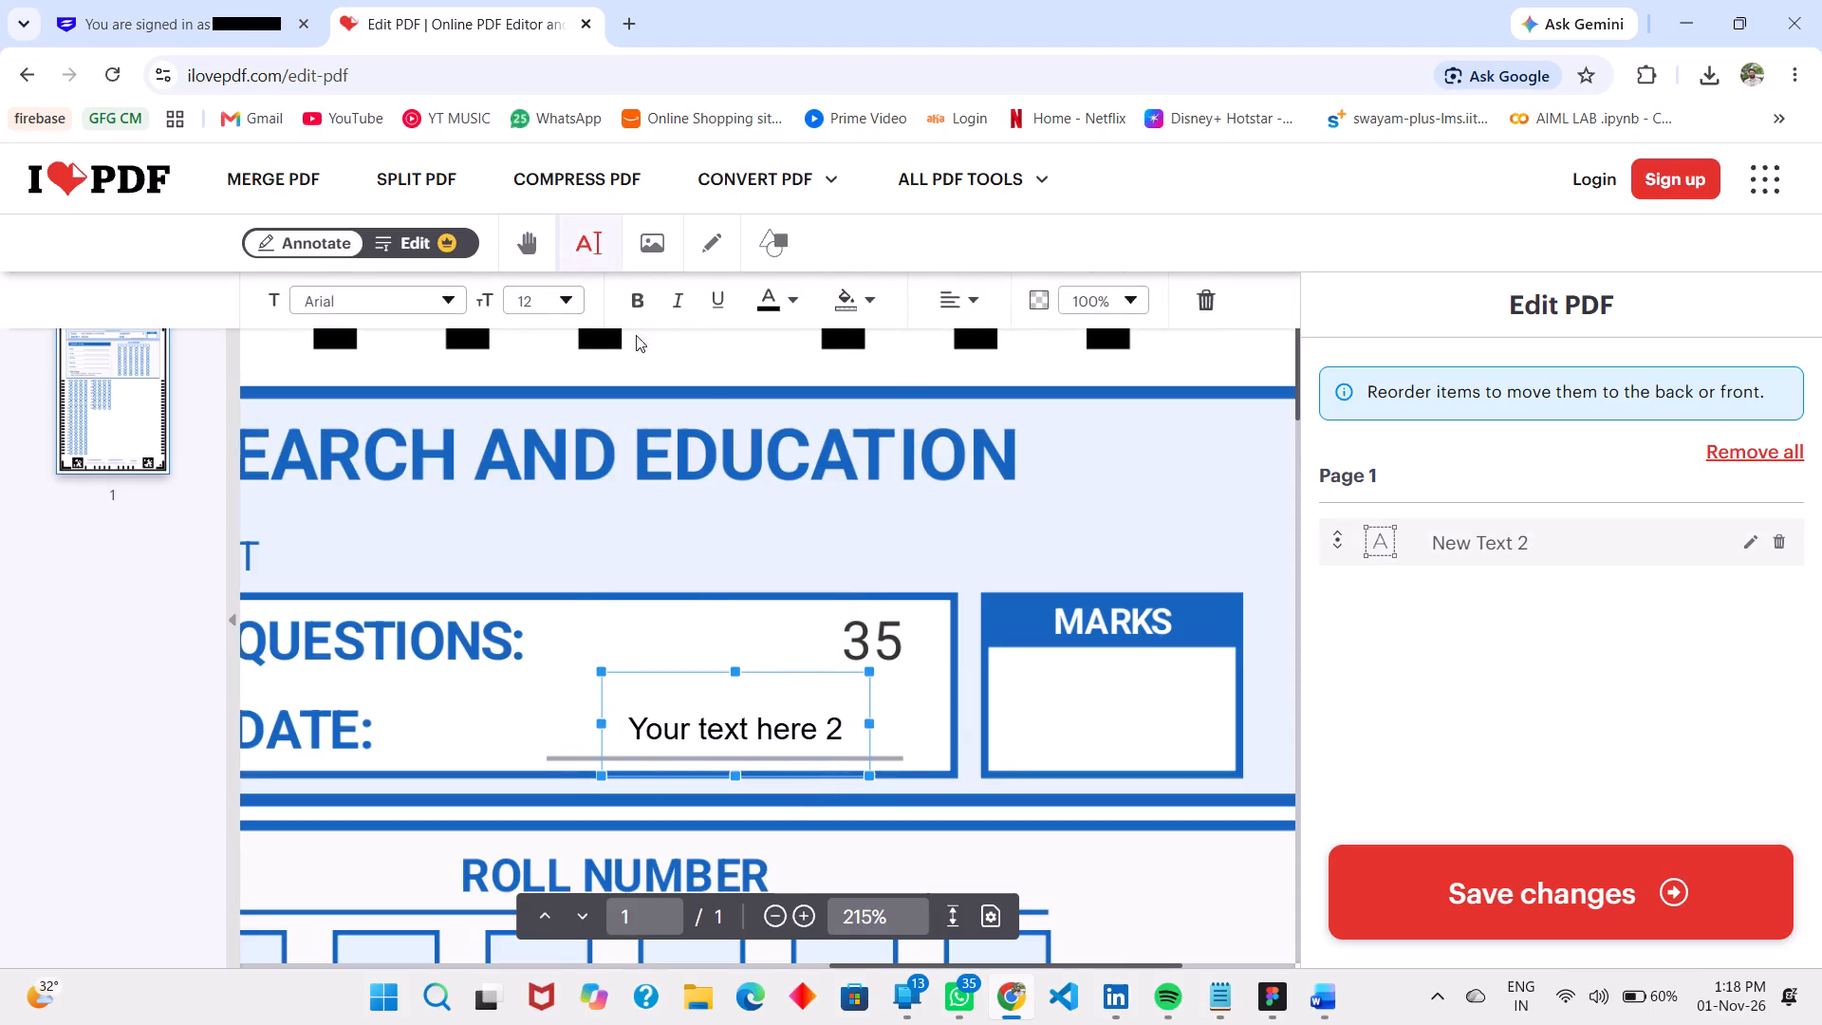
Replace the new box's placeholder text with the date 02-11-2026.
triple_click(710, 740)
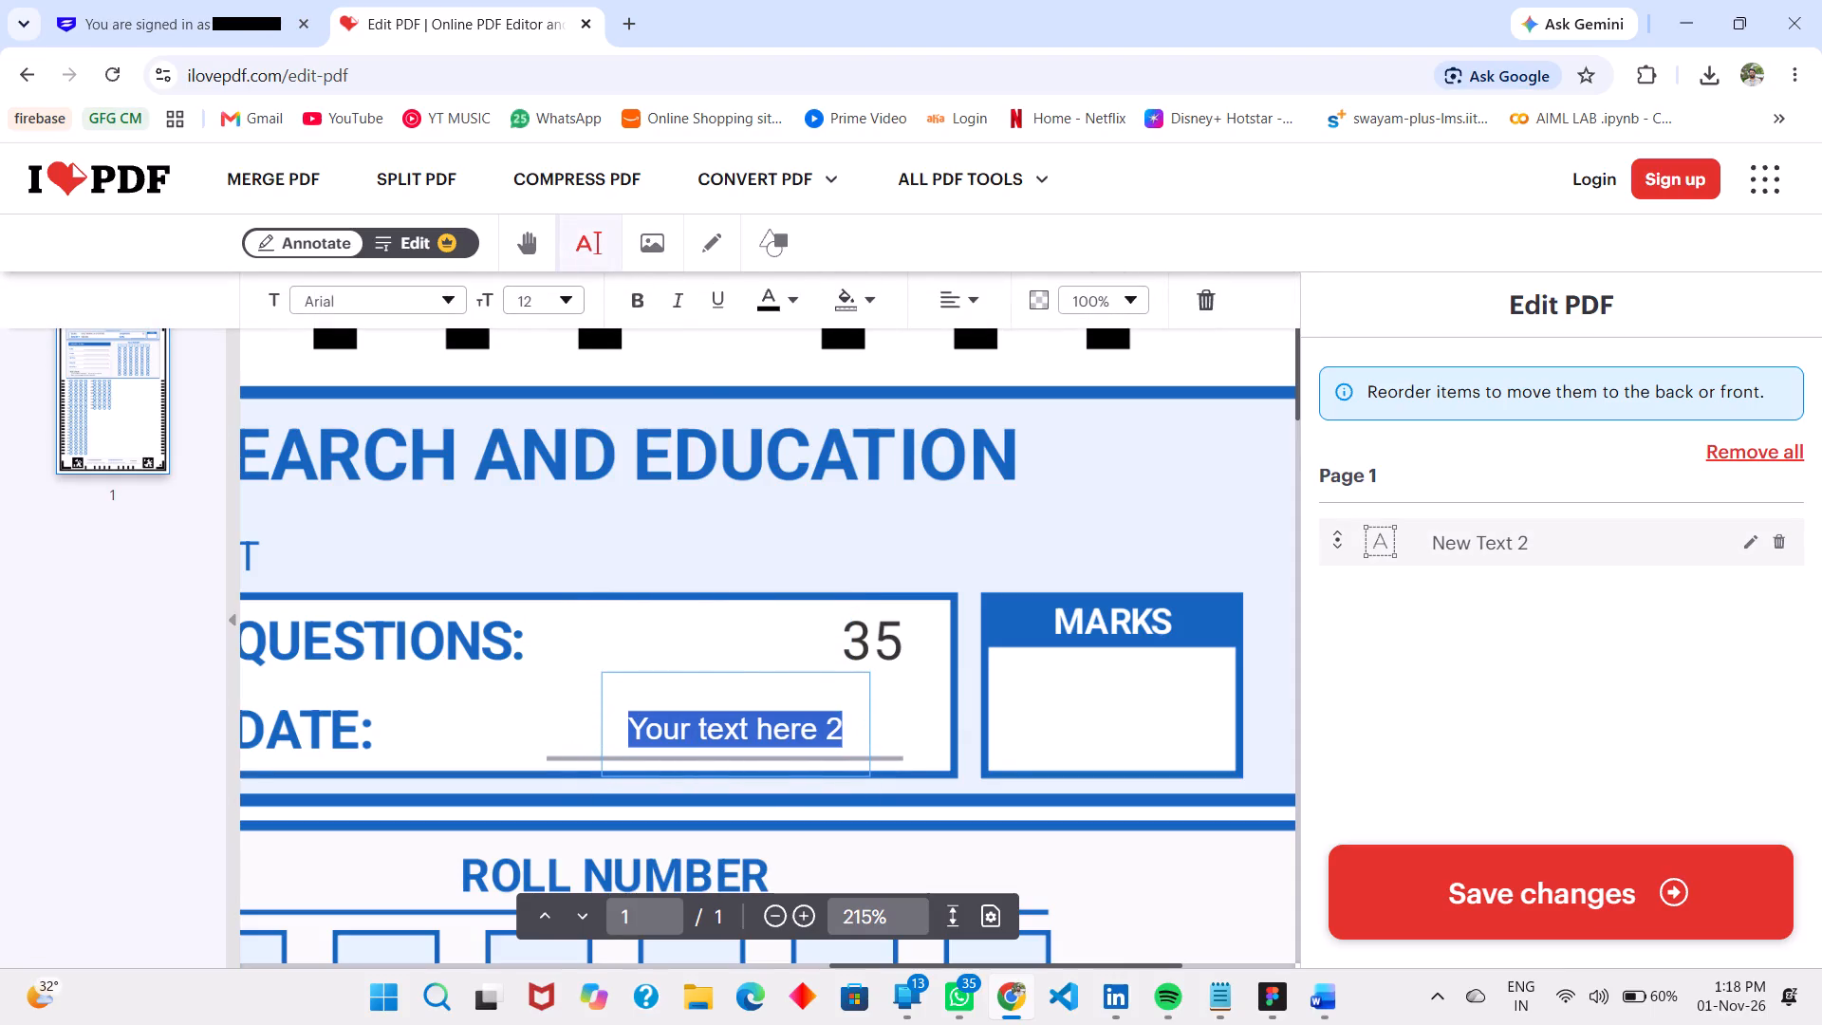
text(02)
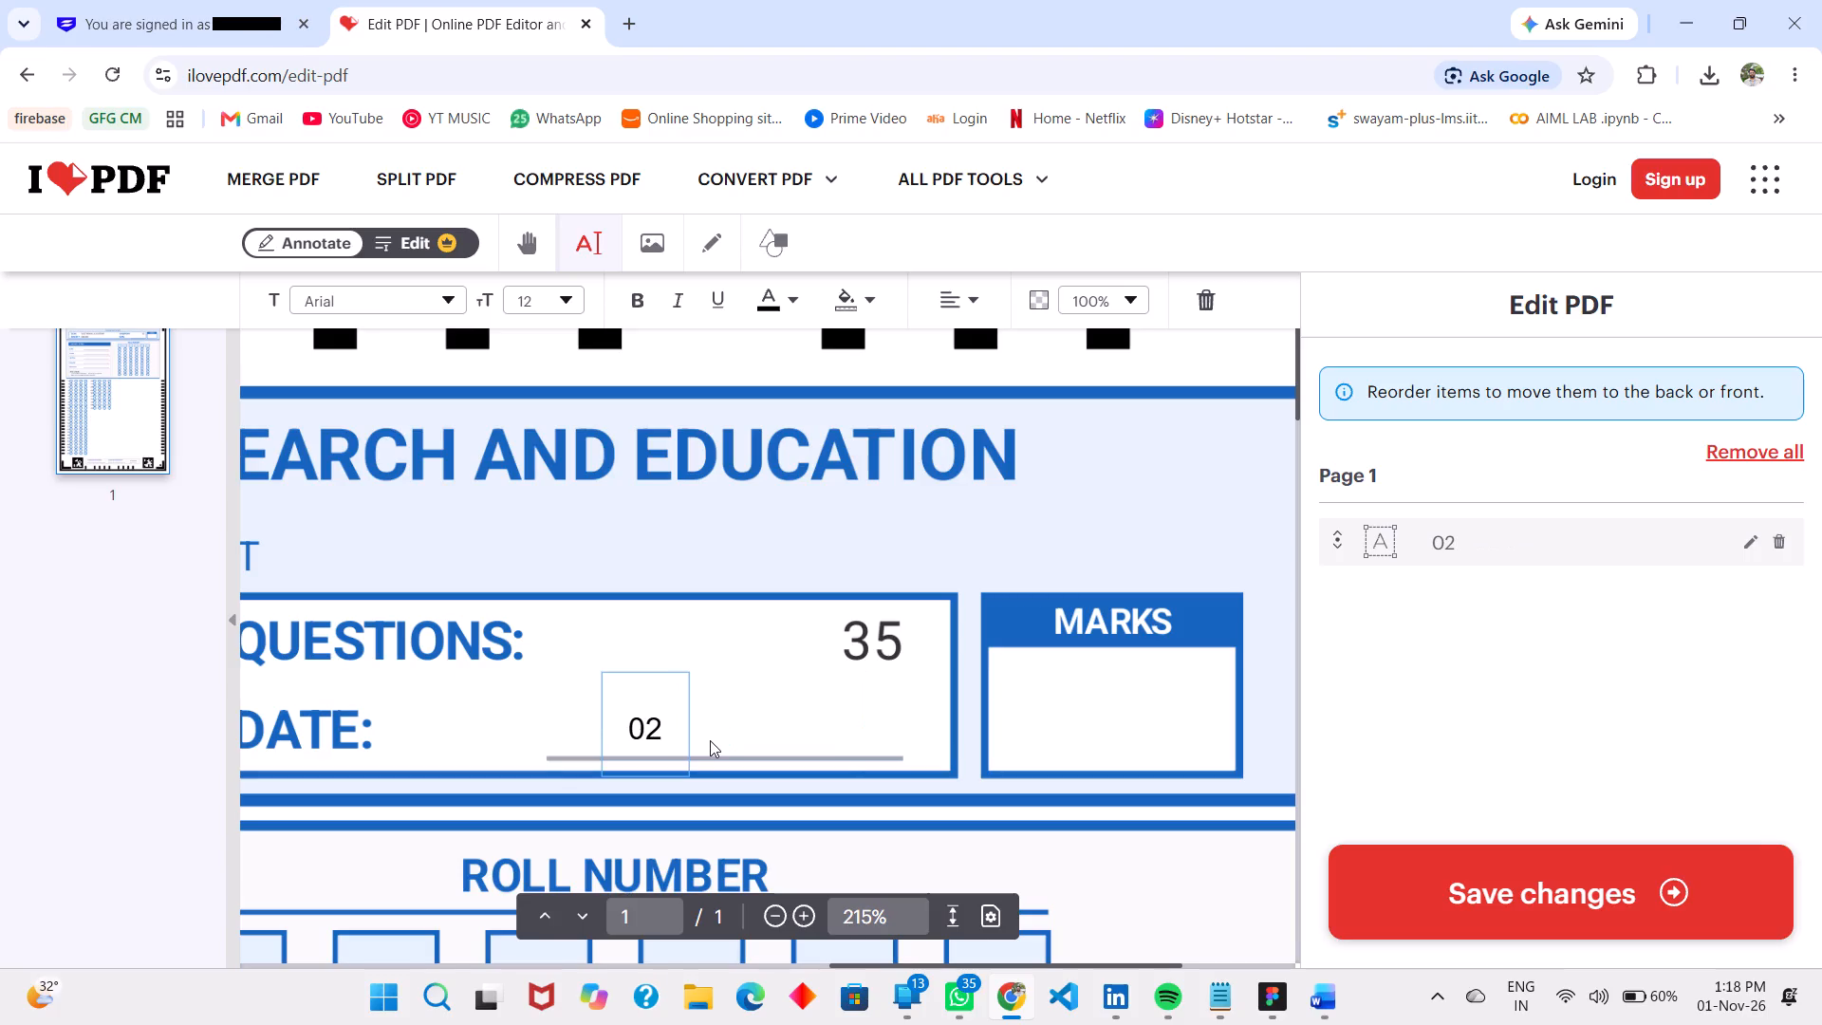
key(minus)
key(0)
key(BackSpace)
text(11)
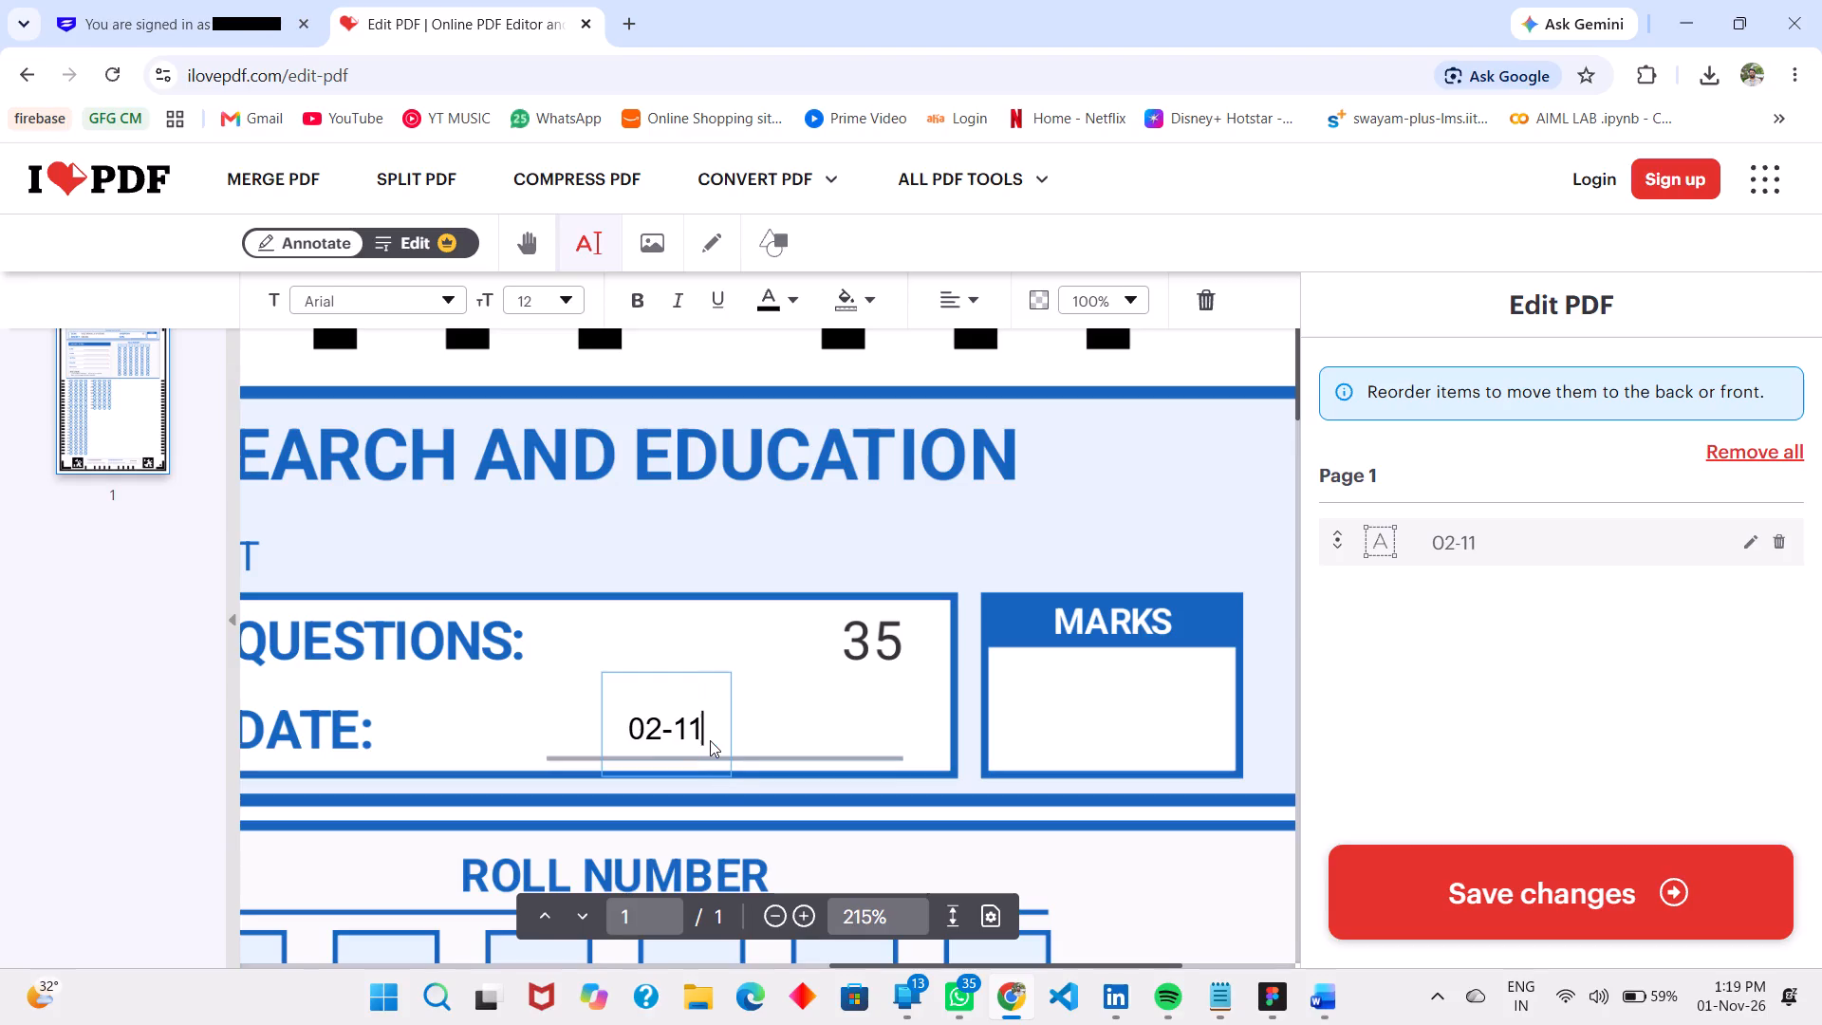
key(minus)
text(2026)
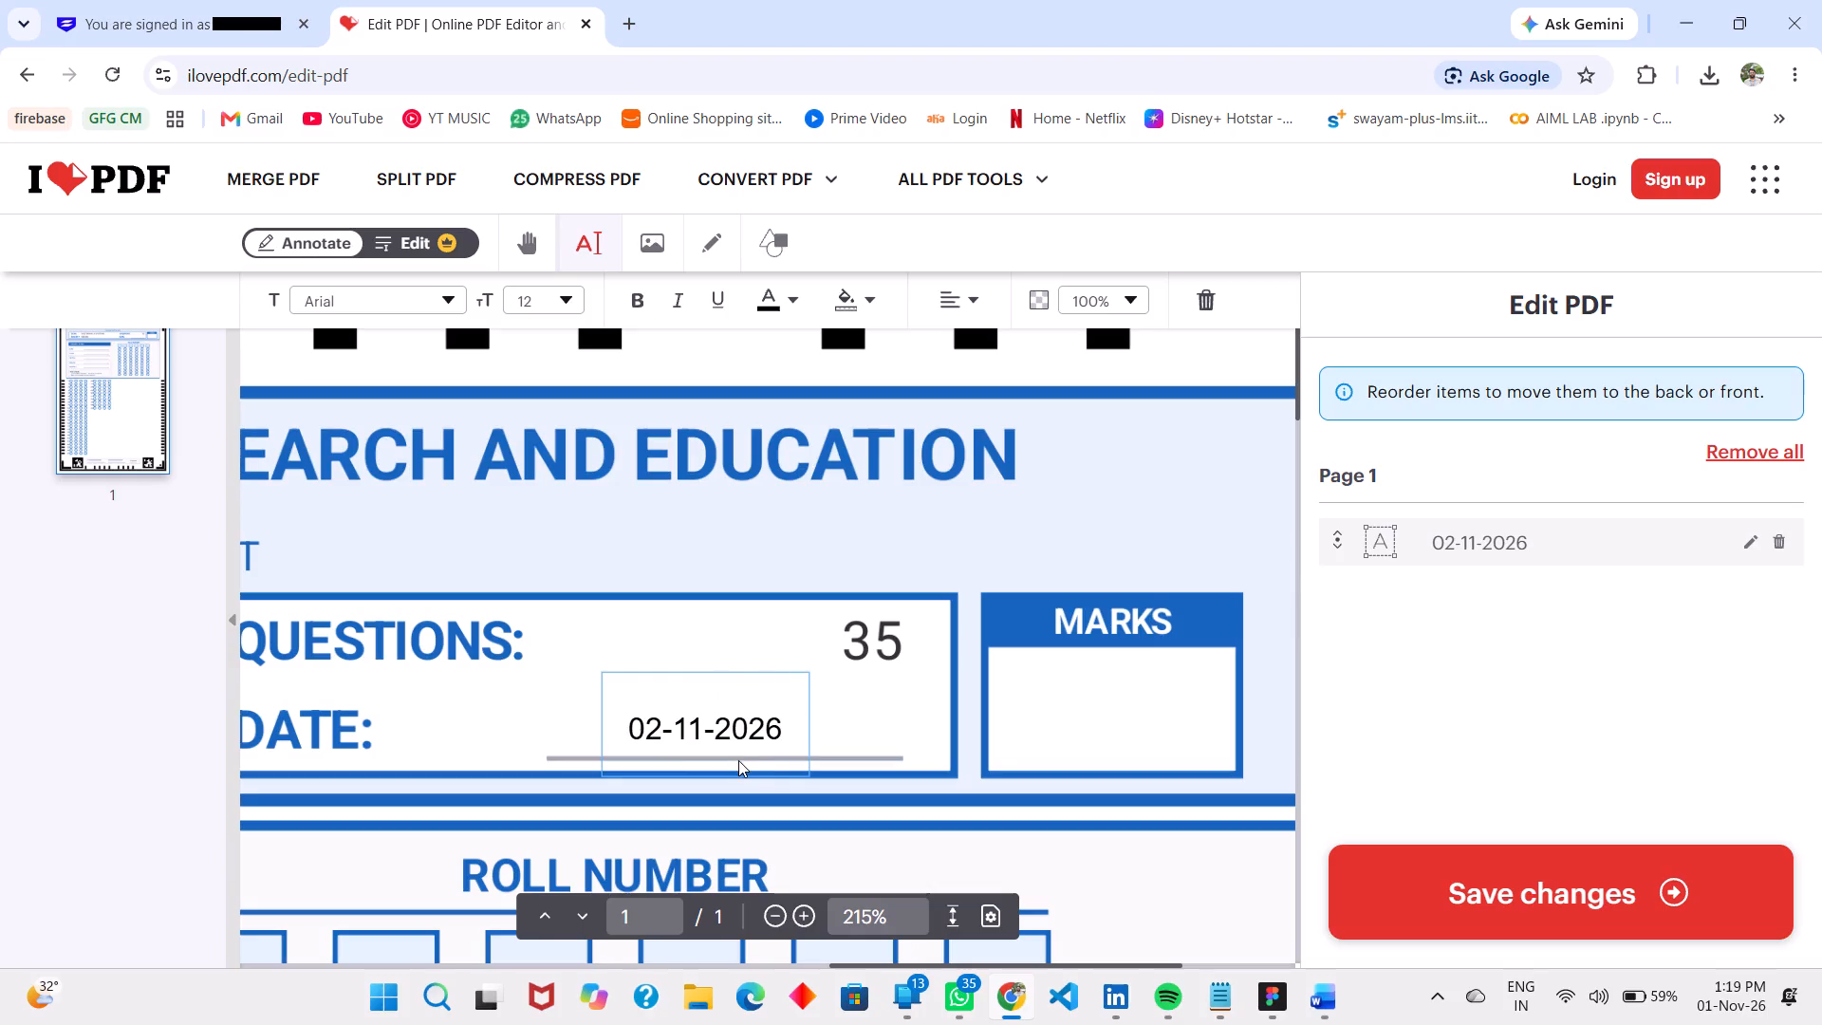
Try font sizes 14 and 24 on the date text, and settle on size 18.
triple_click(738, 760)
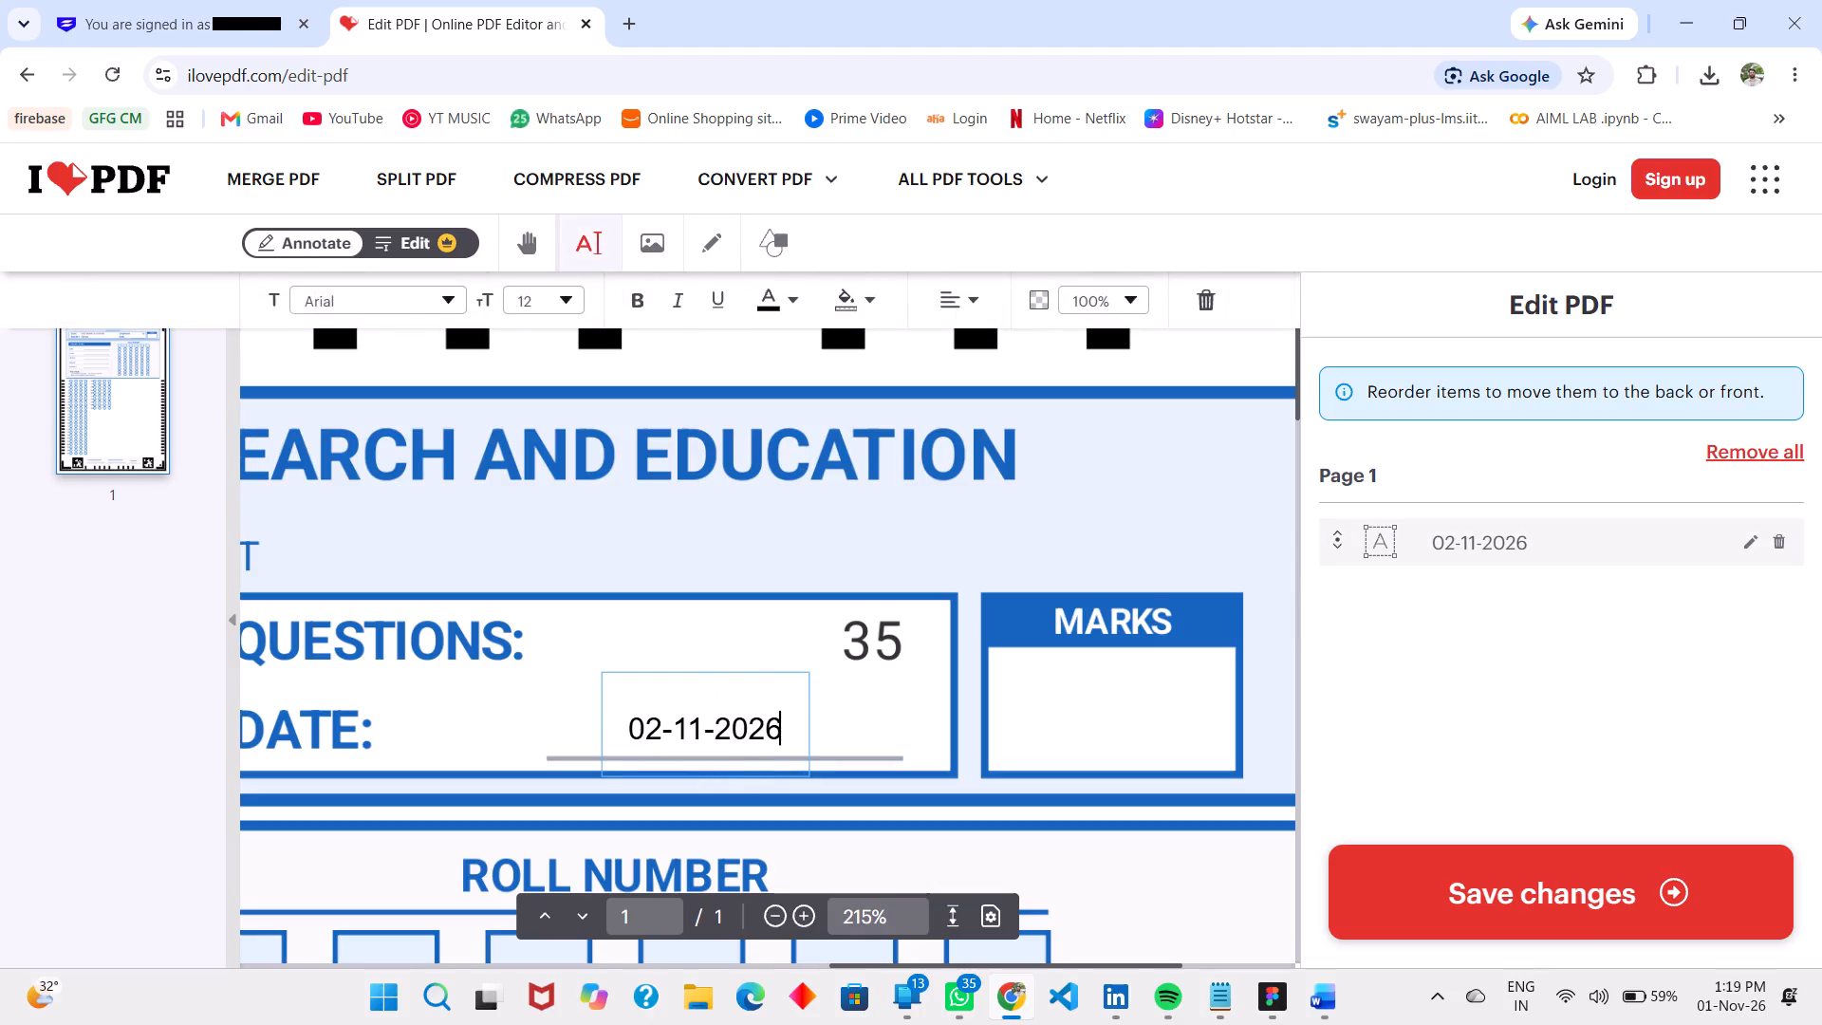
triple_click(741, 712)
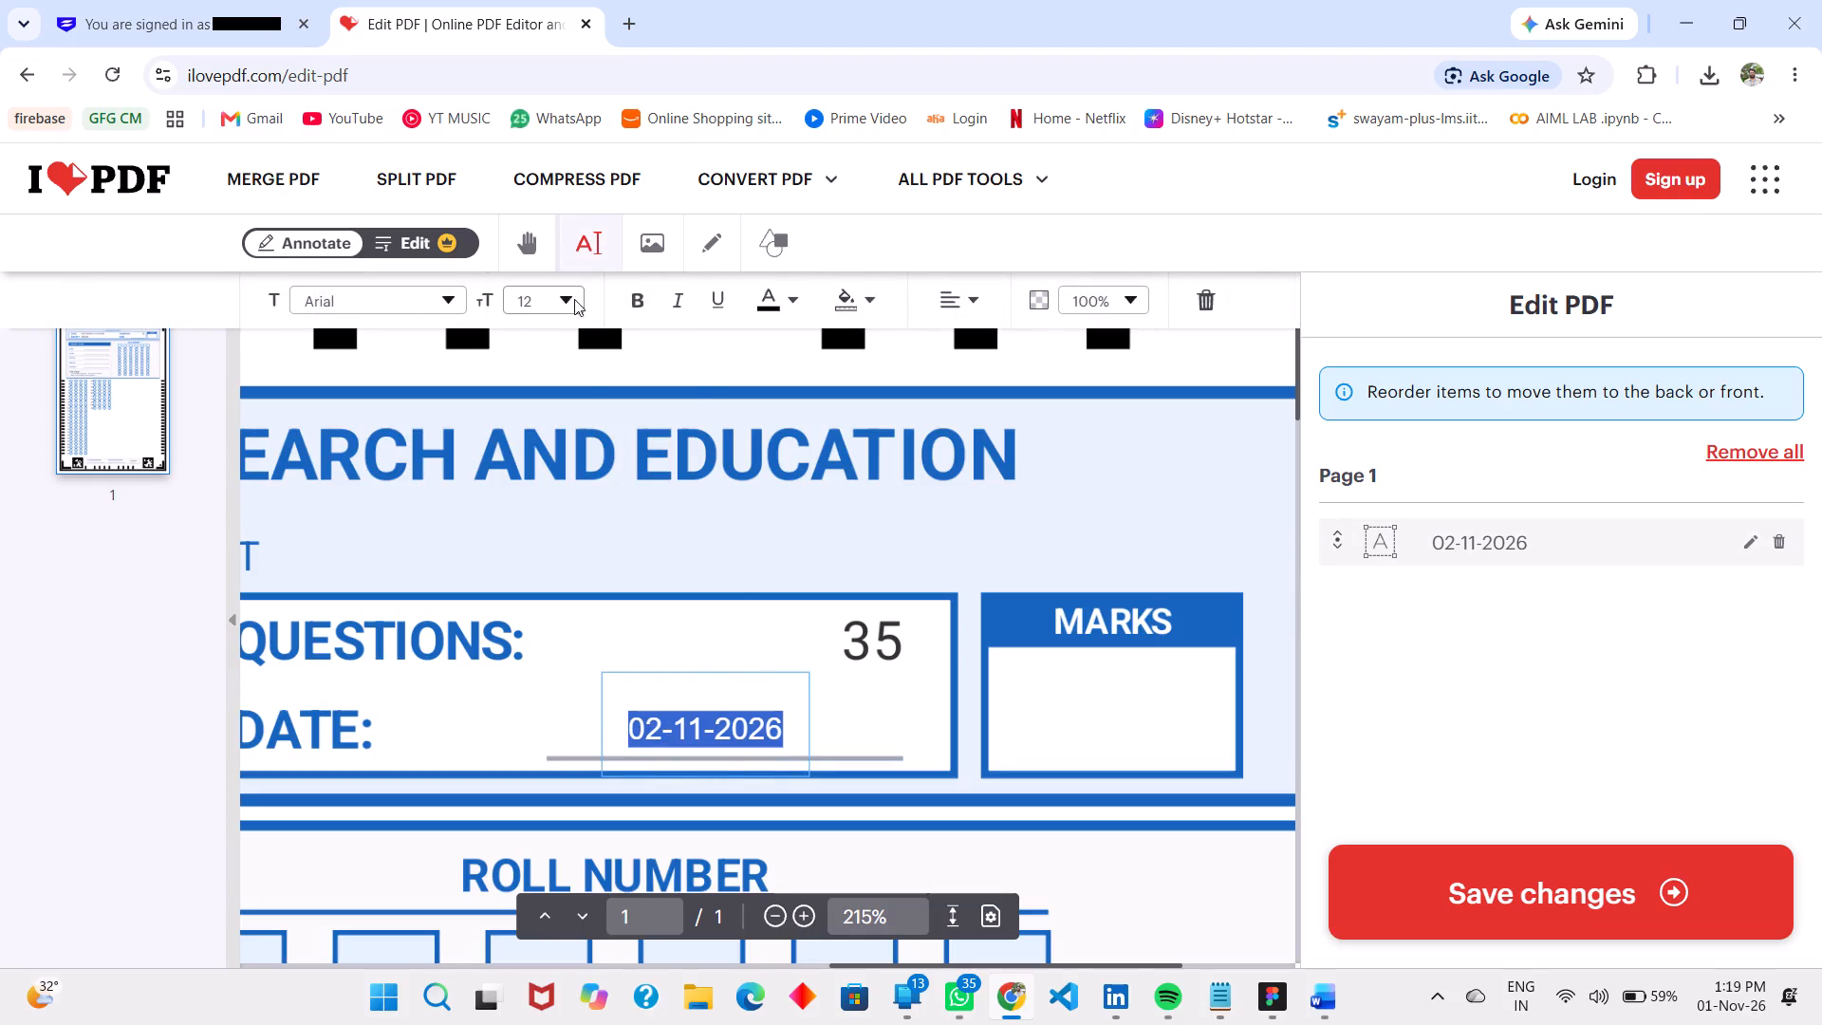
click(567, 302)
click(548, 475)
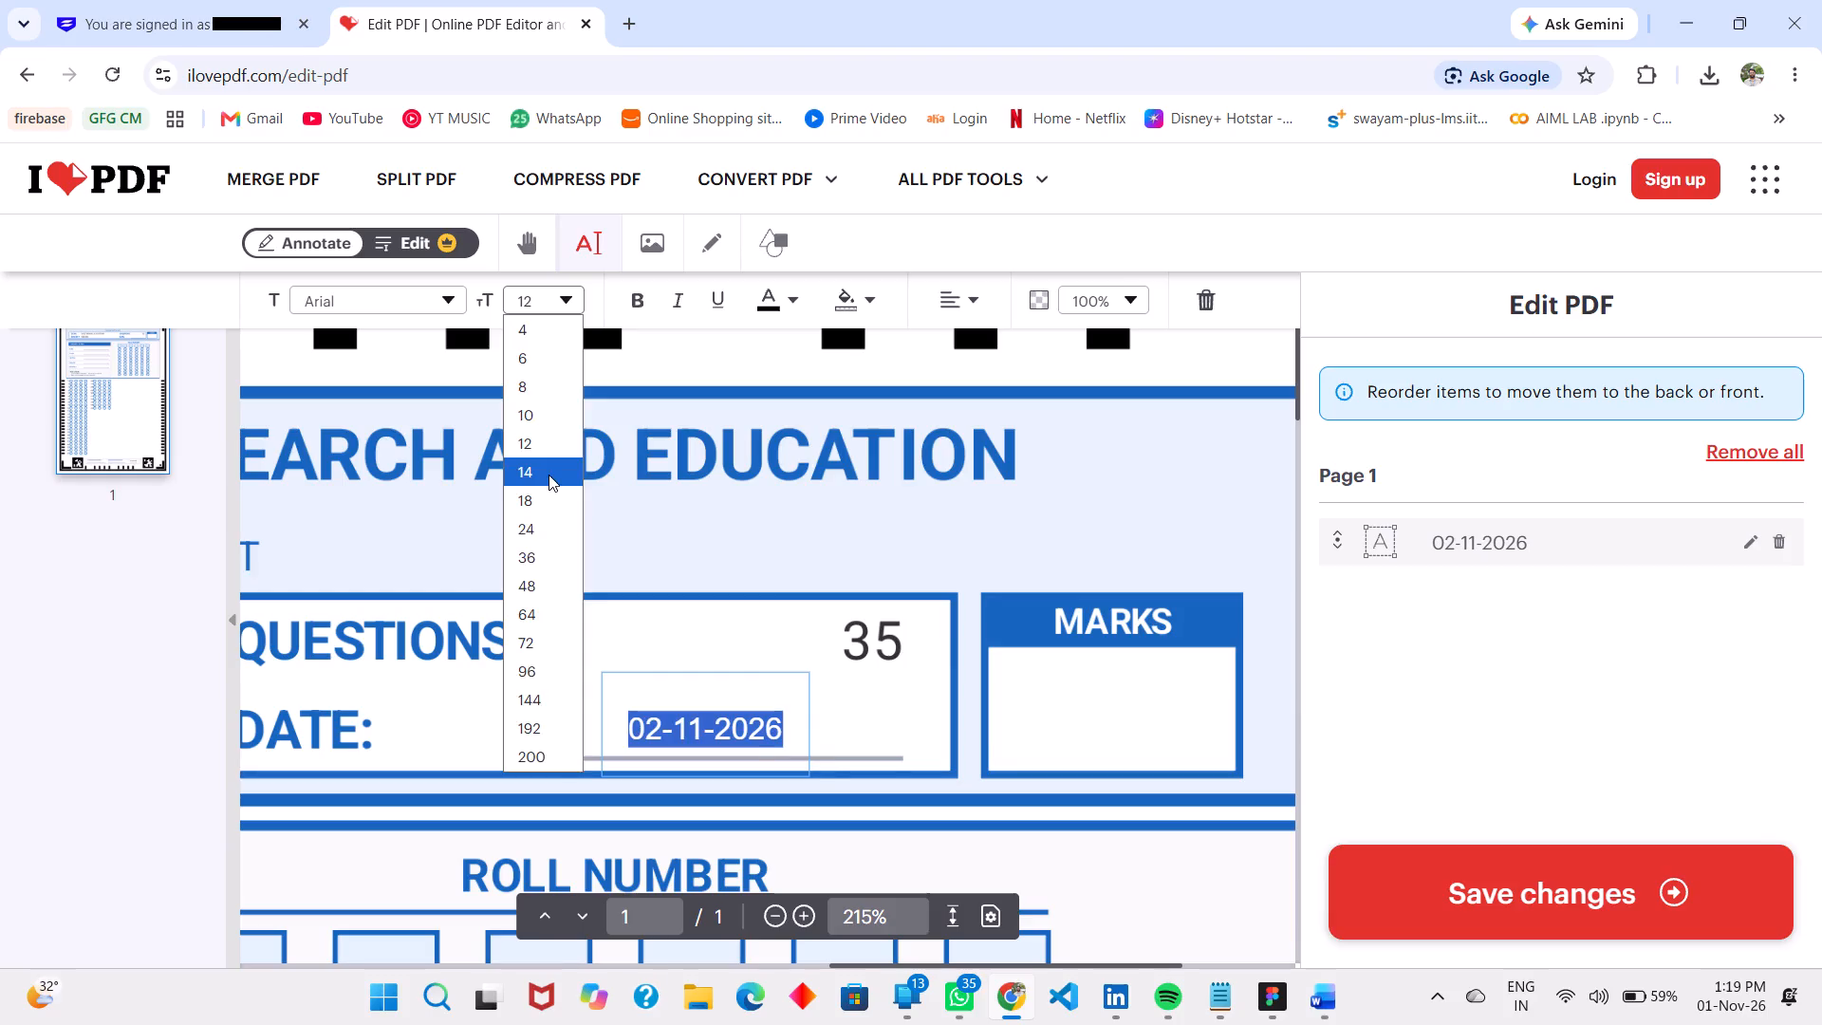
click(570, 299)
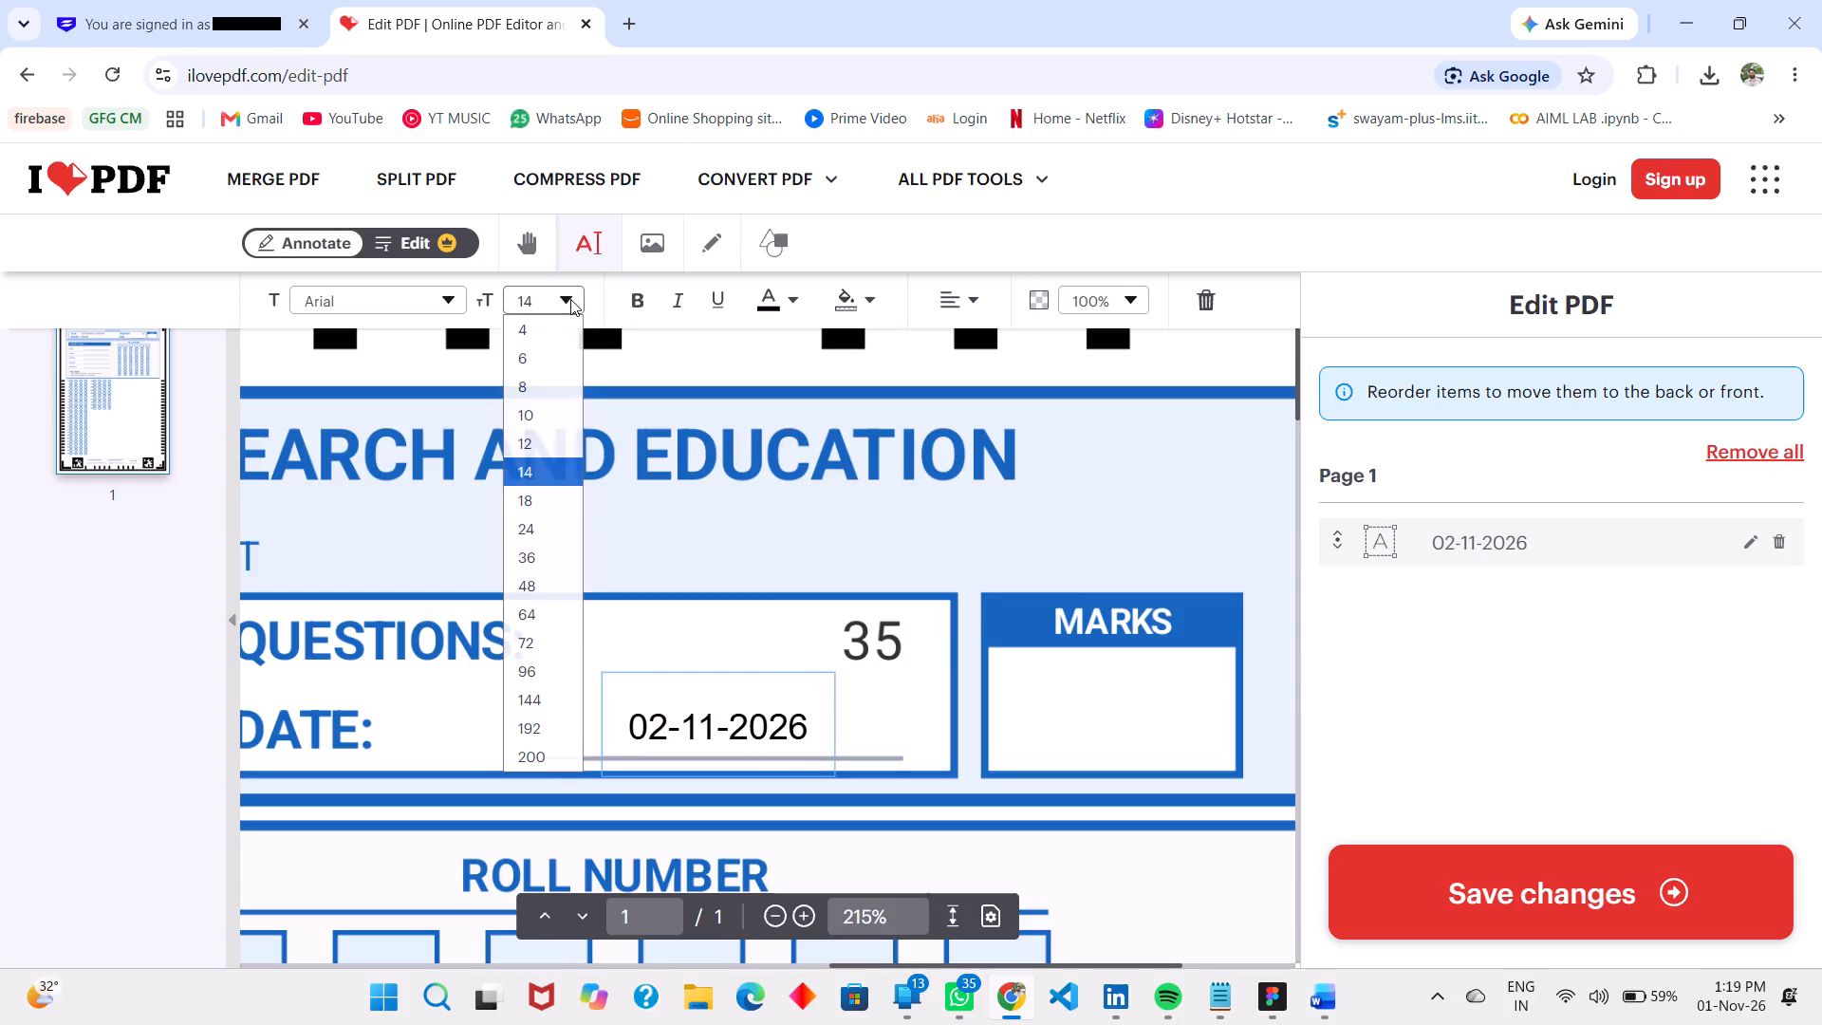
click(569, 527)
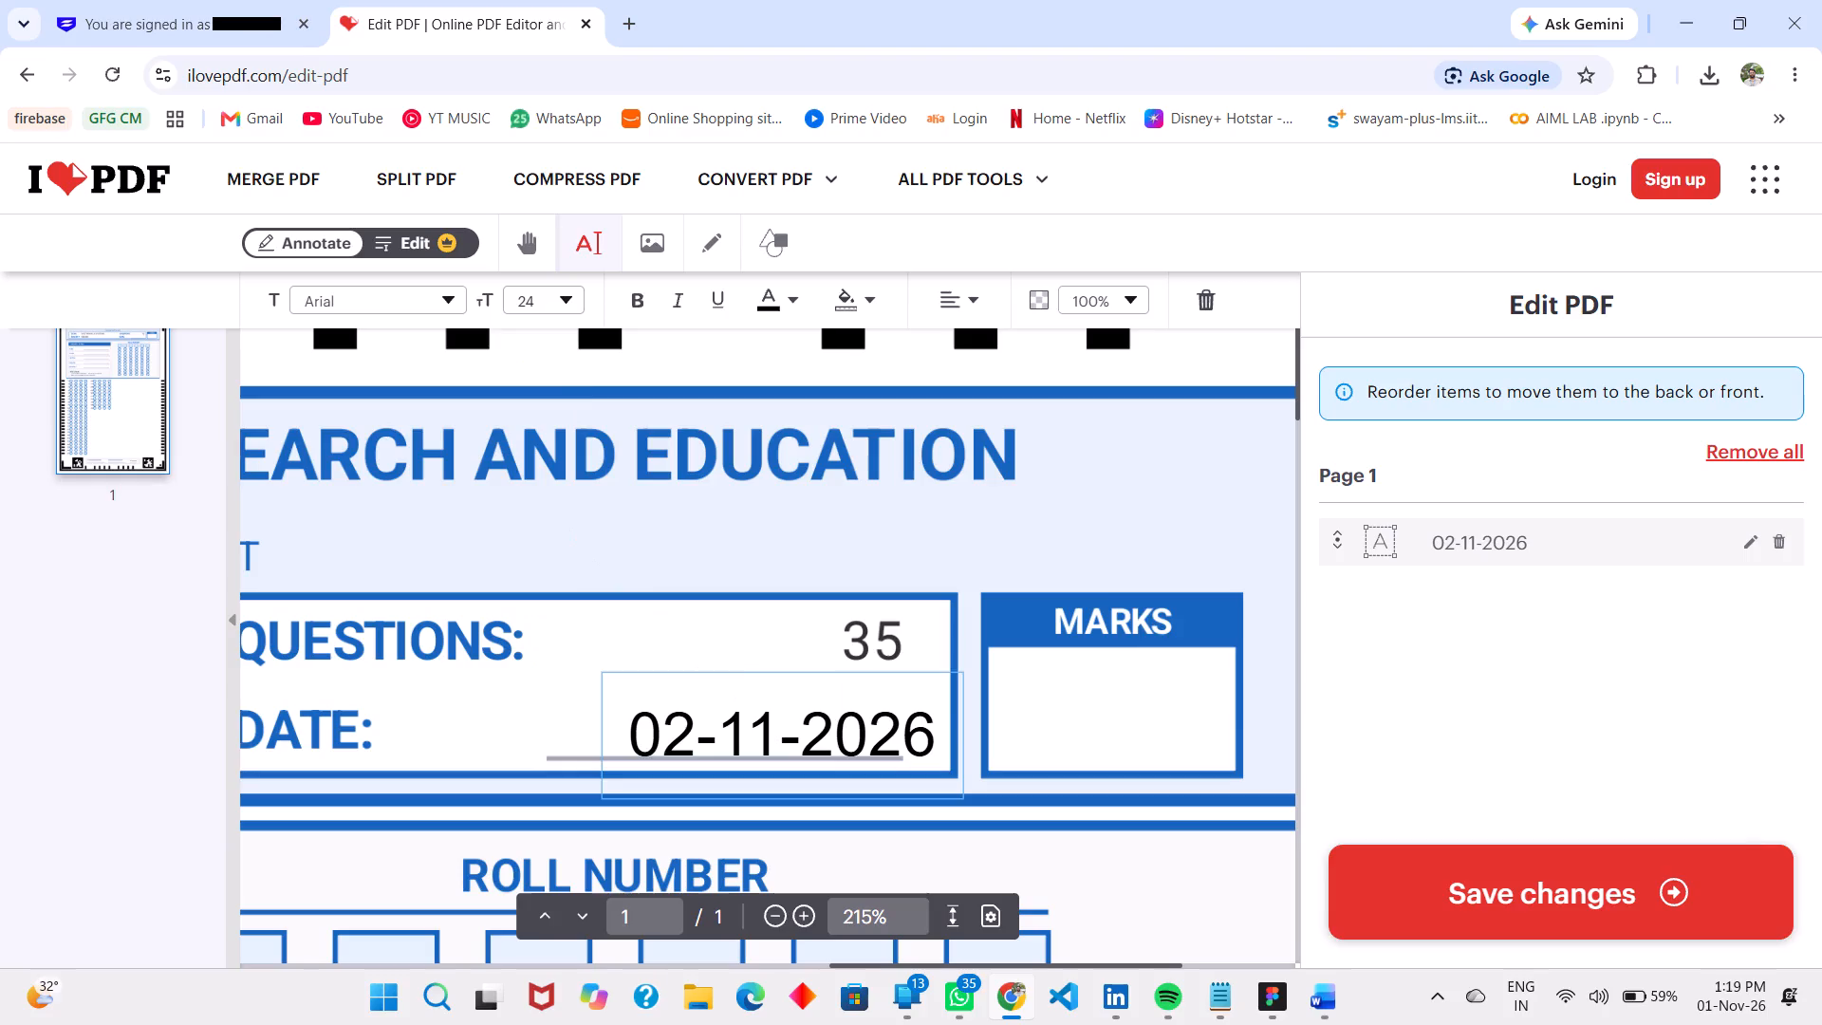
double_click(529, 306)
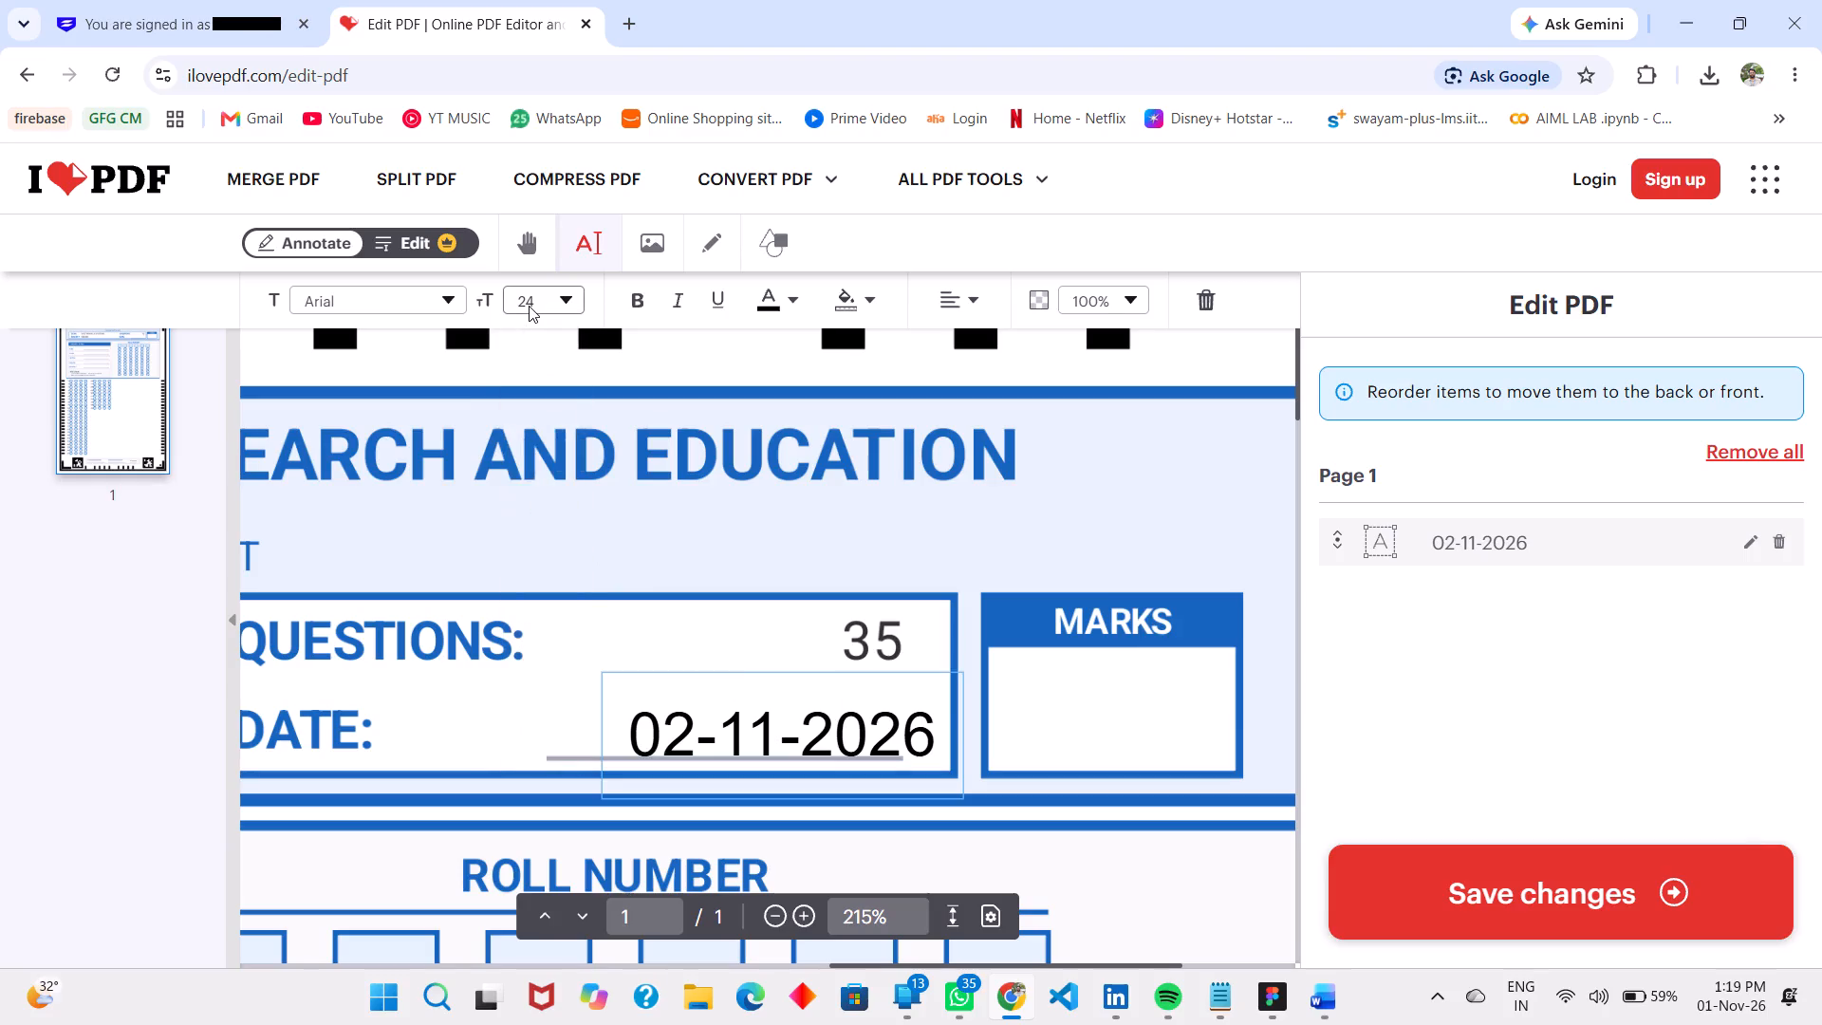
click(529, 306)
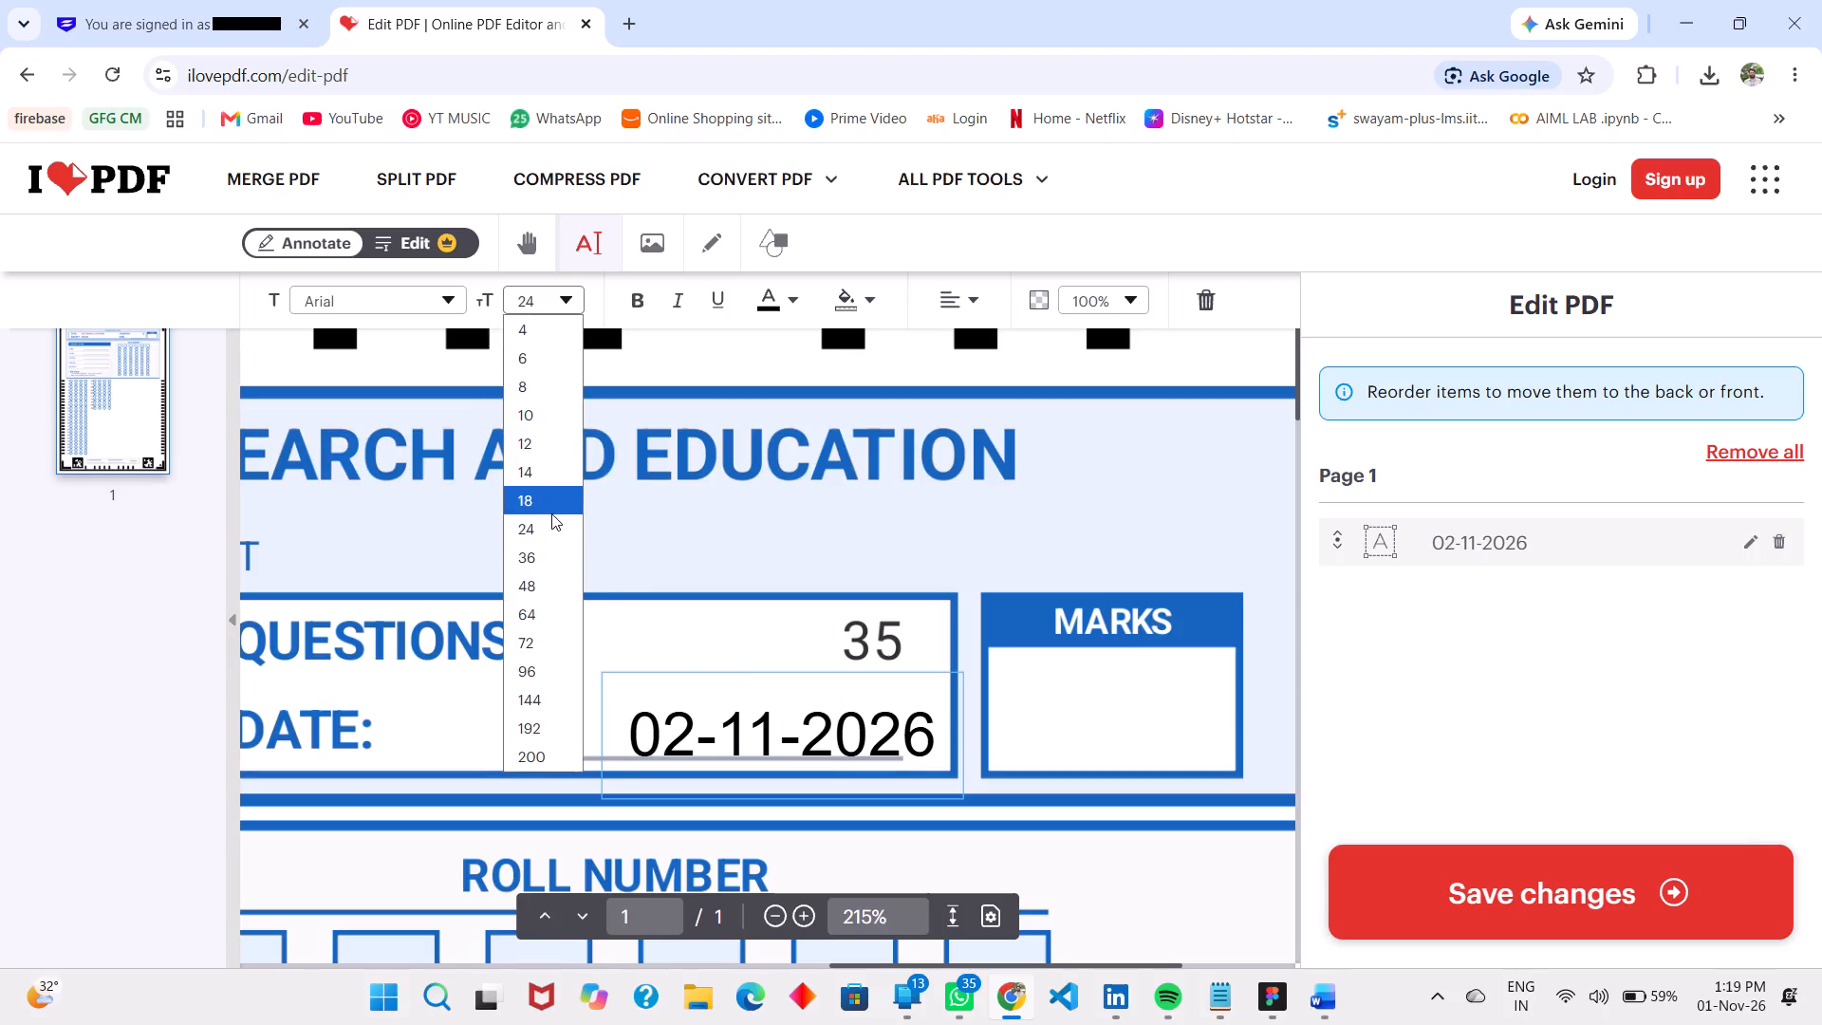
click(551, 513)
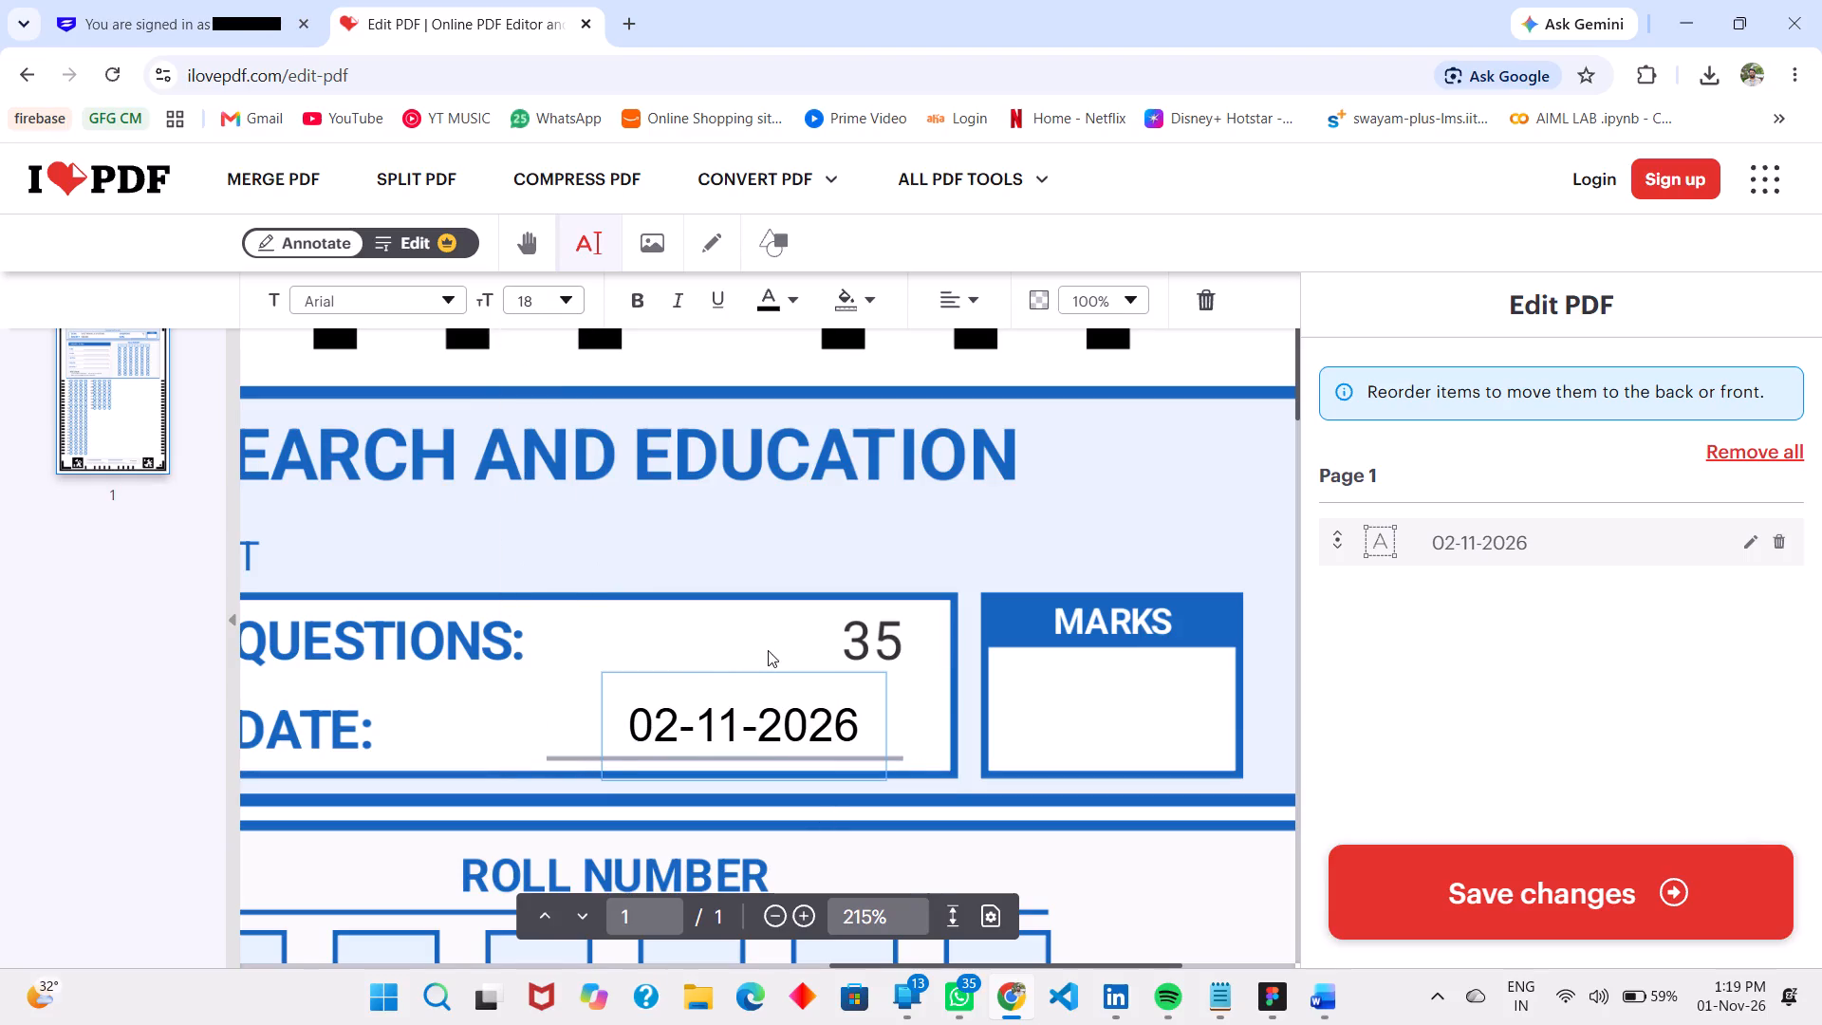
click(768, 650)
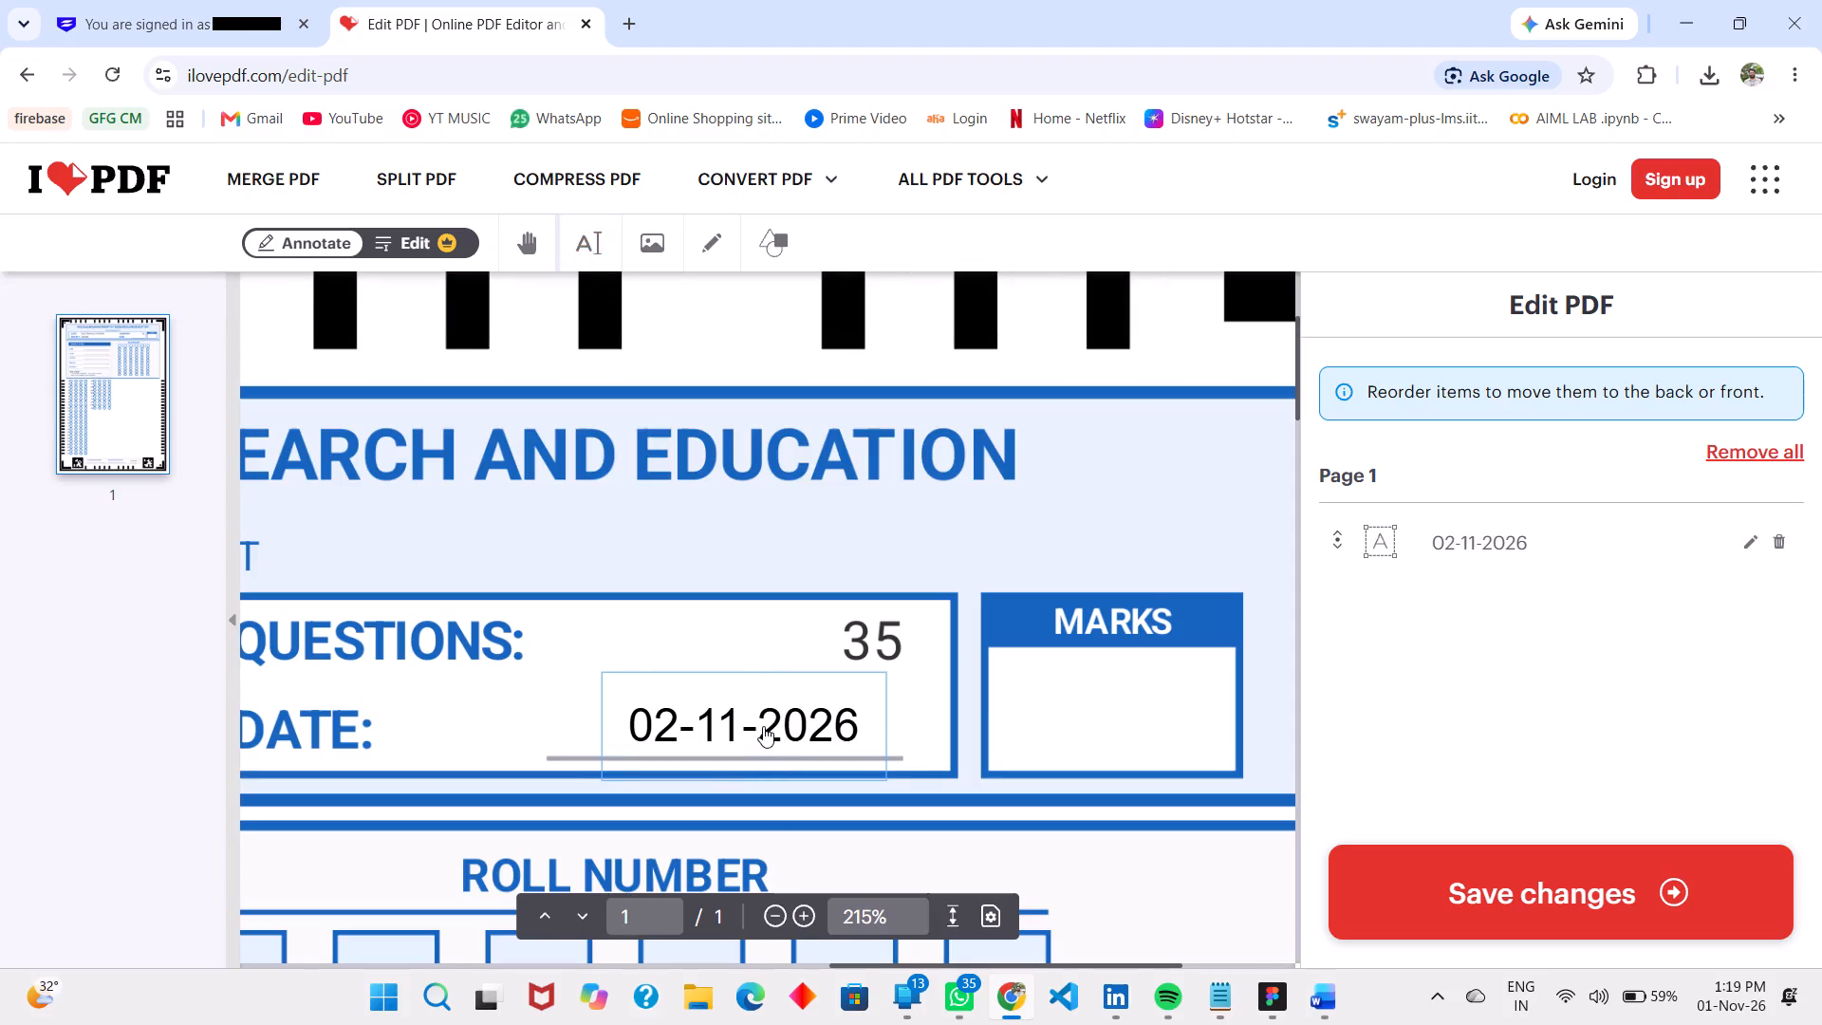
Nudge the date text box sideways to center it over the DATE line, and deselect it.
drag(763, 726, 759, 725)
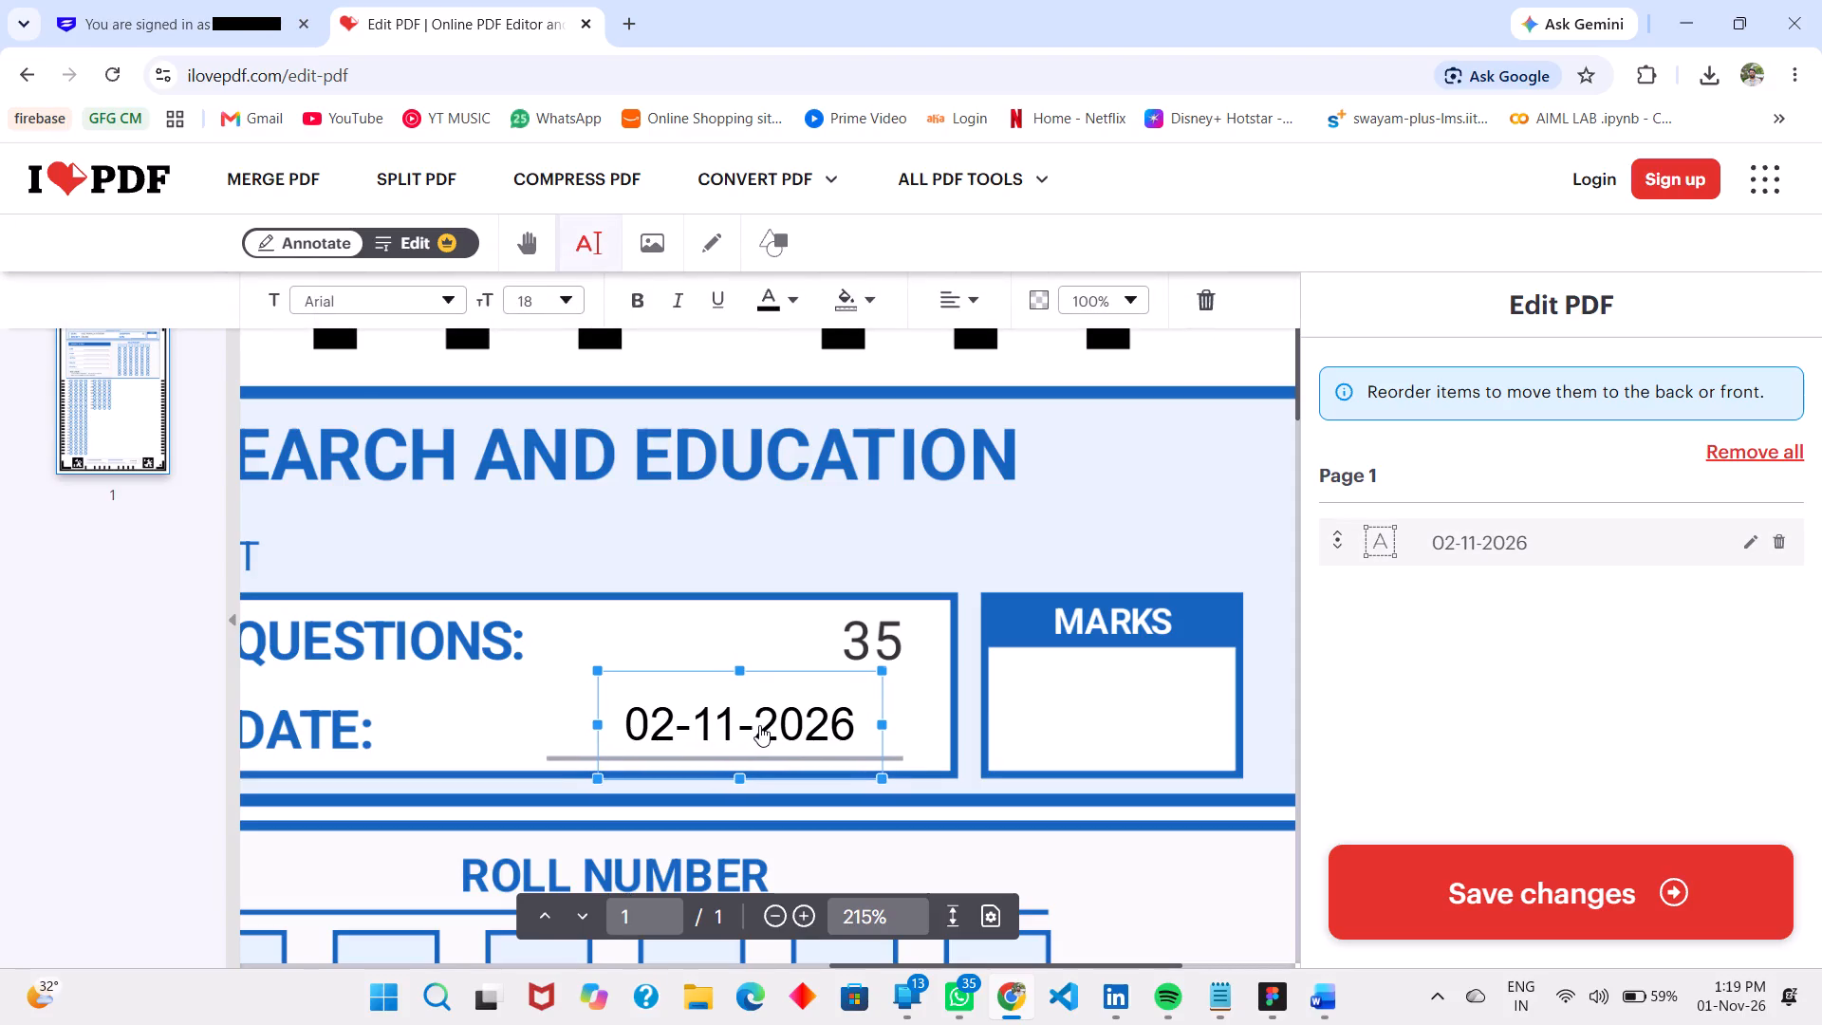
drag(759, 725, 753, 725)
click(754, 568)
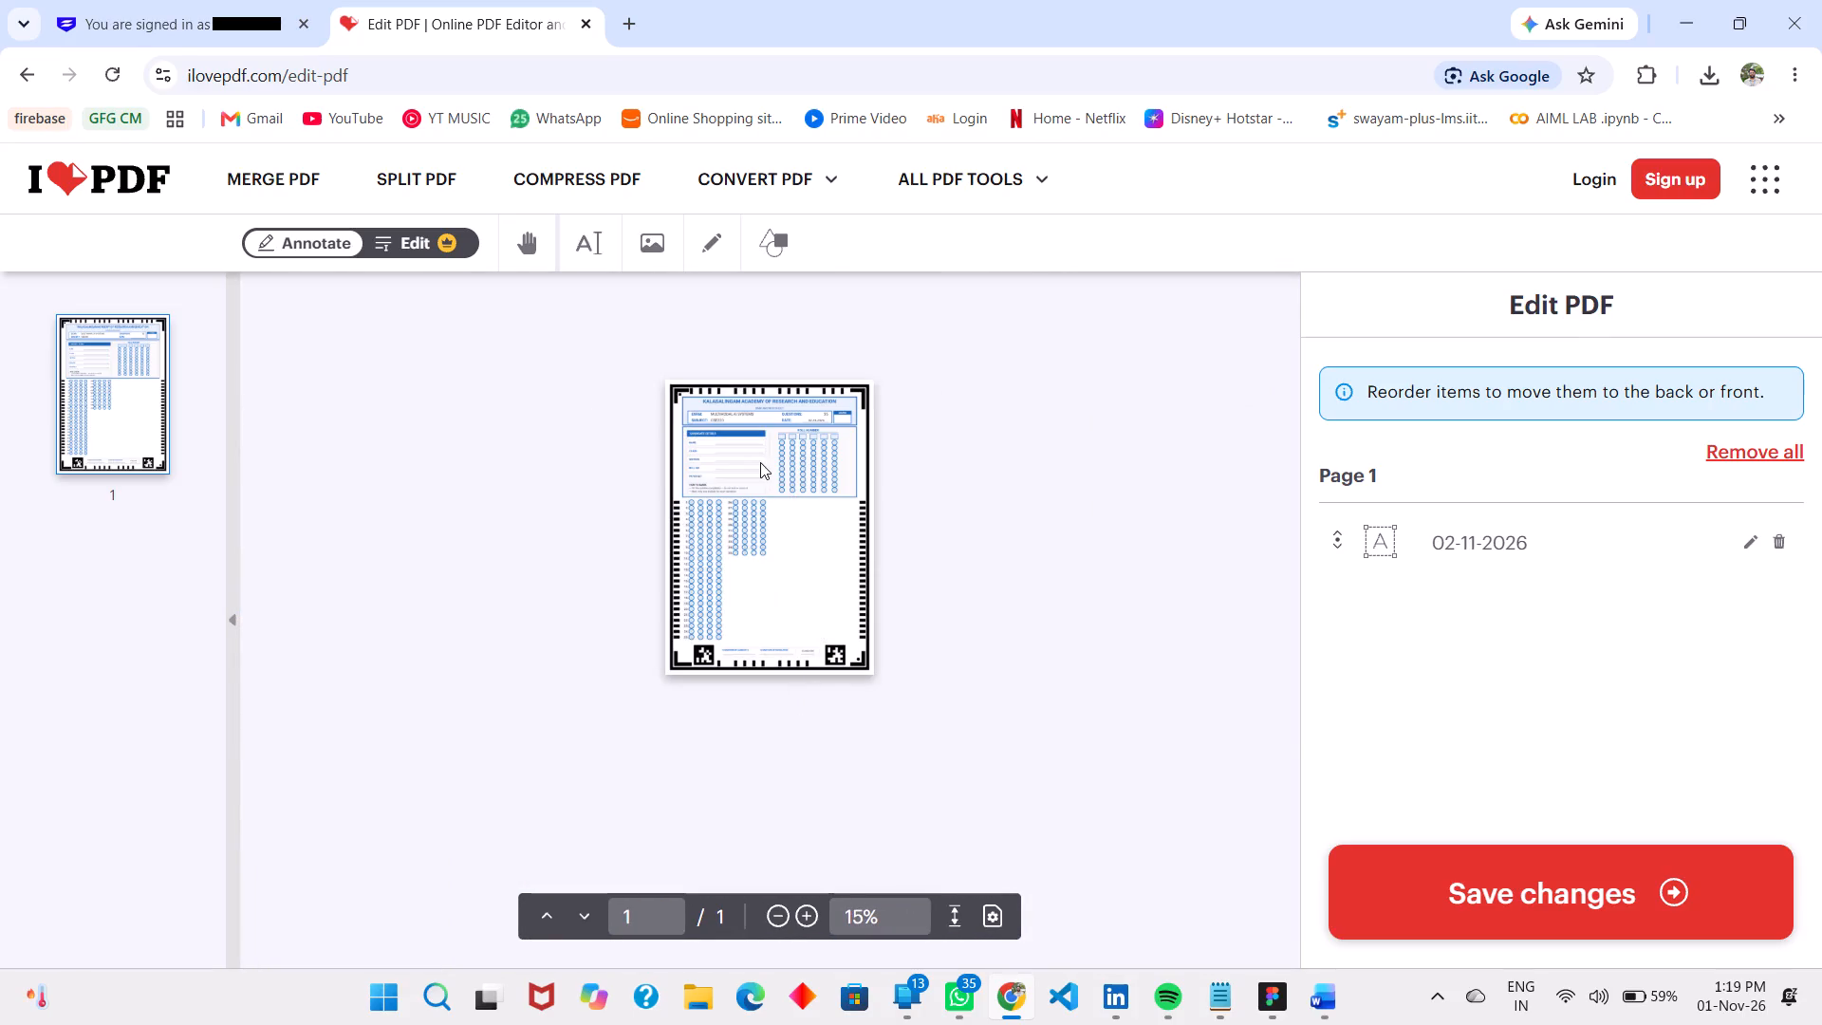
Examine the whole answer sheet, from the header with the date down to the signature area.
drag(760, 462, 759, 498)
scroll(759, 498, right, 1)
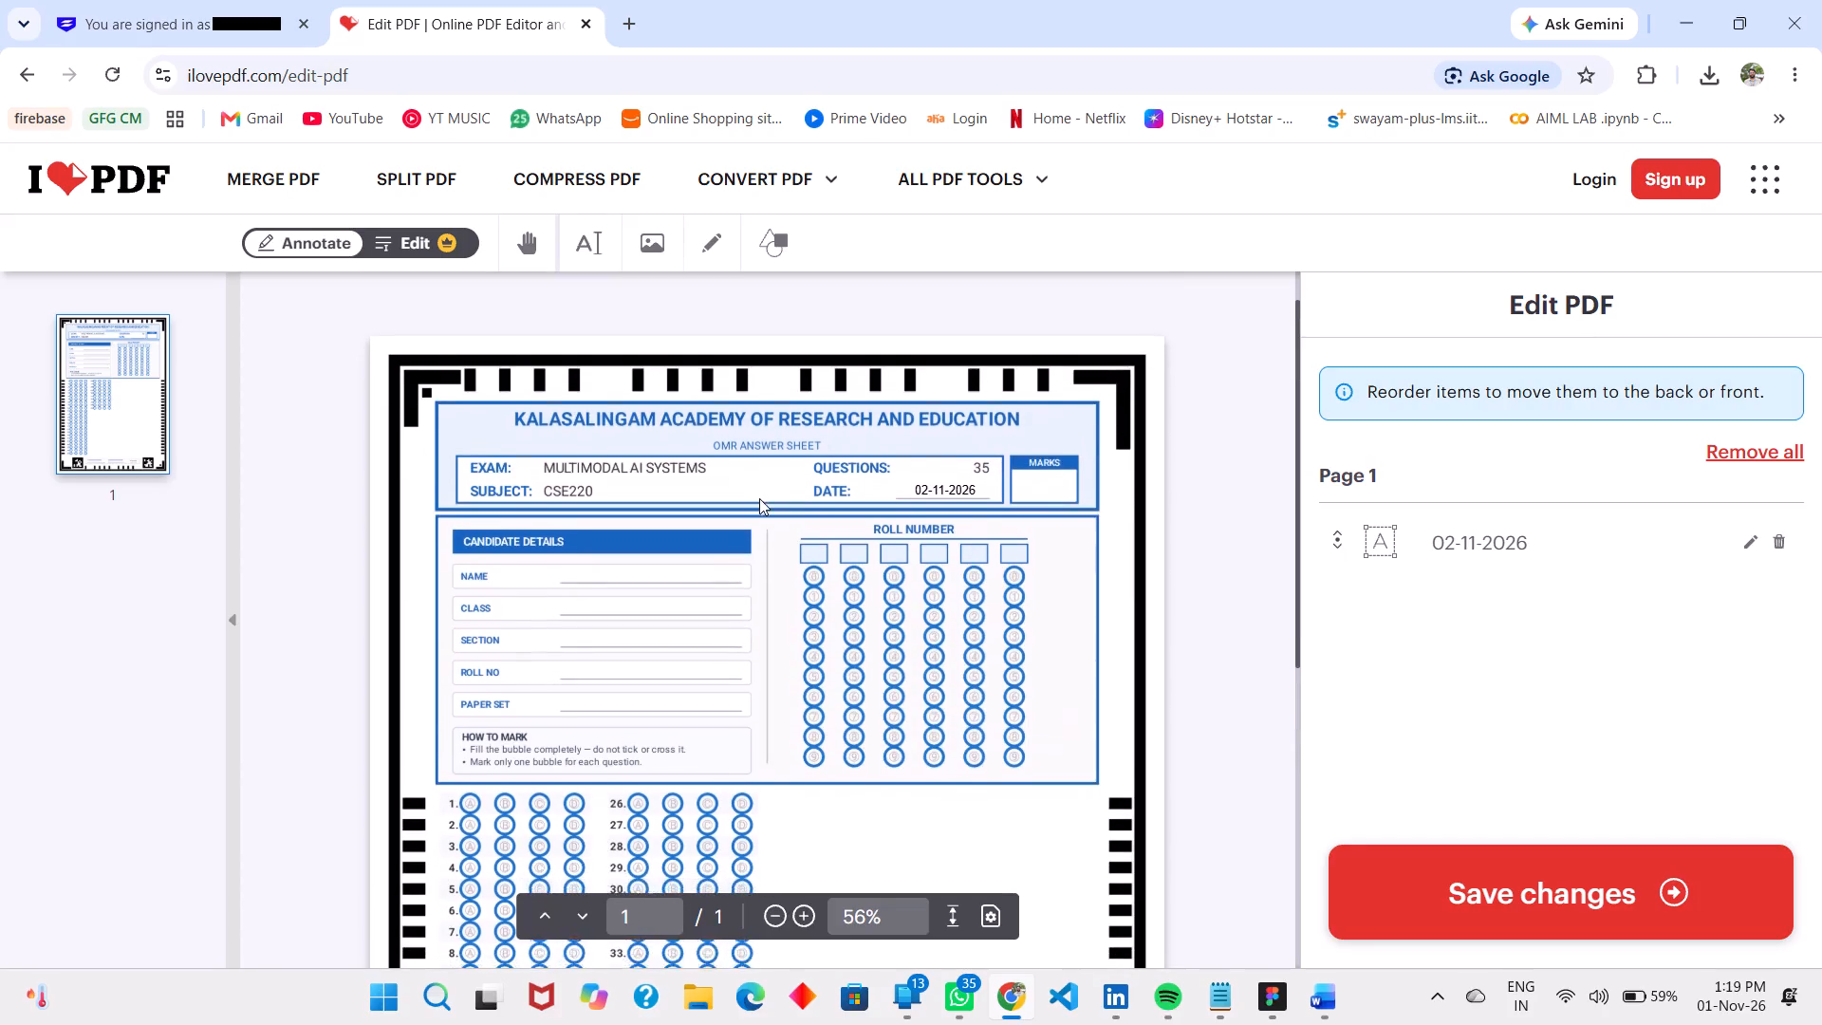
scroll(759, 498, right, 1)
scroll(759, 498, down, 1)
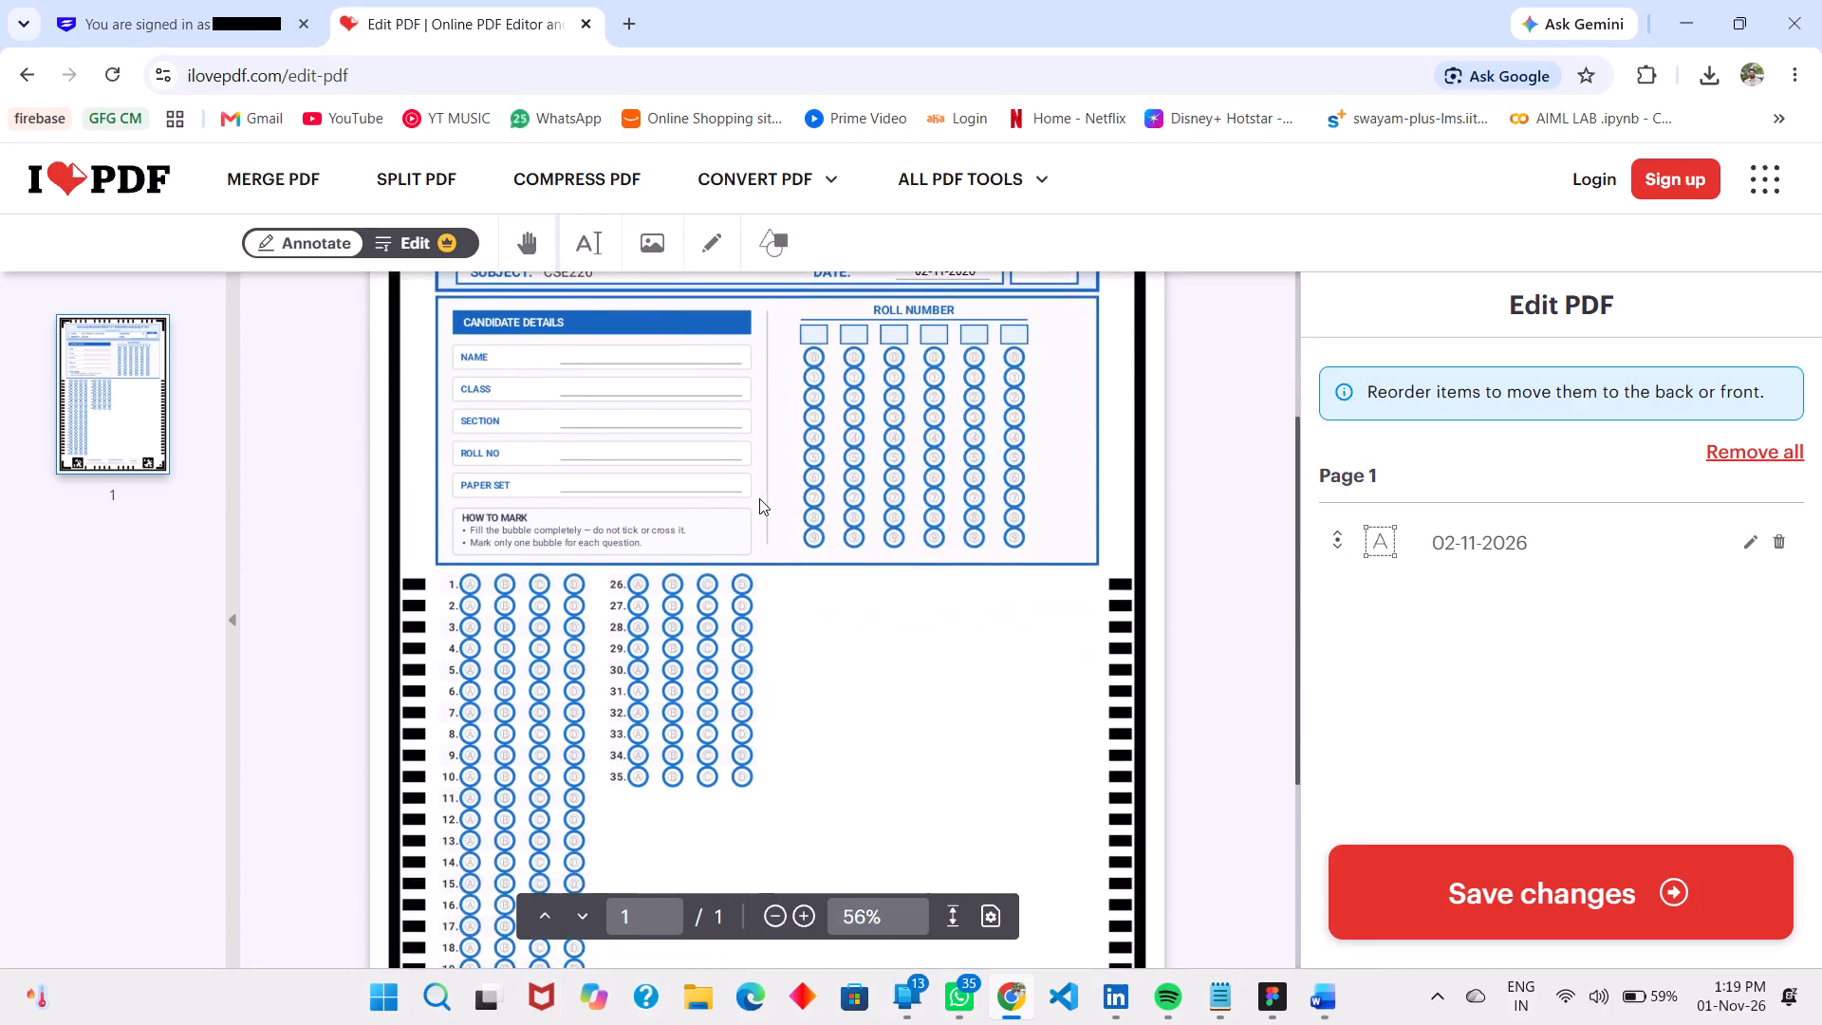
scroll(759, 498, down, 1)
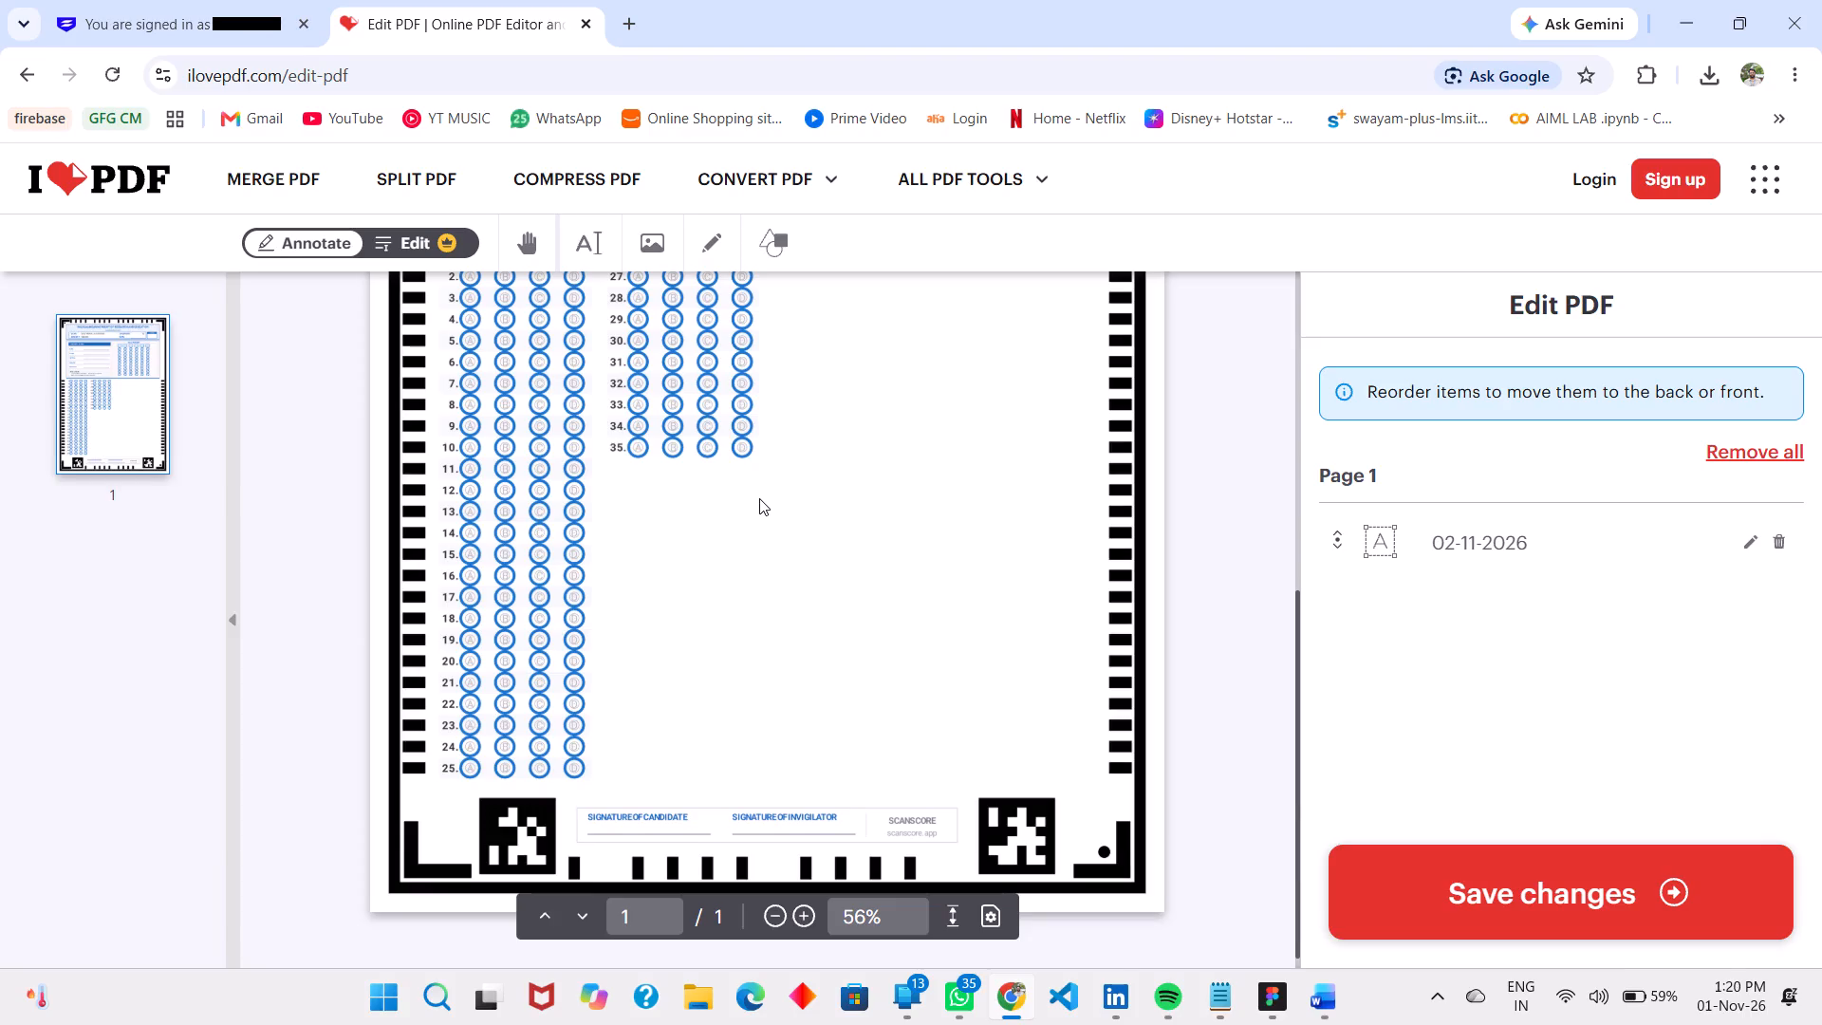
scroll(759, 498, up, 4)
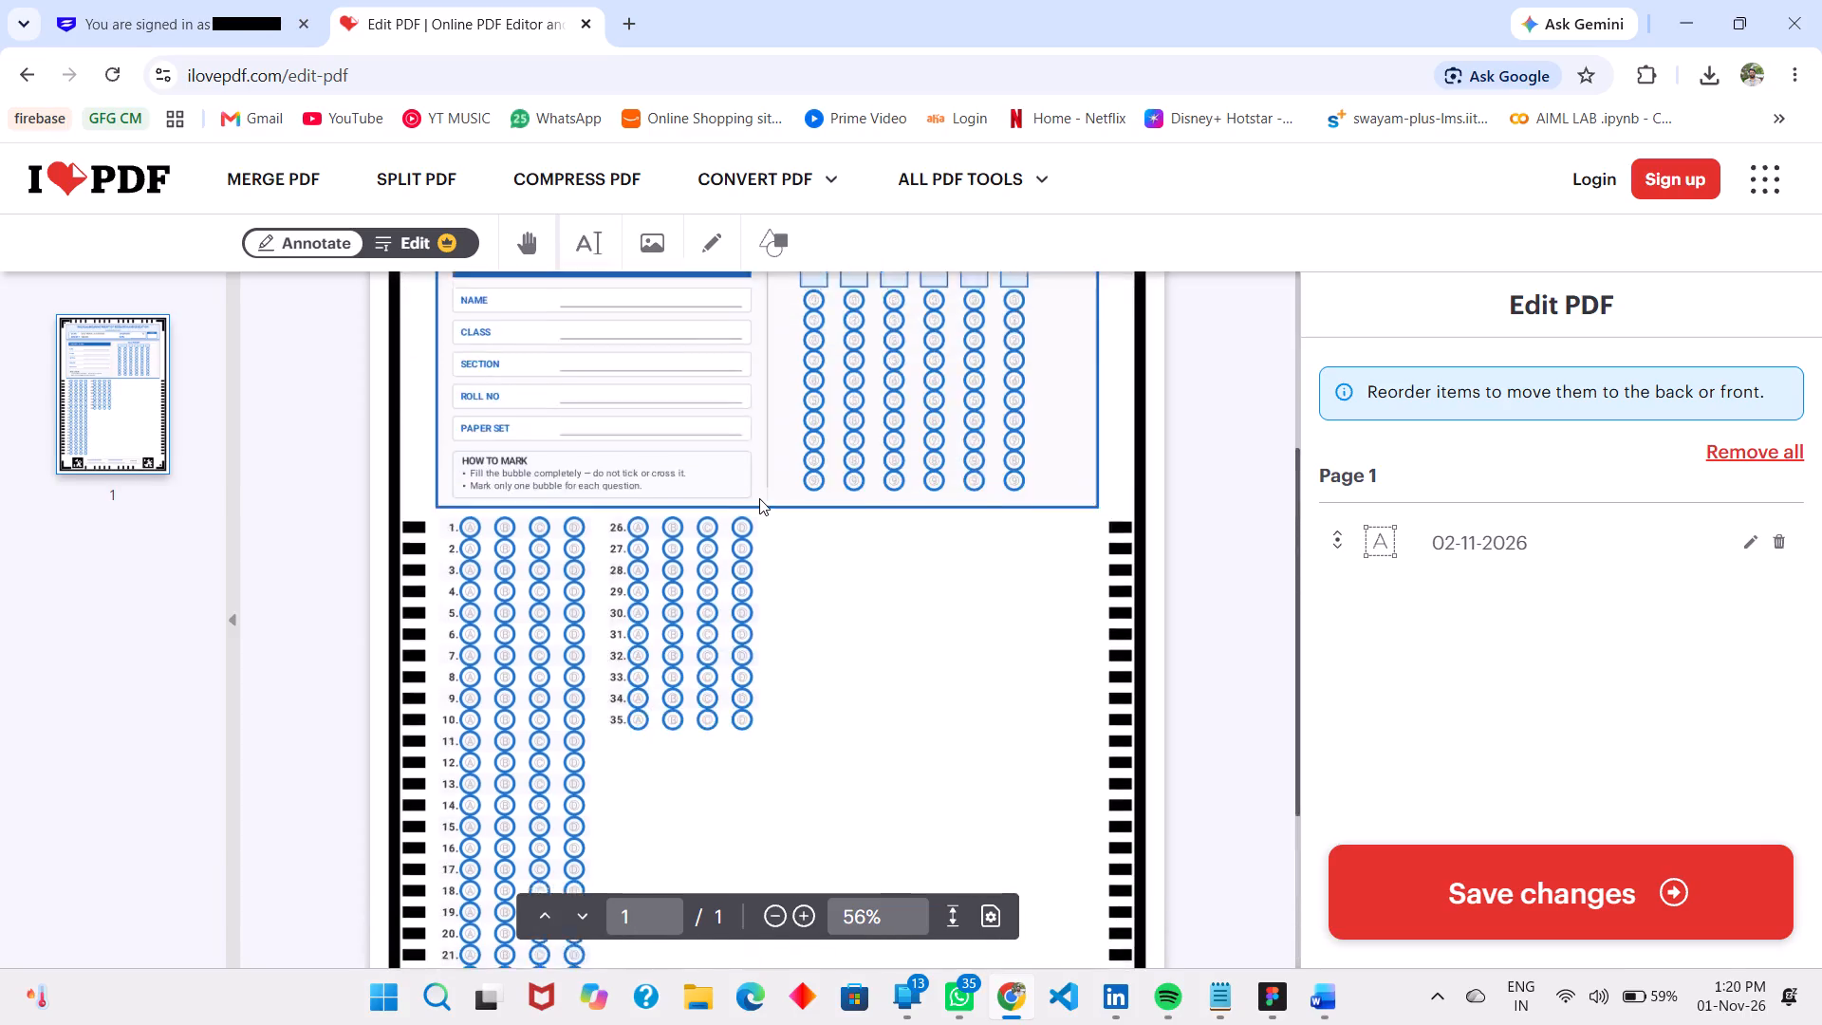
scroll(759, 498, right, 1)
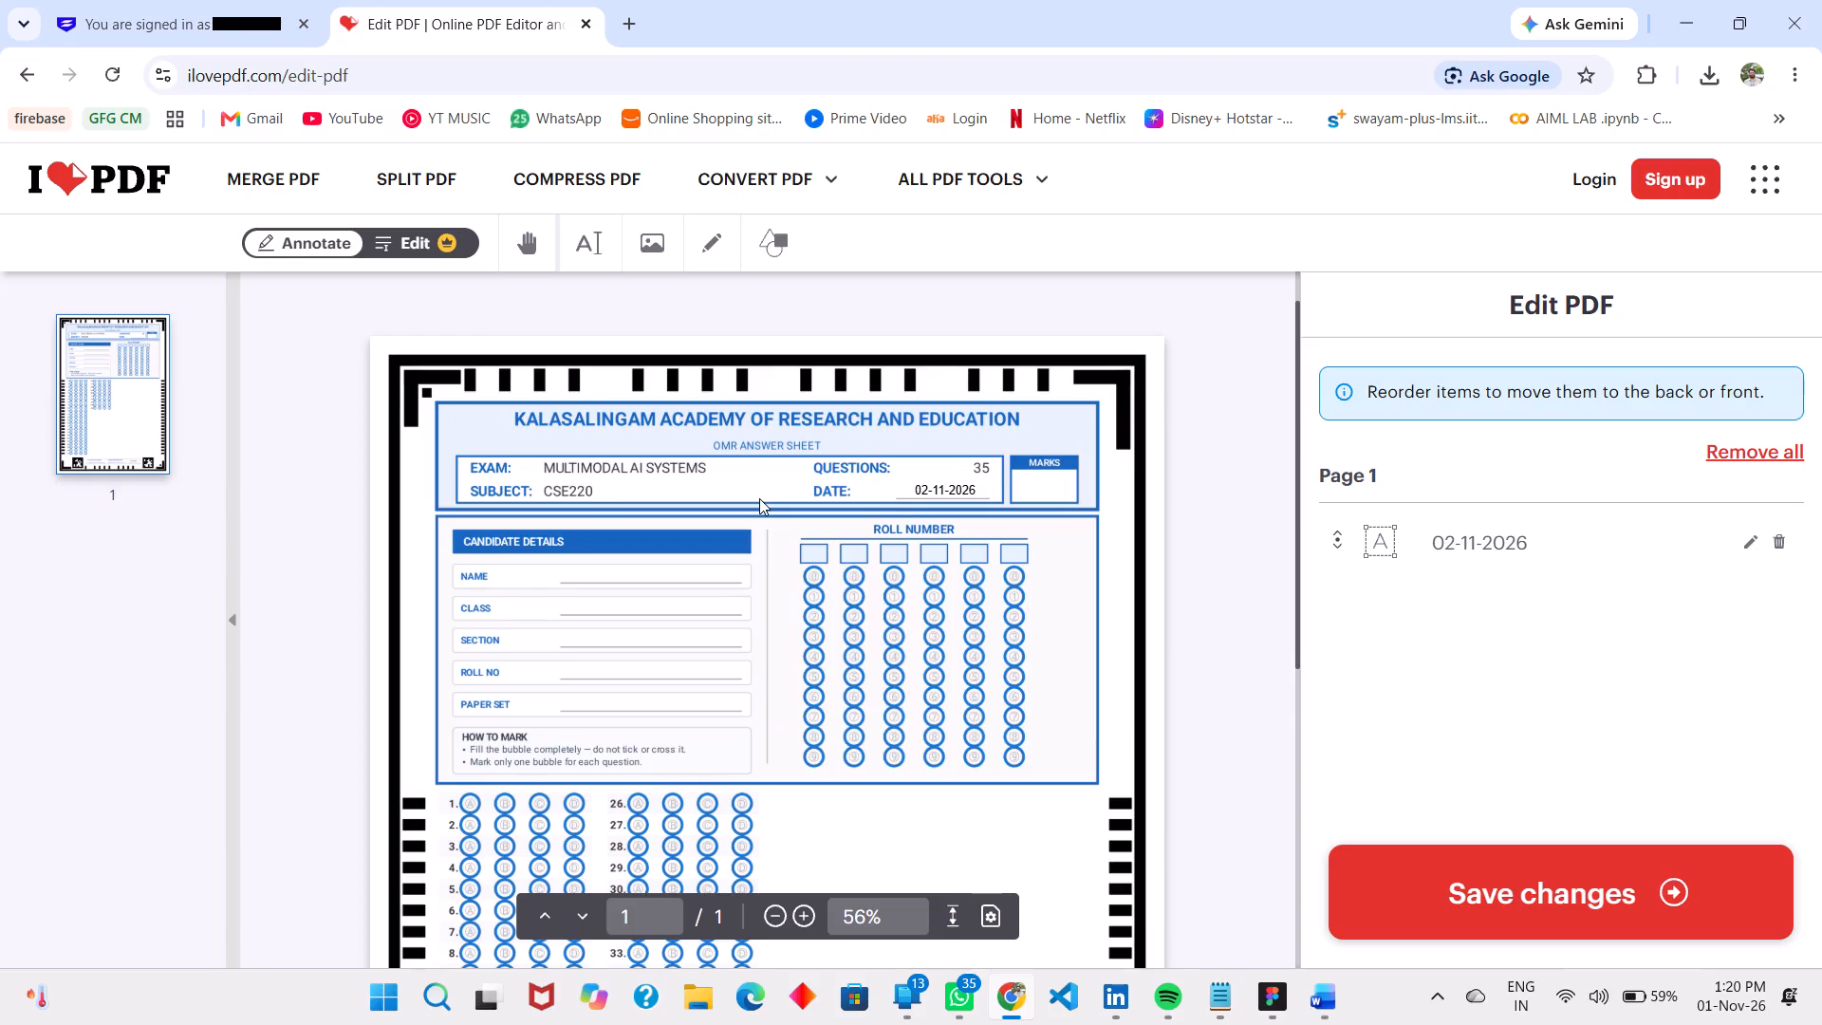
scroll(759, 498, right, 1)
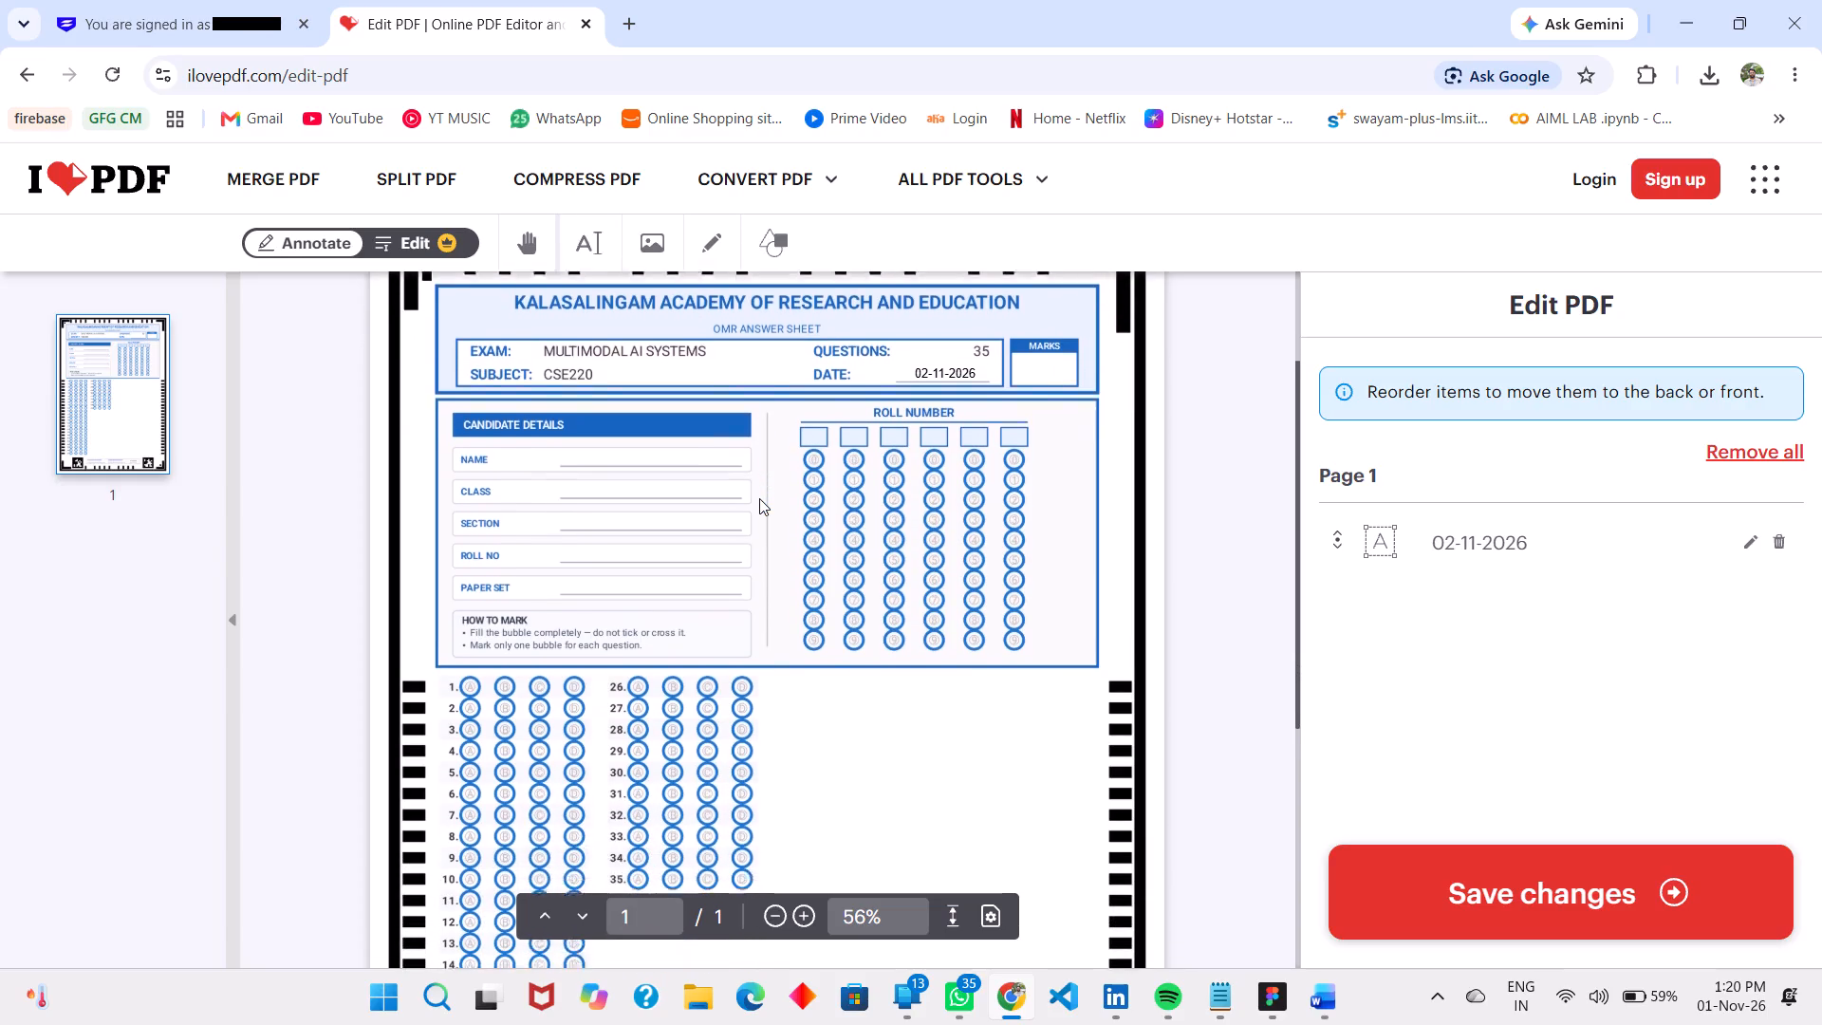
scroll(759, 498, right, 1)
scroll(759, 498, down, 6)
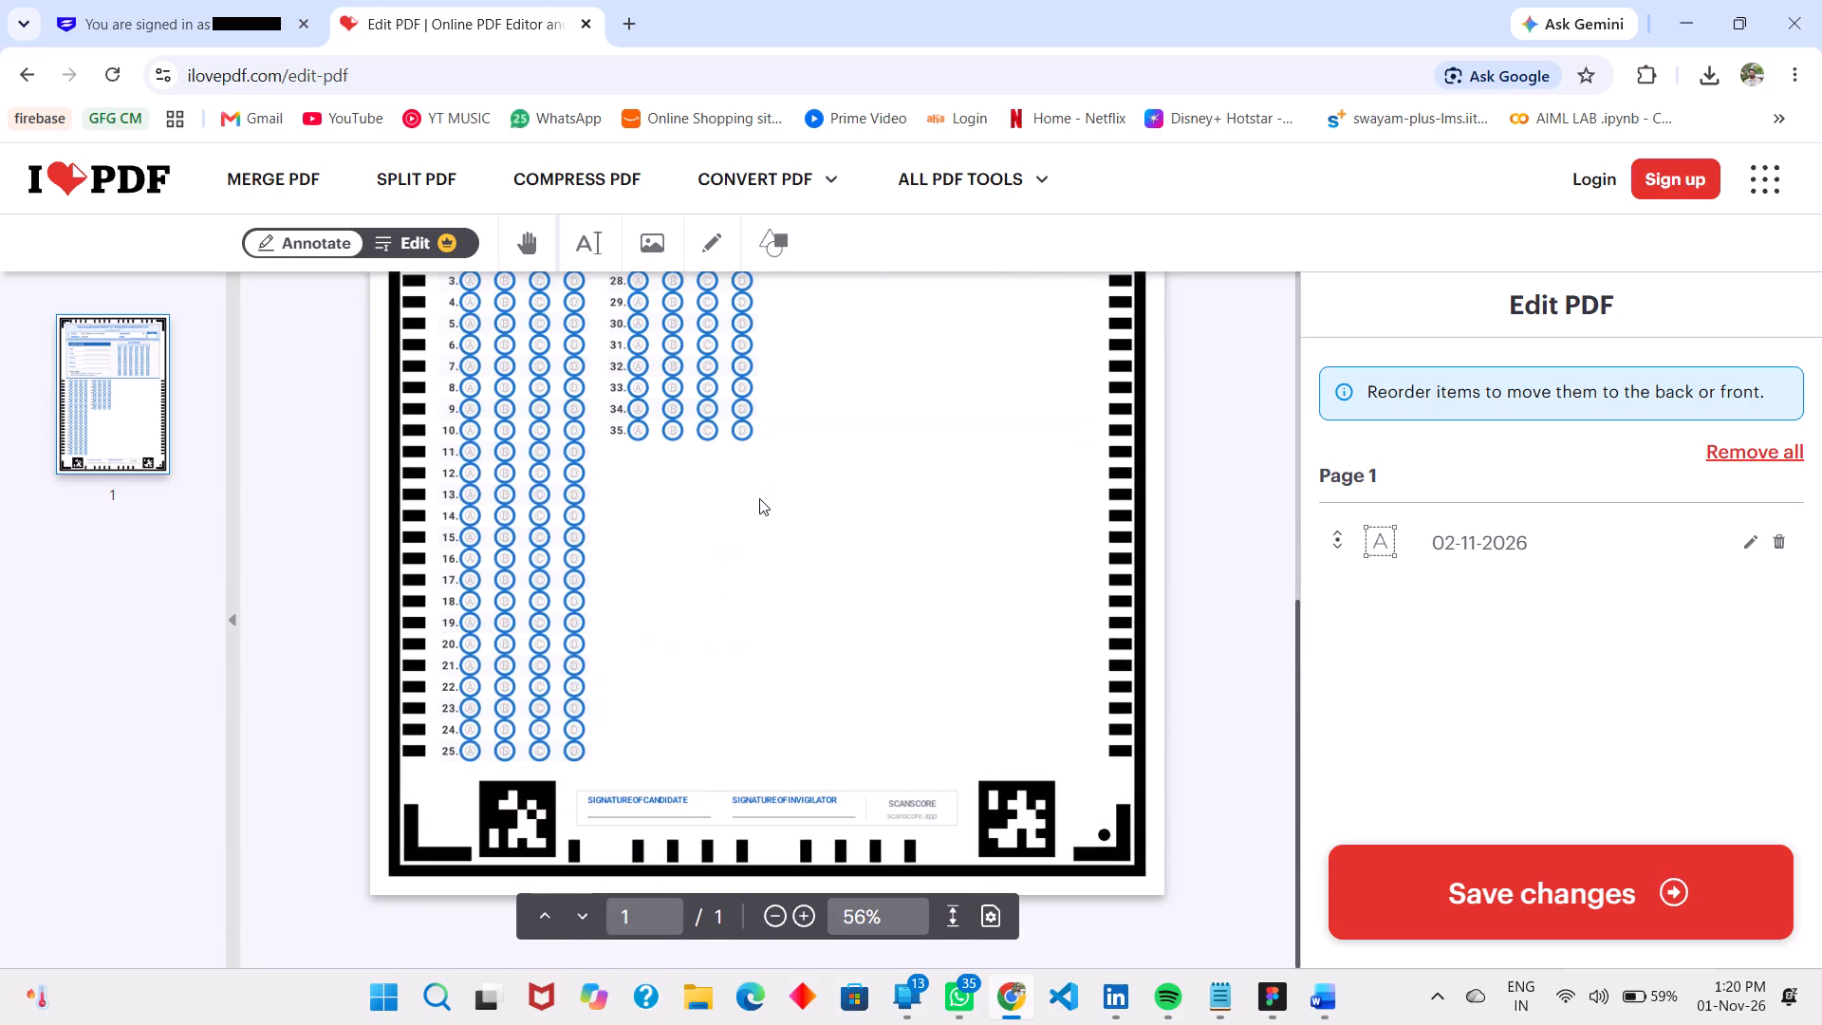
scroll(759, 498, down, 1)
scroll(734, 702, up, 5)
scroll(734, 702, down, 3)
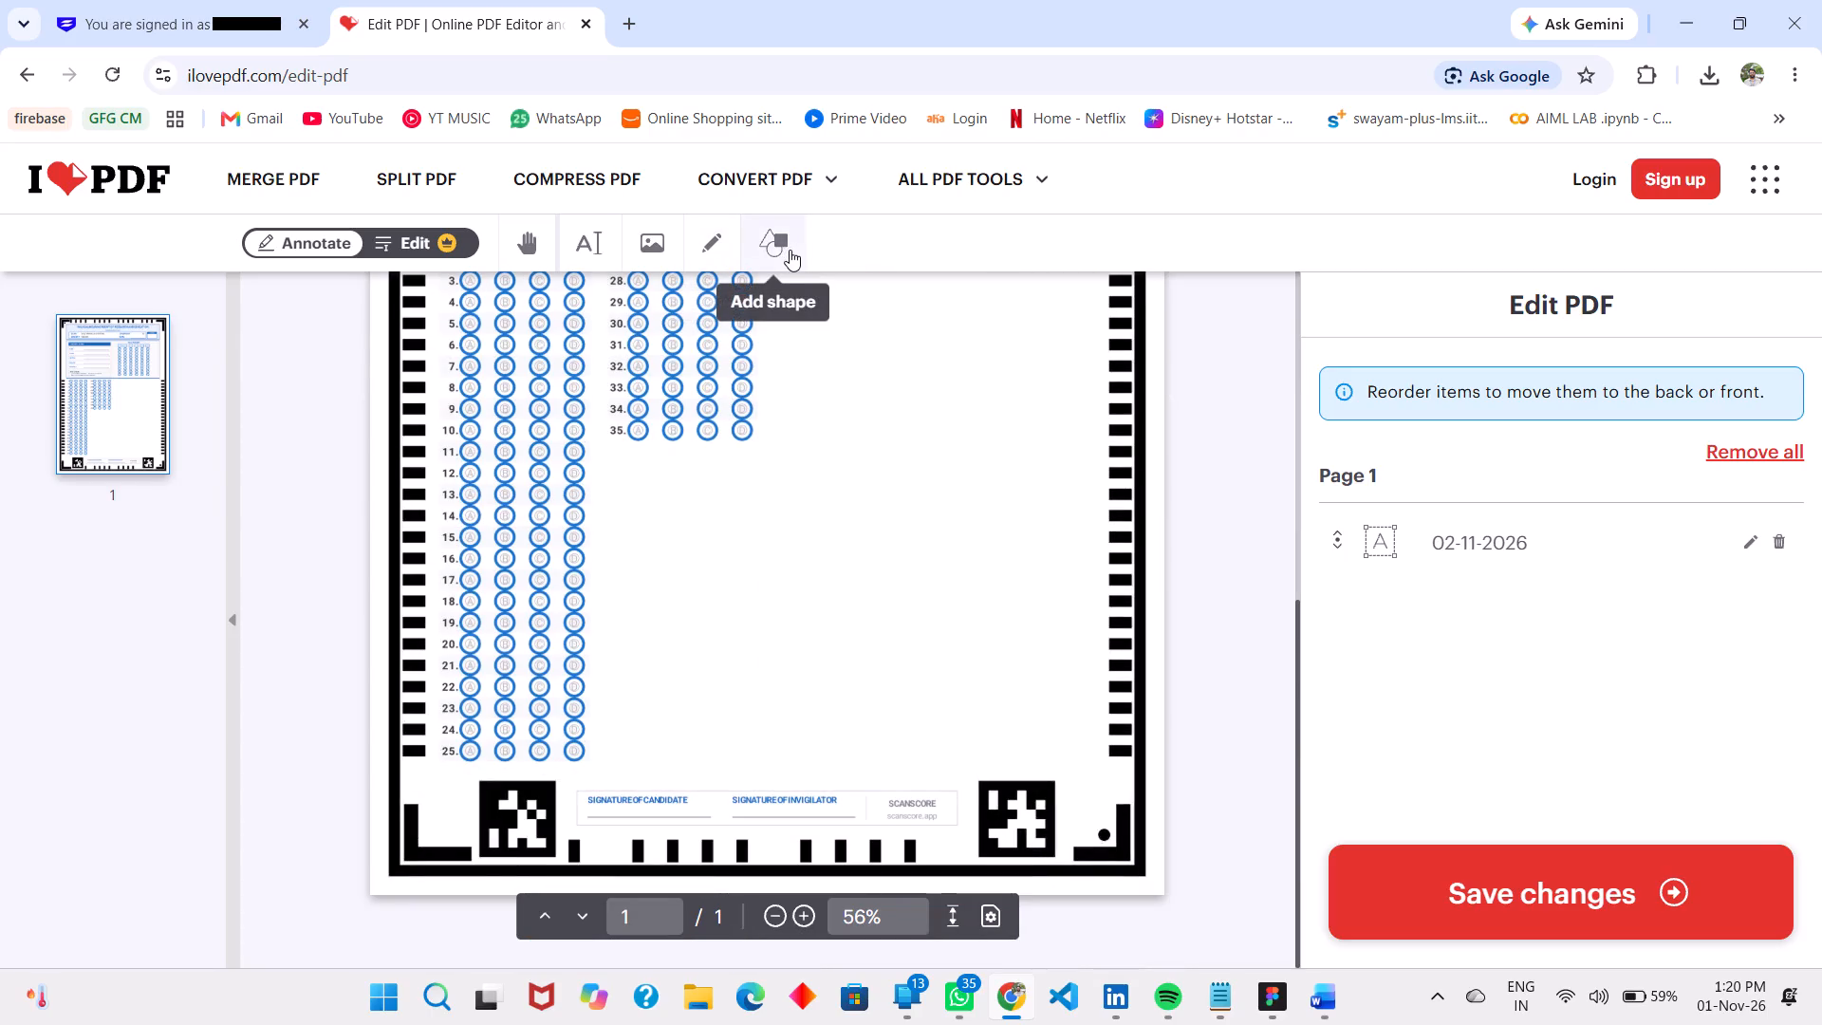
Add a rectangle shape to the page and change its fill color to white.
click(786, 225)
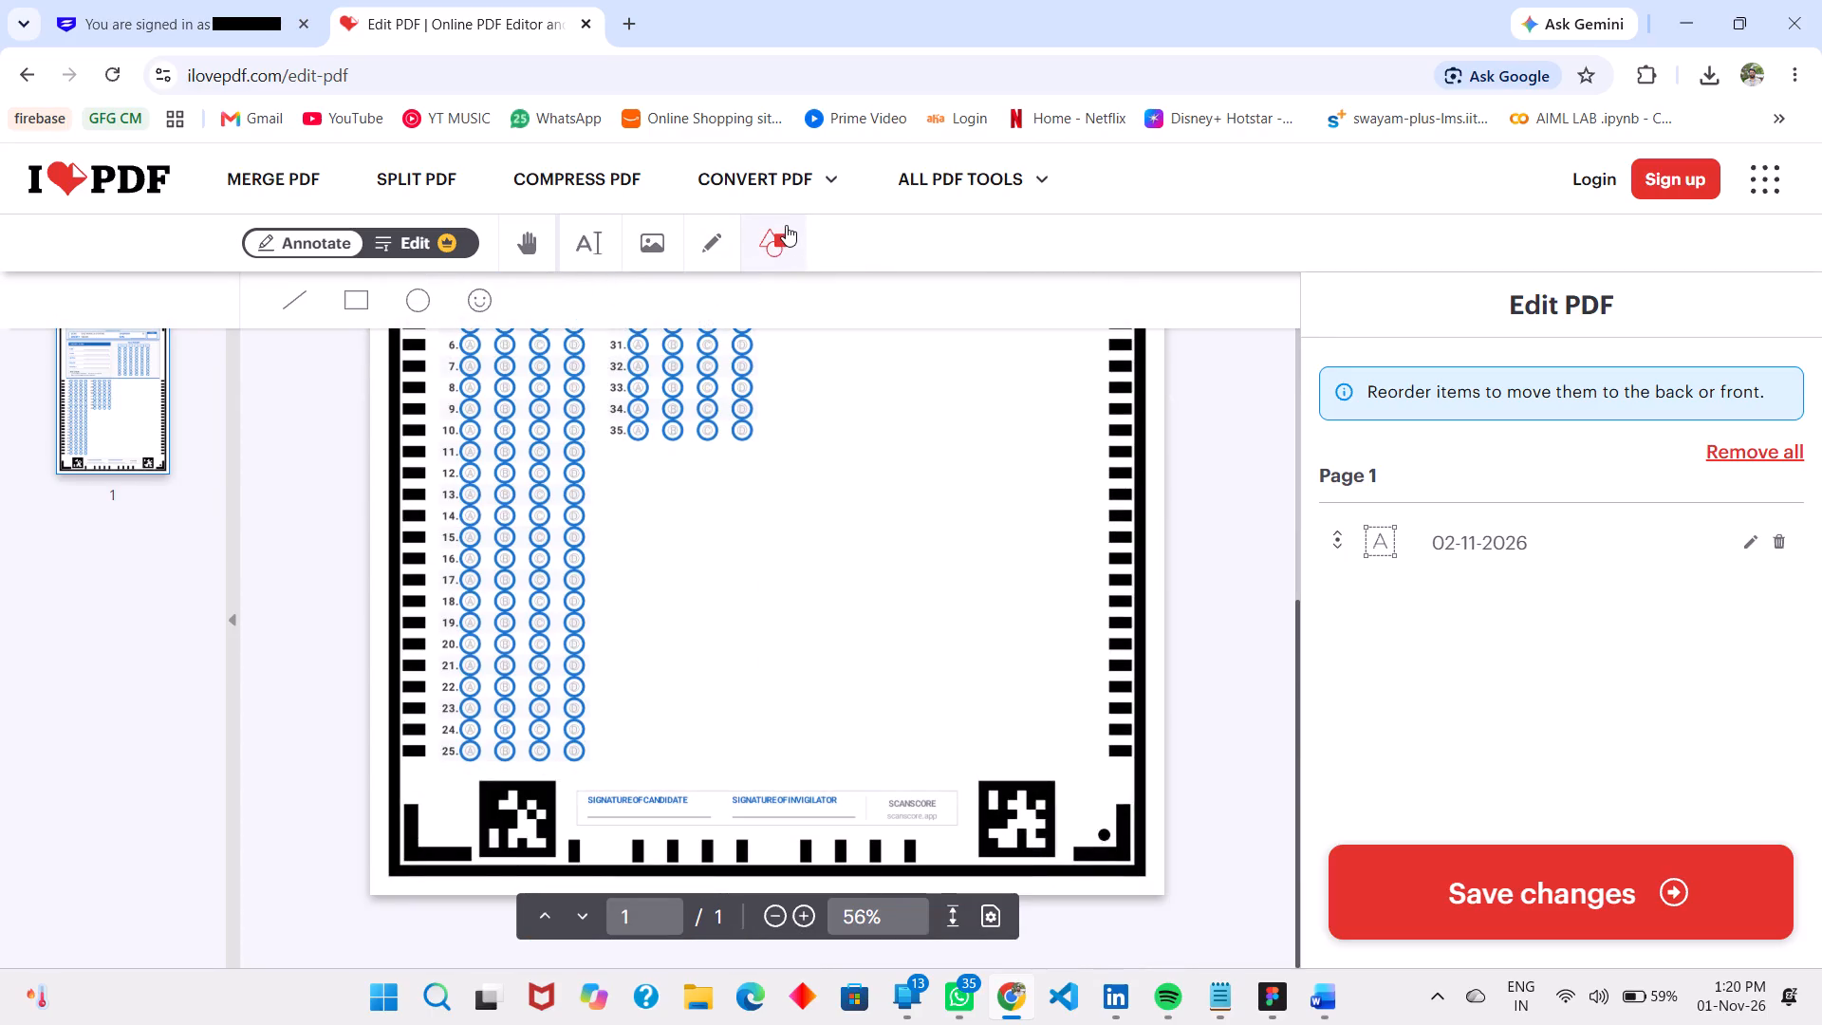
click(344, 294)
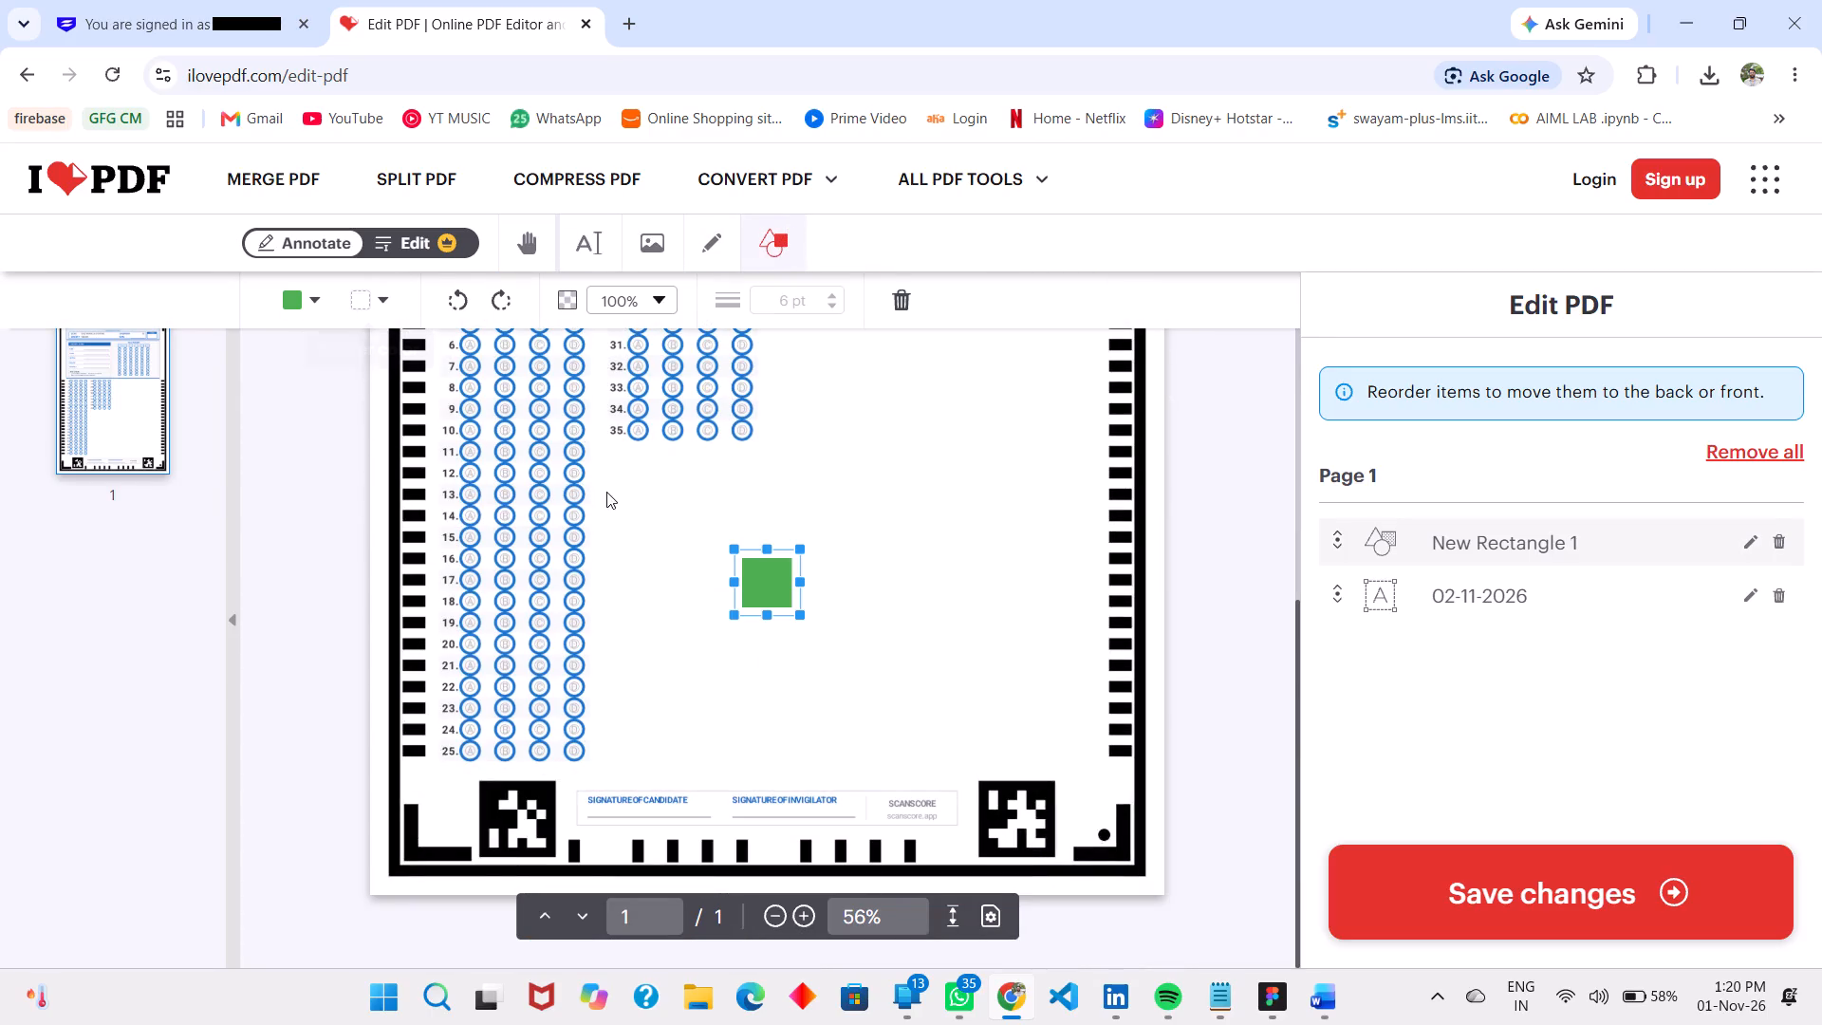
click(316, 296)
click(242, 345)
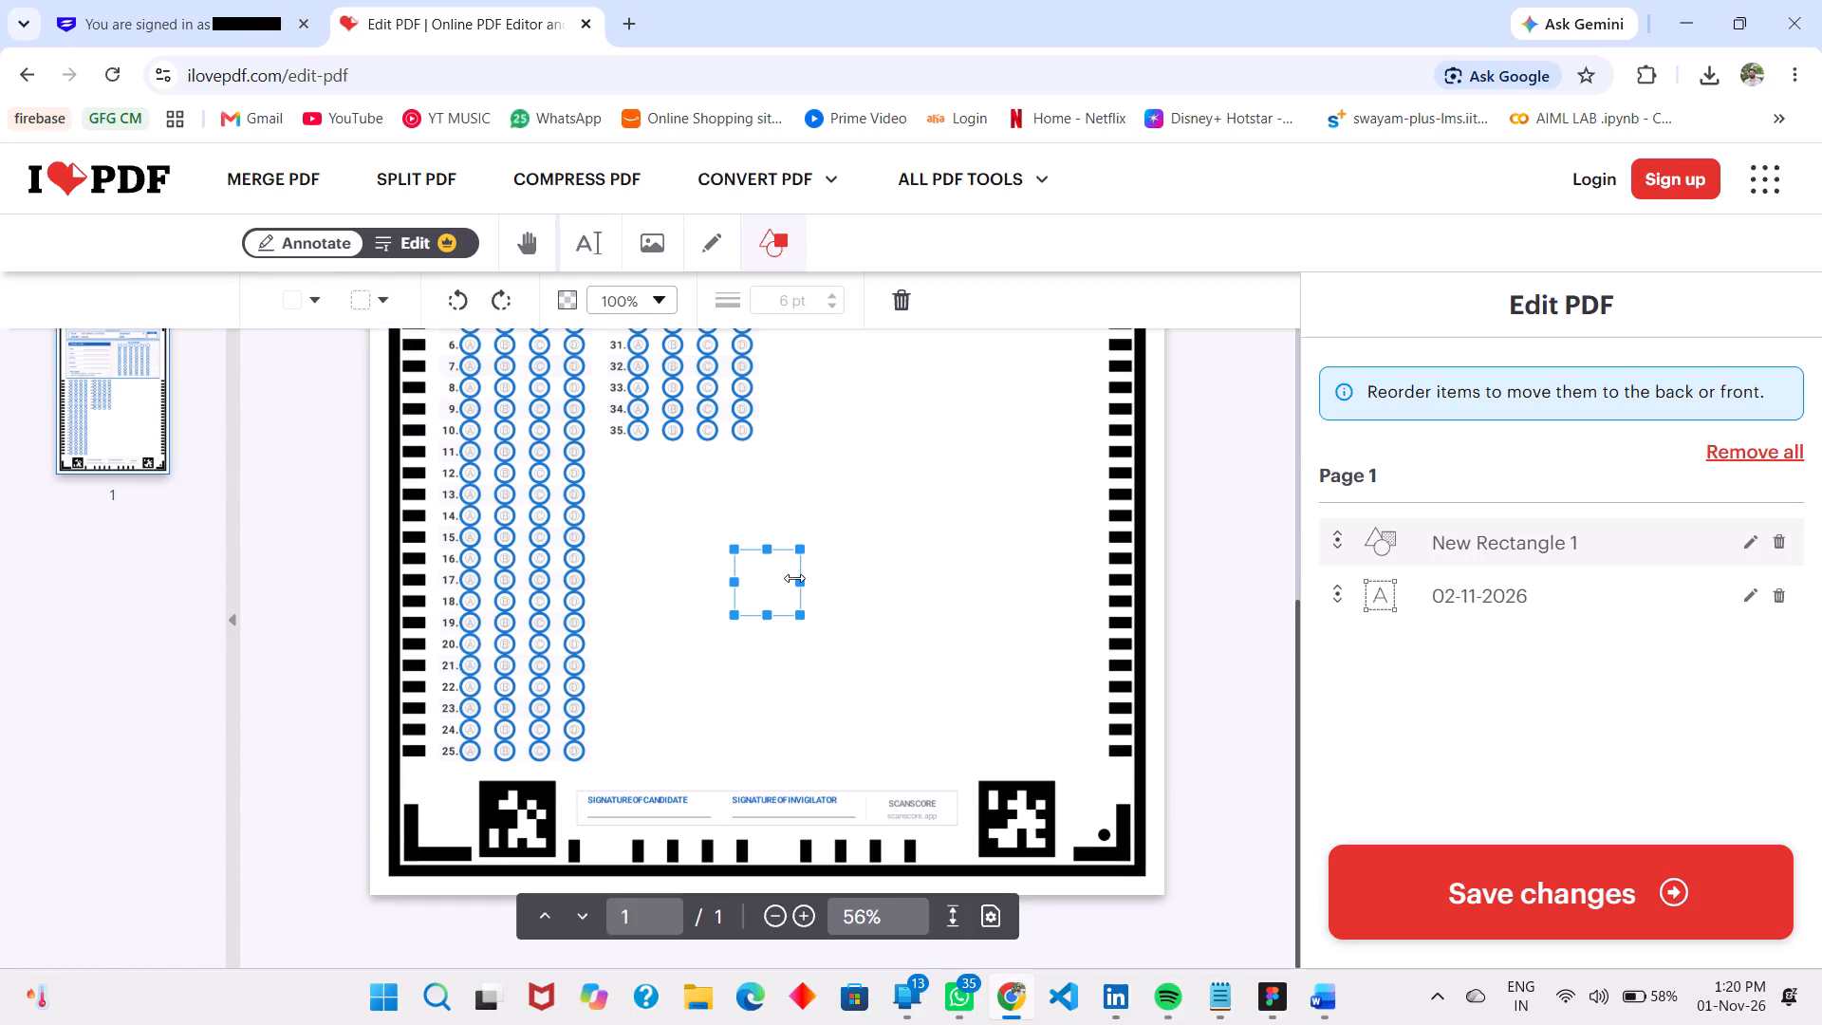
Make the white rectangle wider and shorter, and place it over the SCANSCORE branding beside the invigilator's signature field.
drag(794, 578, 836, 580)
drag(785, 553, 789, 570)
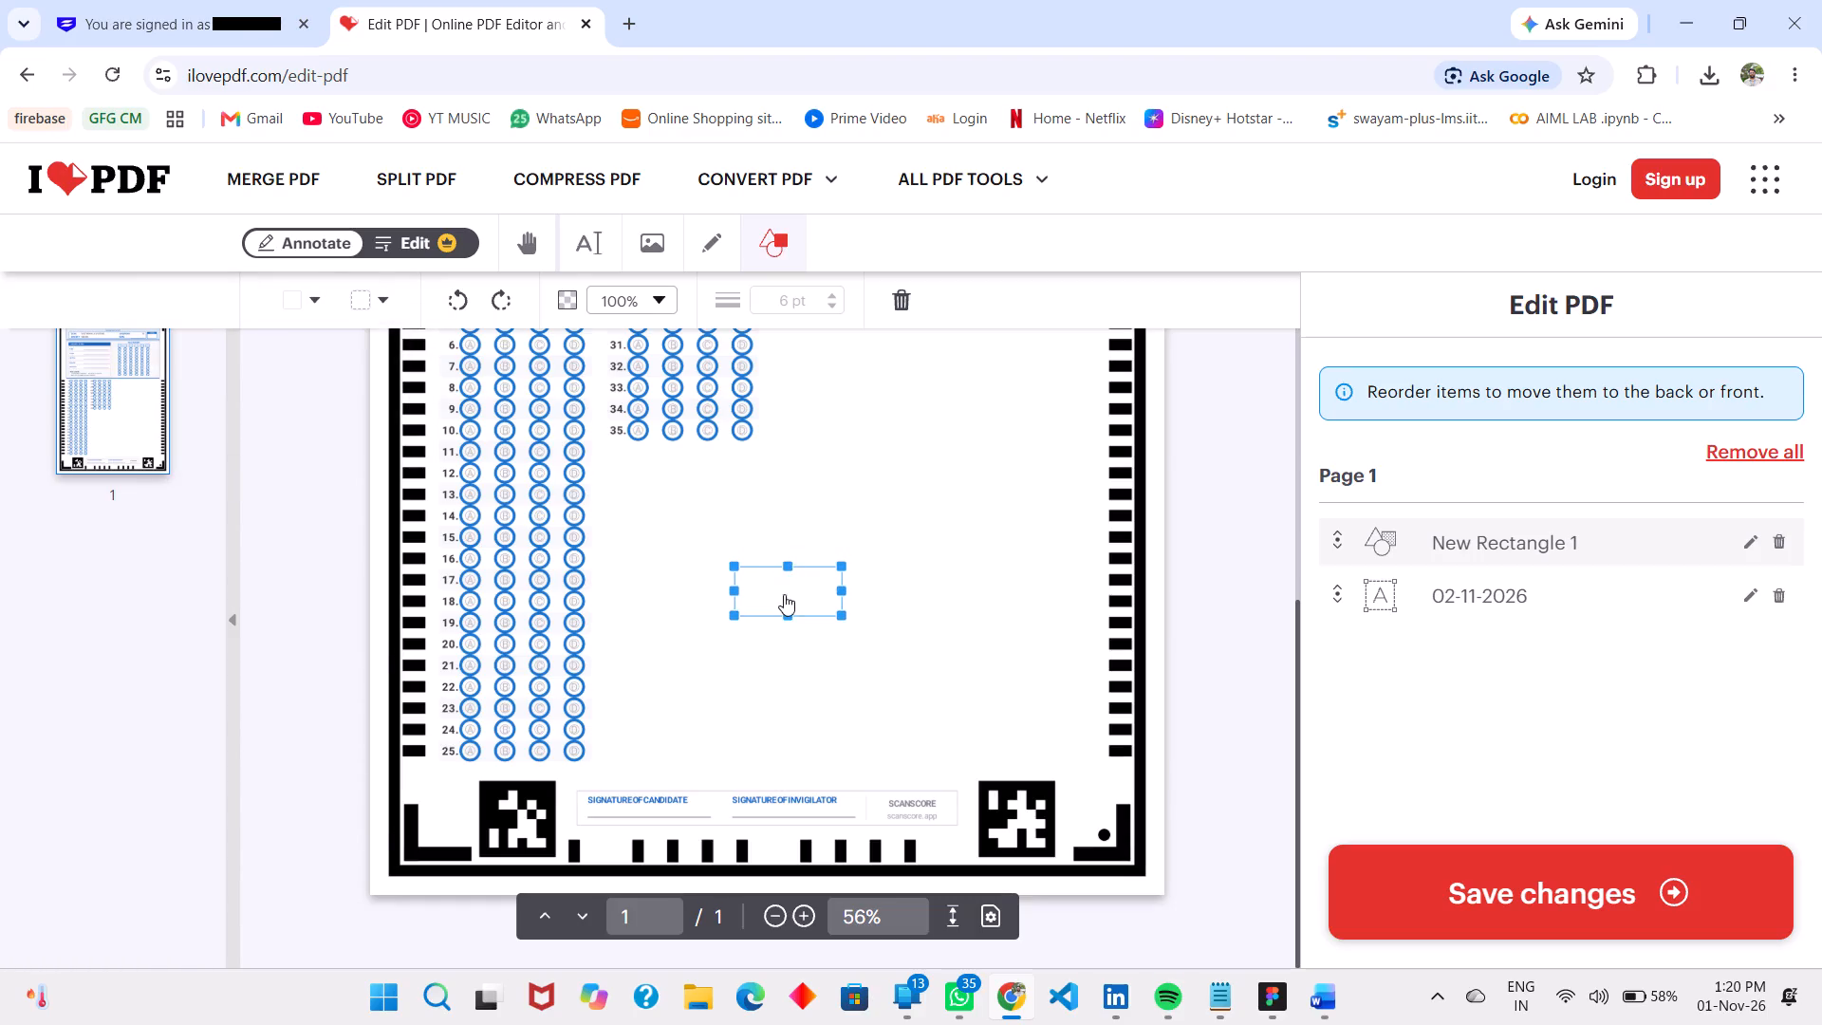
drag(784, 594, 911, 815)
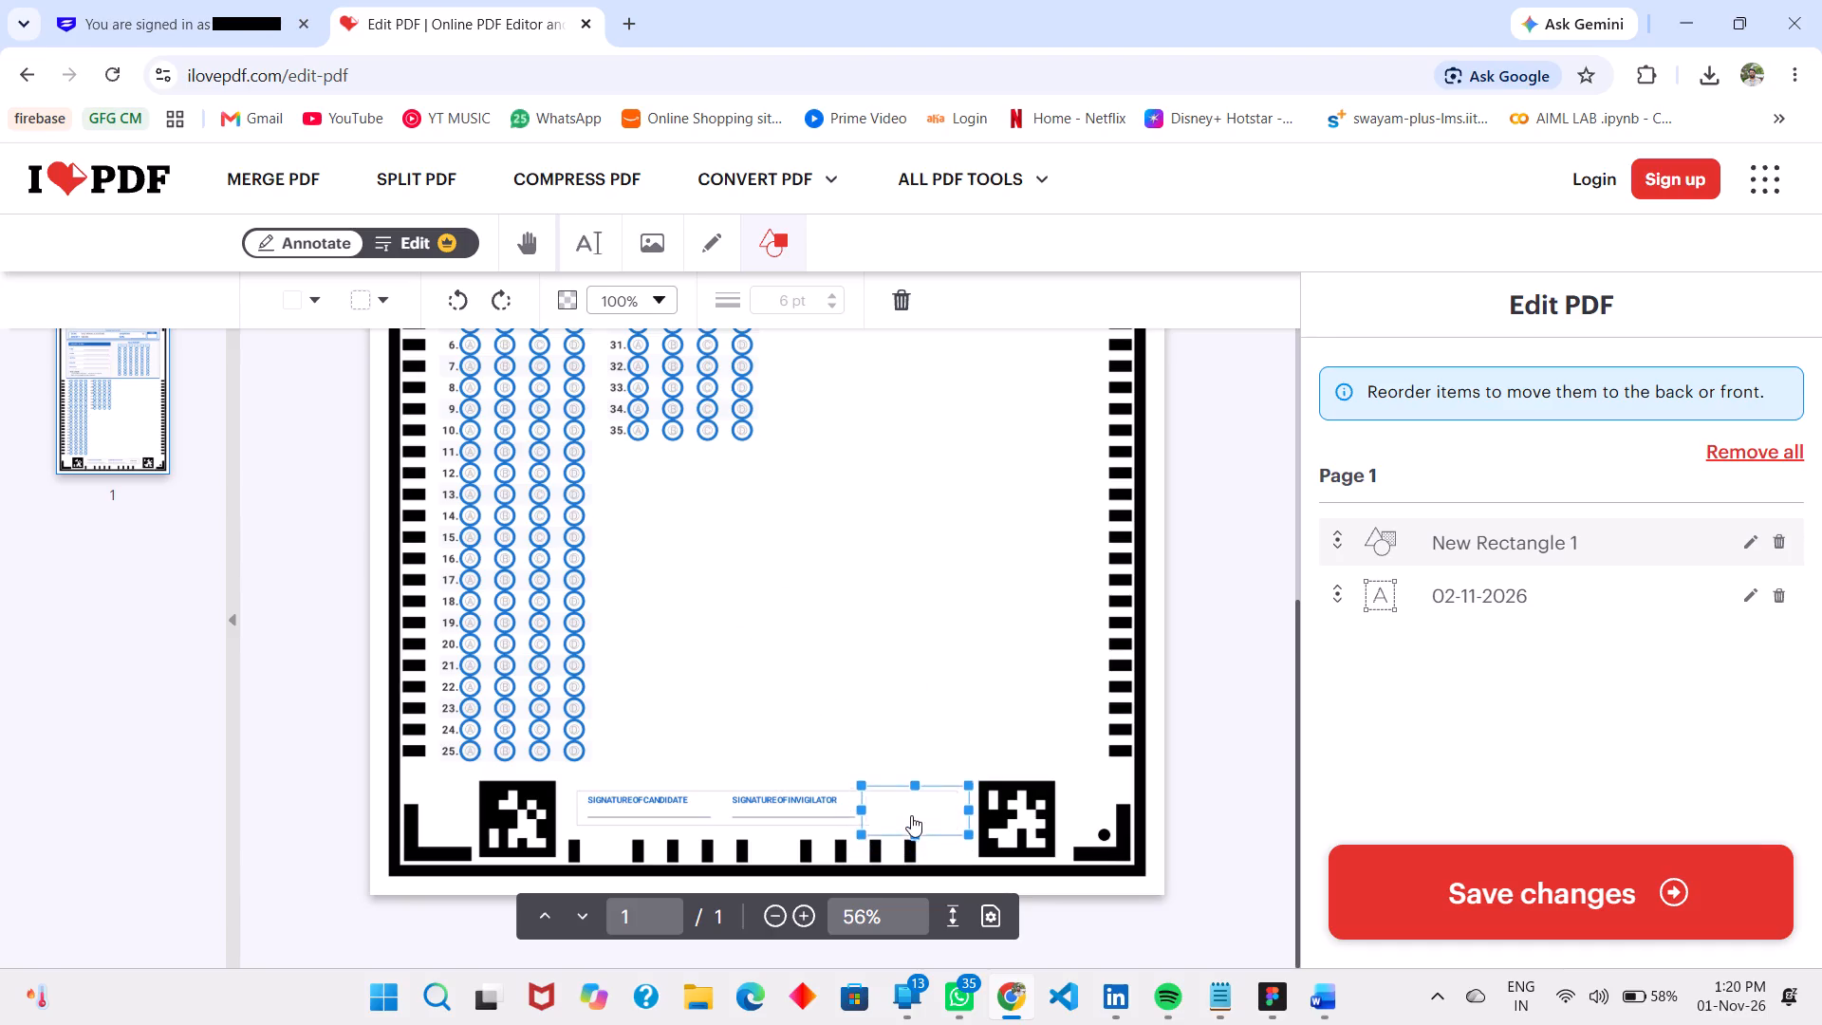
drag(911, 815, 911, 817)
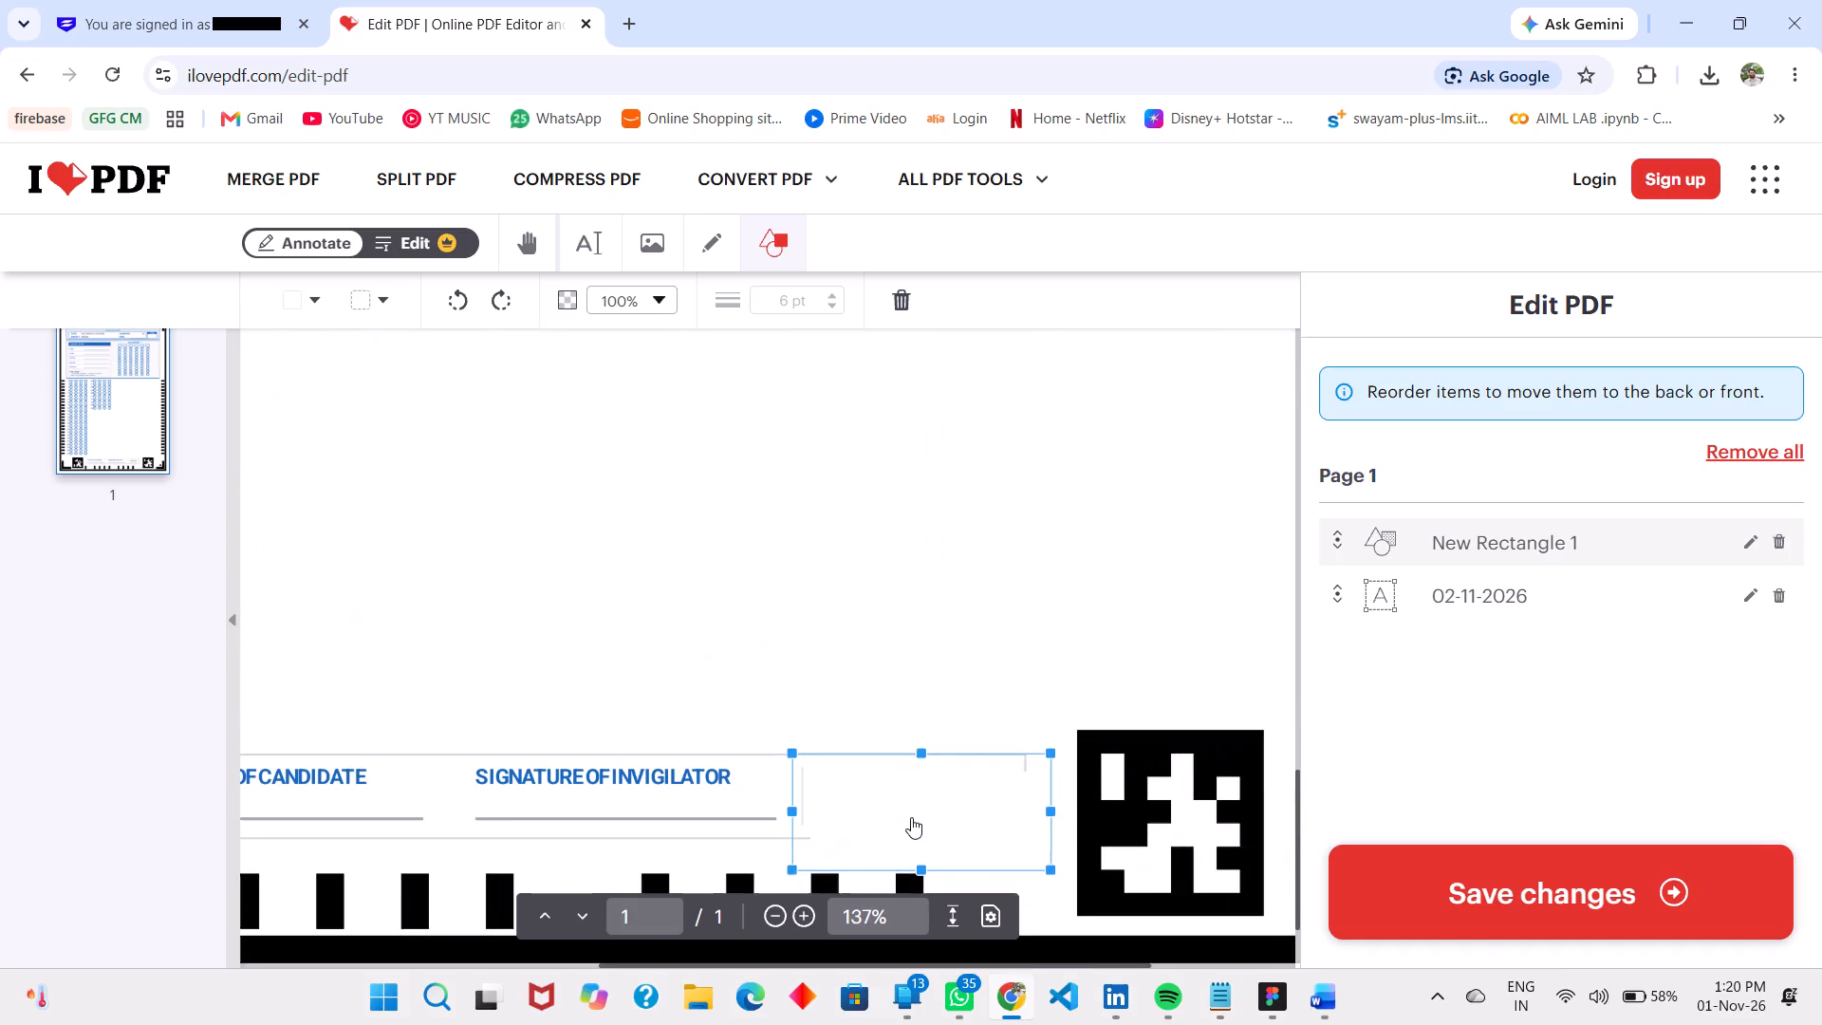
Resize and reposition the white rectangle to cover only the SCANSCORE and scanscore.app text within the footer box, and deselect it.
drag(791, 866, 833, 821)
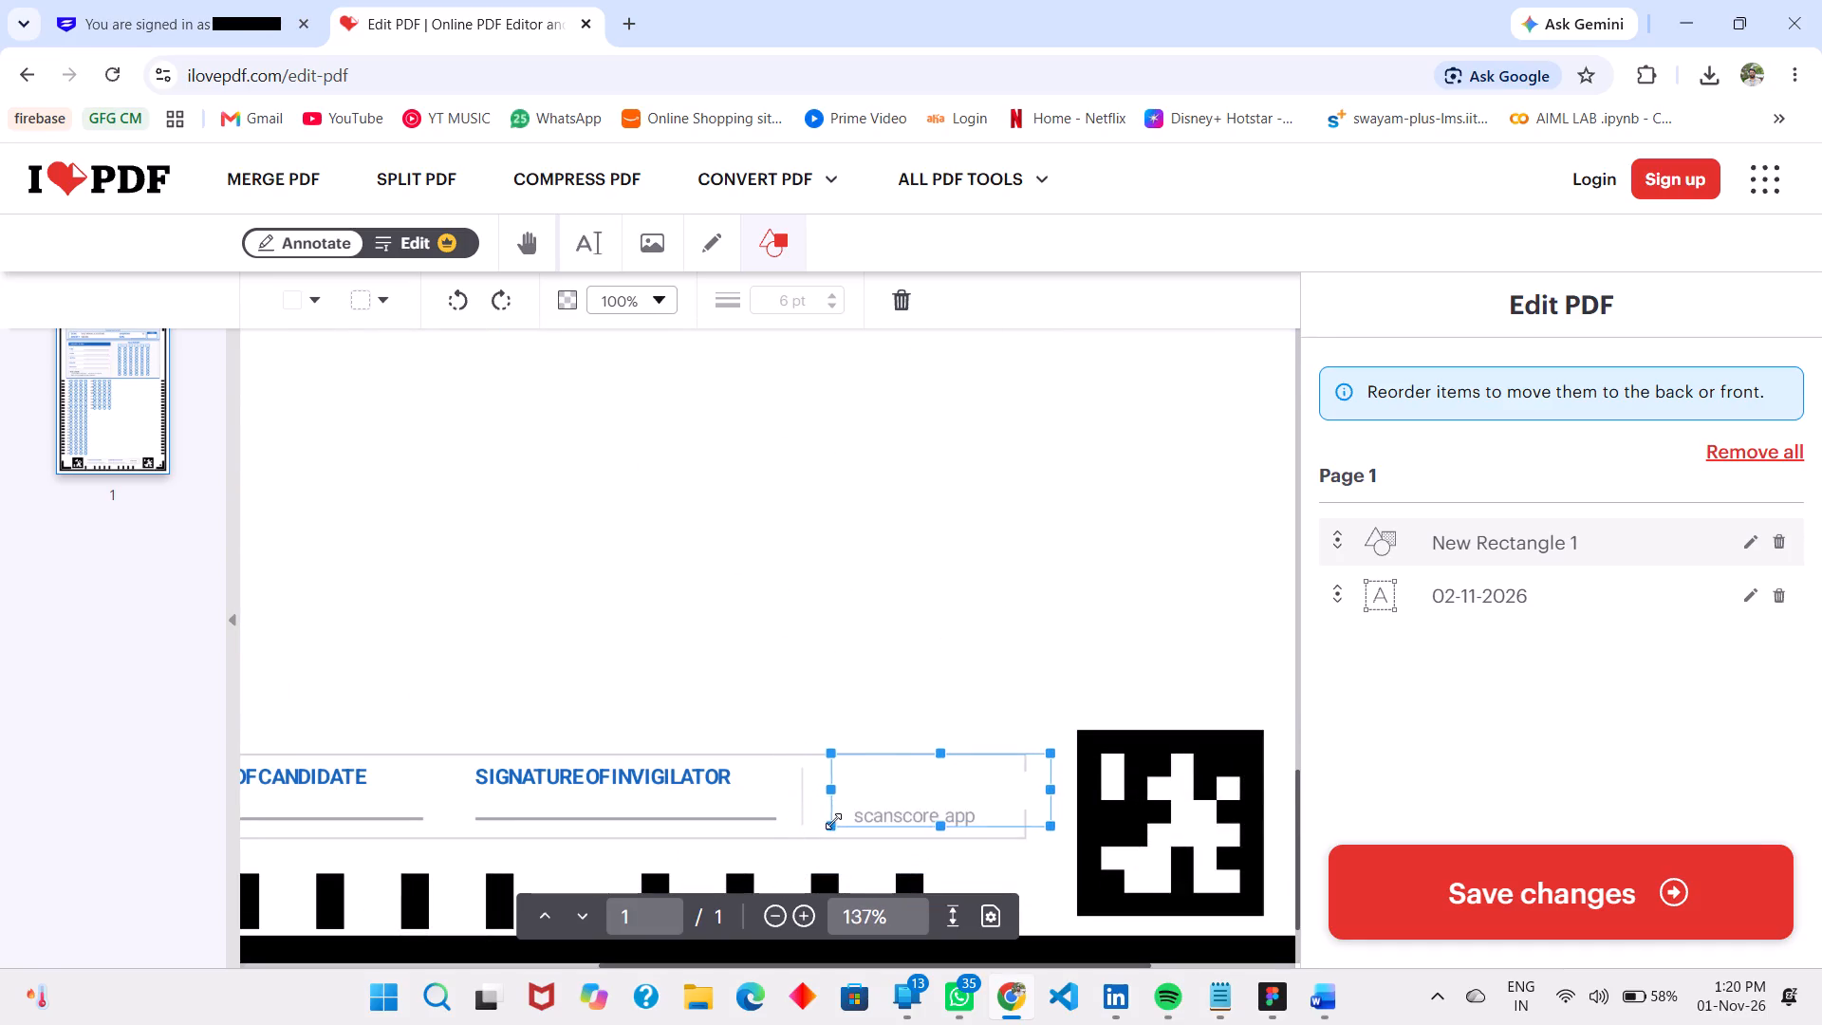
drag(833, 821, 859, 829)
drag(939, 792, 906, 792)
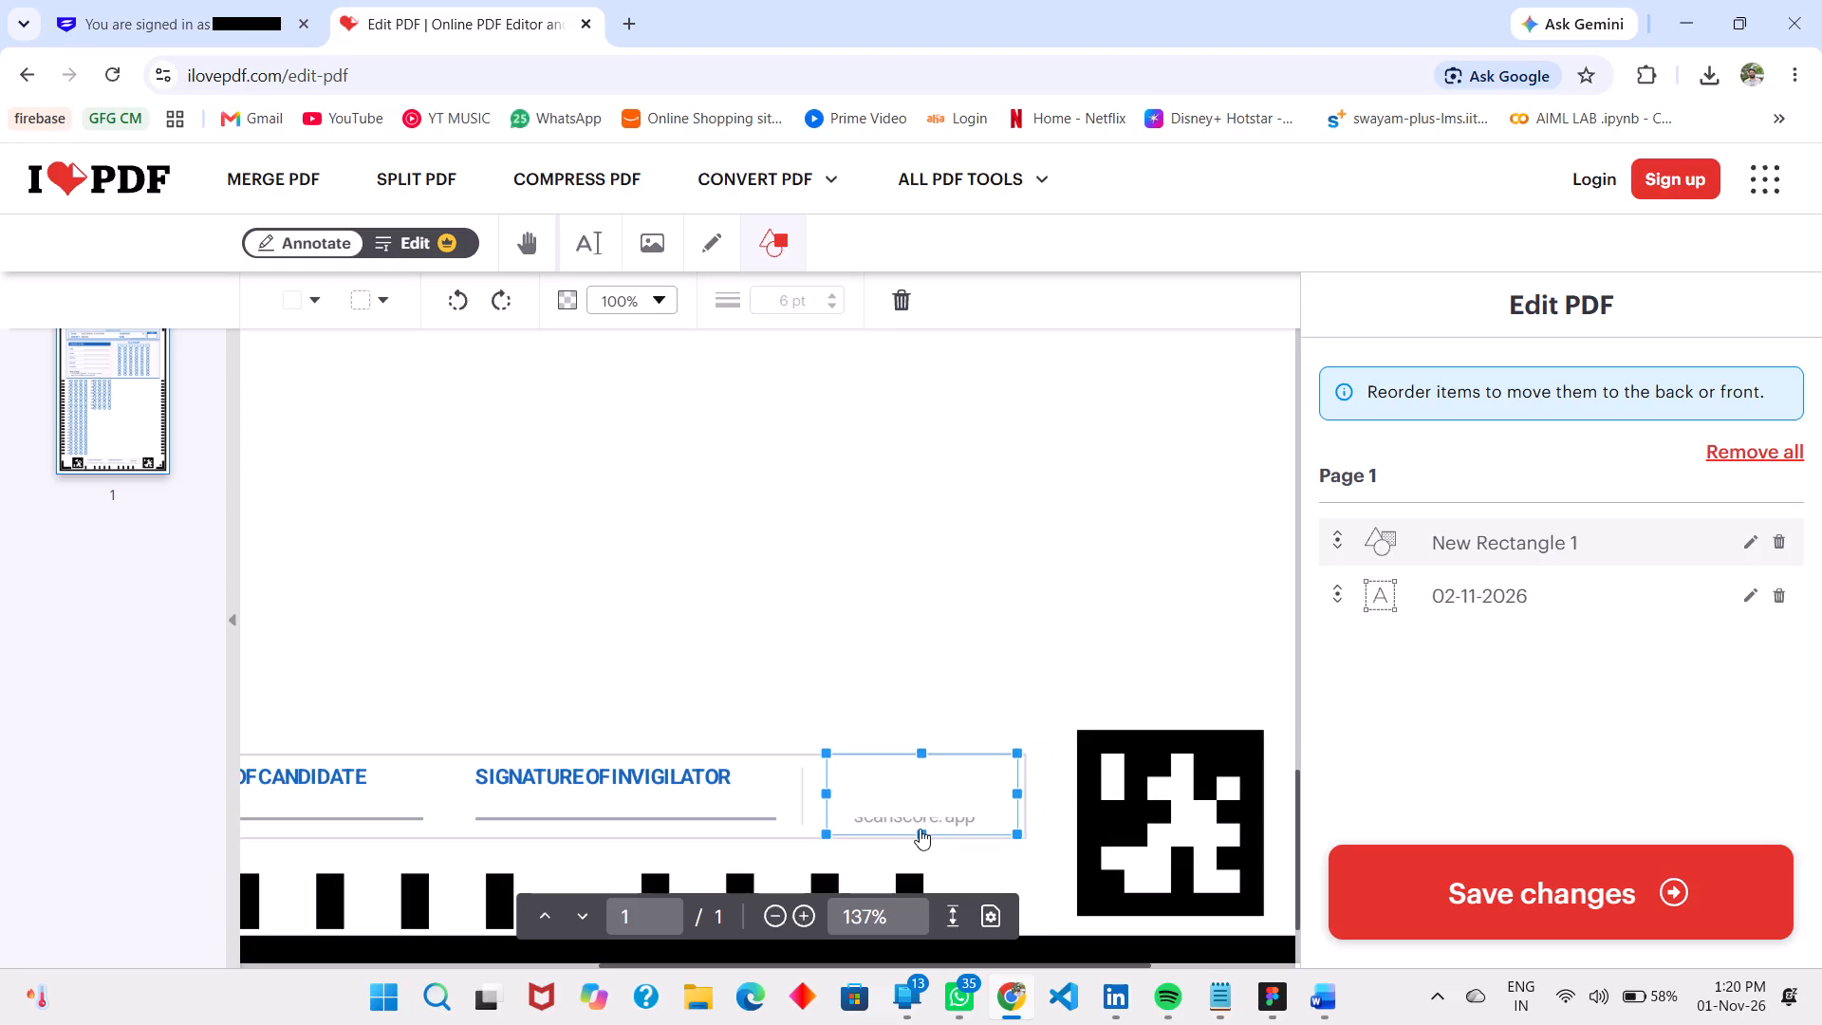
drag(922, 831, 917, 841)
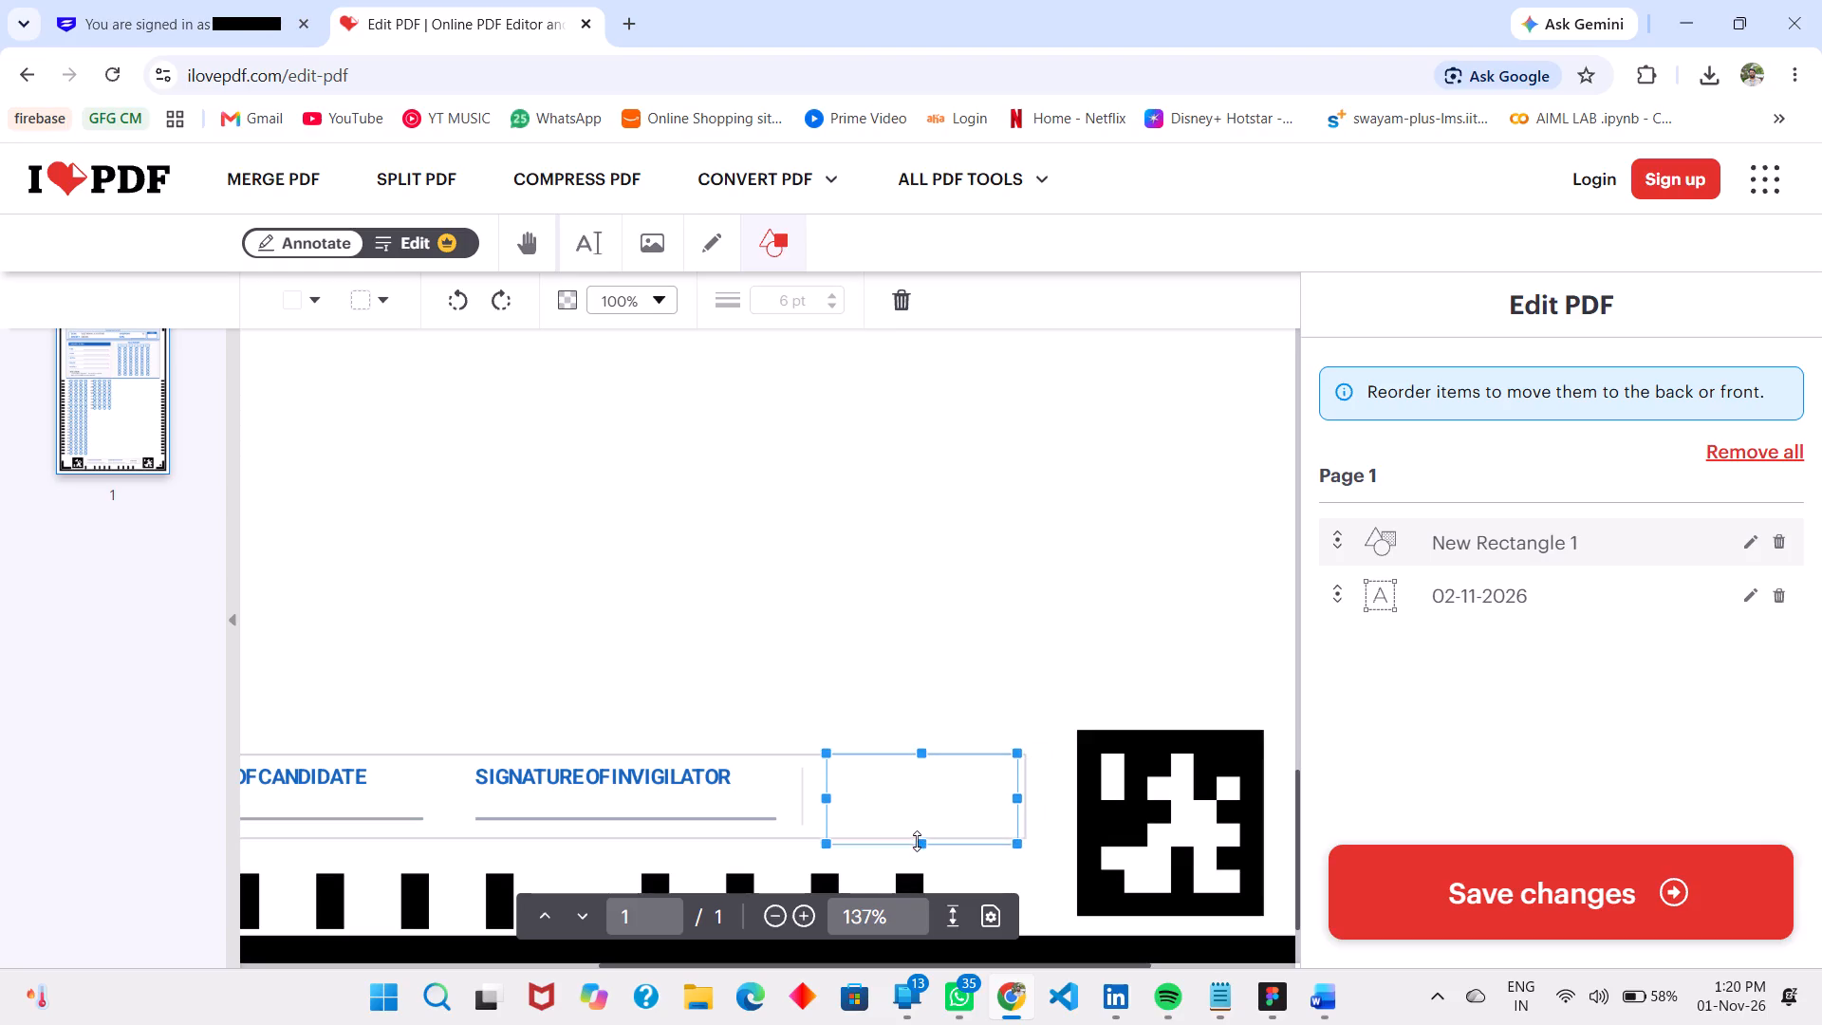
drag(917, 841, 920, 840)
click(974, 619)
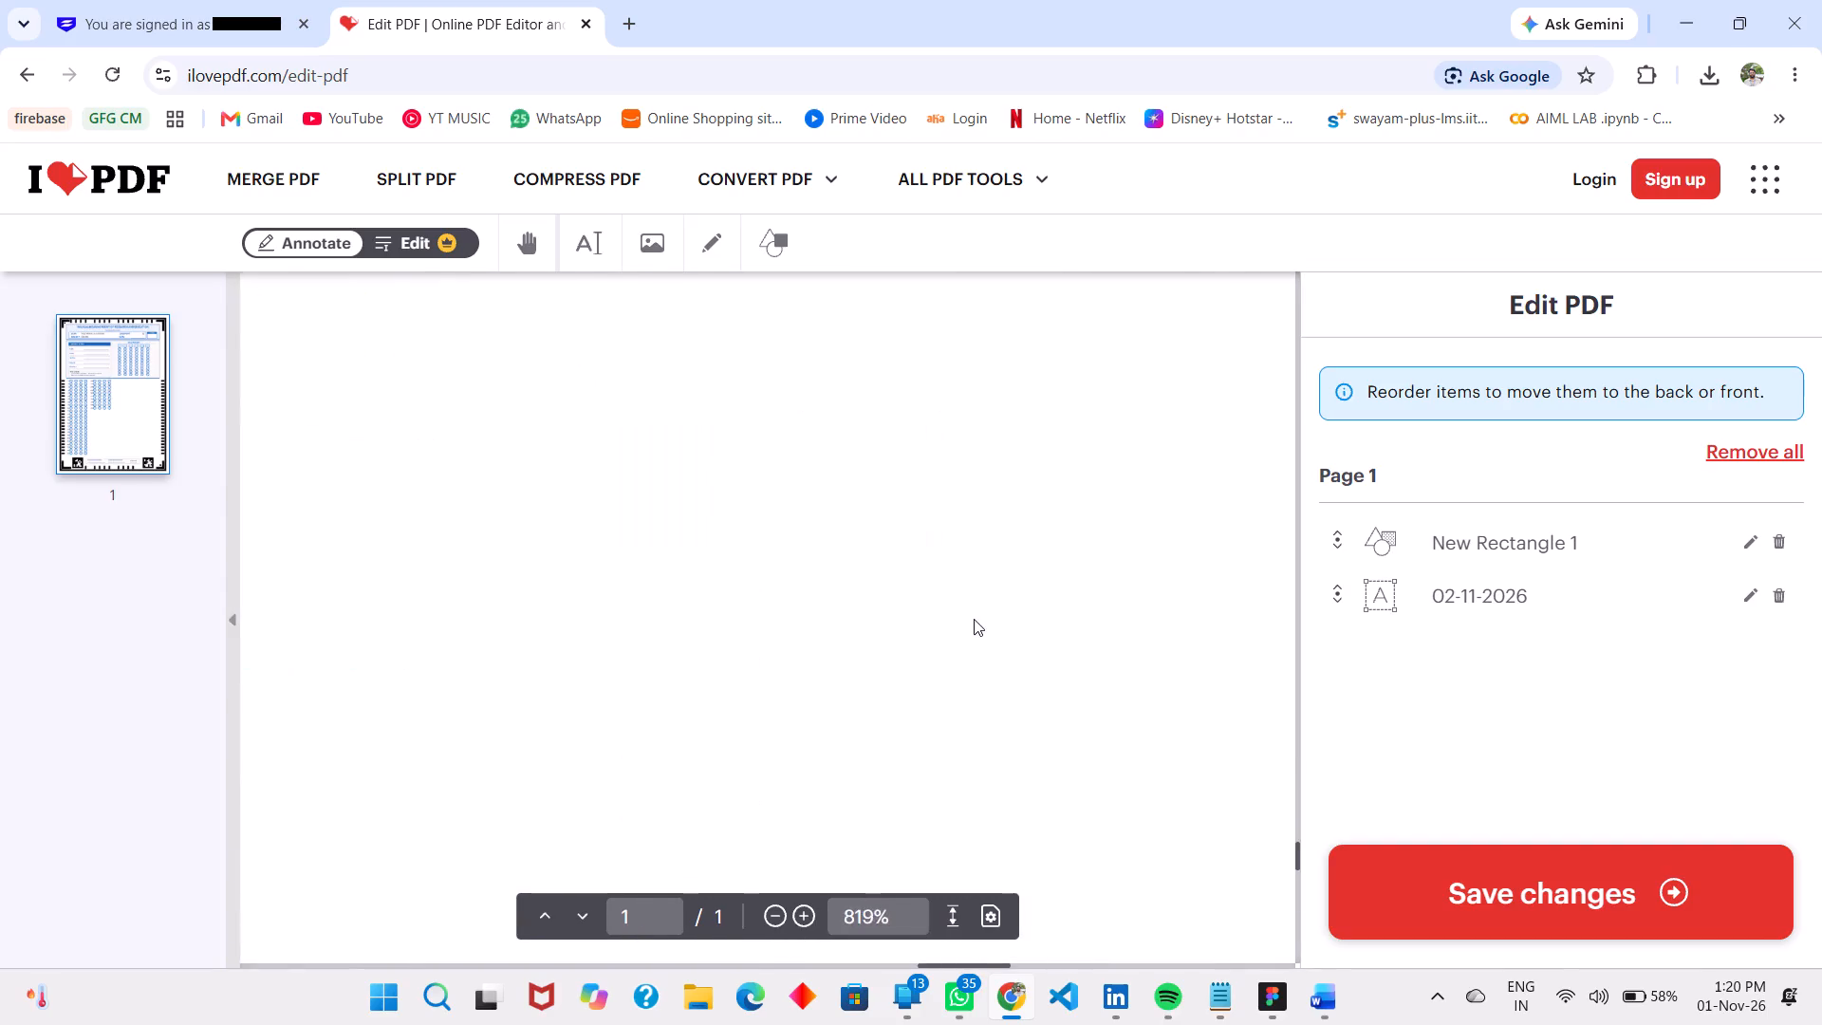
Examine the whole answer sheet again, from the header and candidate details down to the masked footer area.
scroll(974, 619, up, 6)
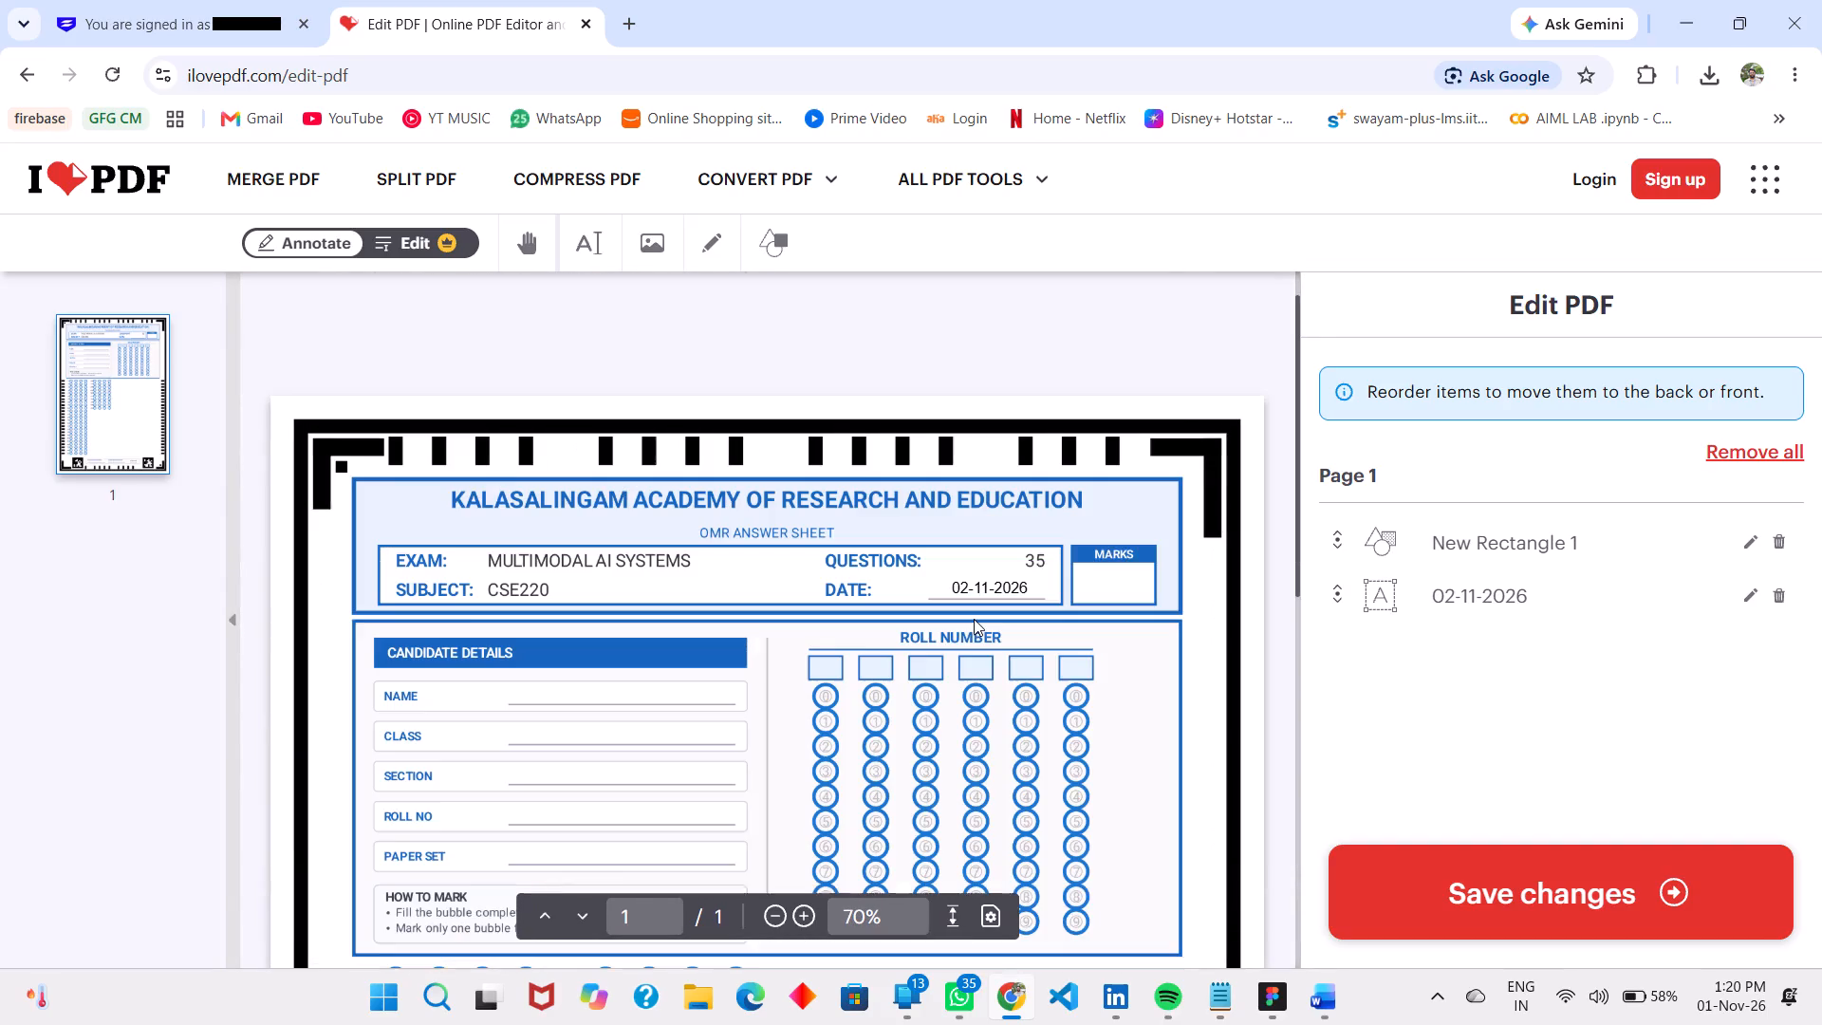
scroll(974, 619, up, 1)
scroll(974, 619, down, 2)
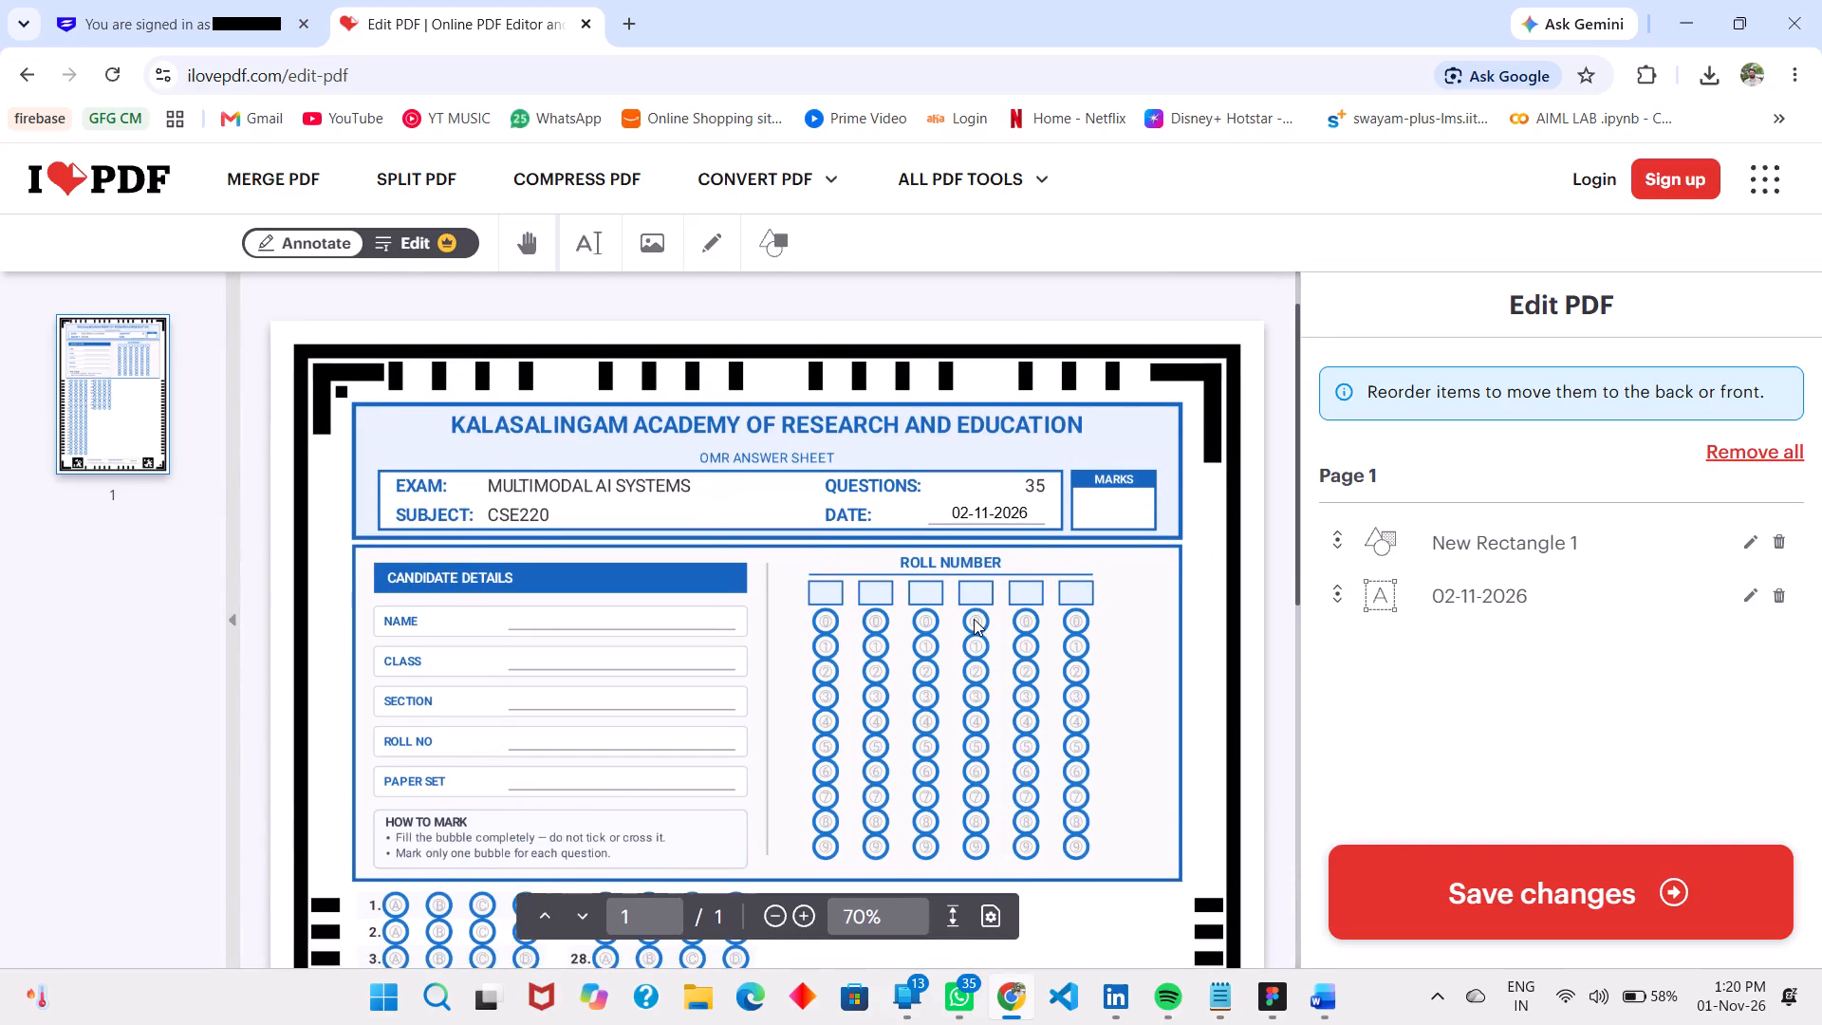
scroll(974, 619, down, 2)
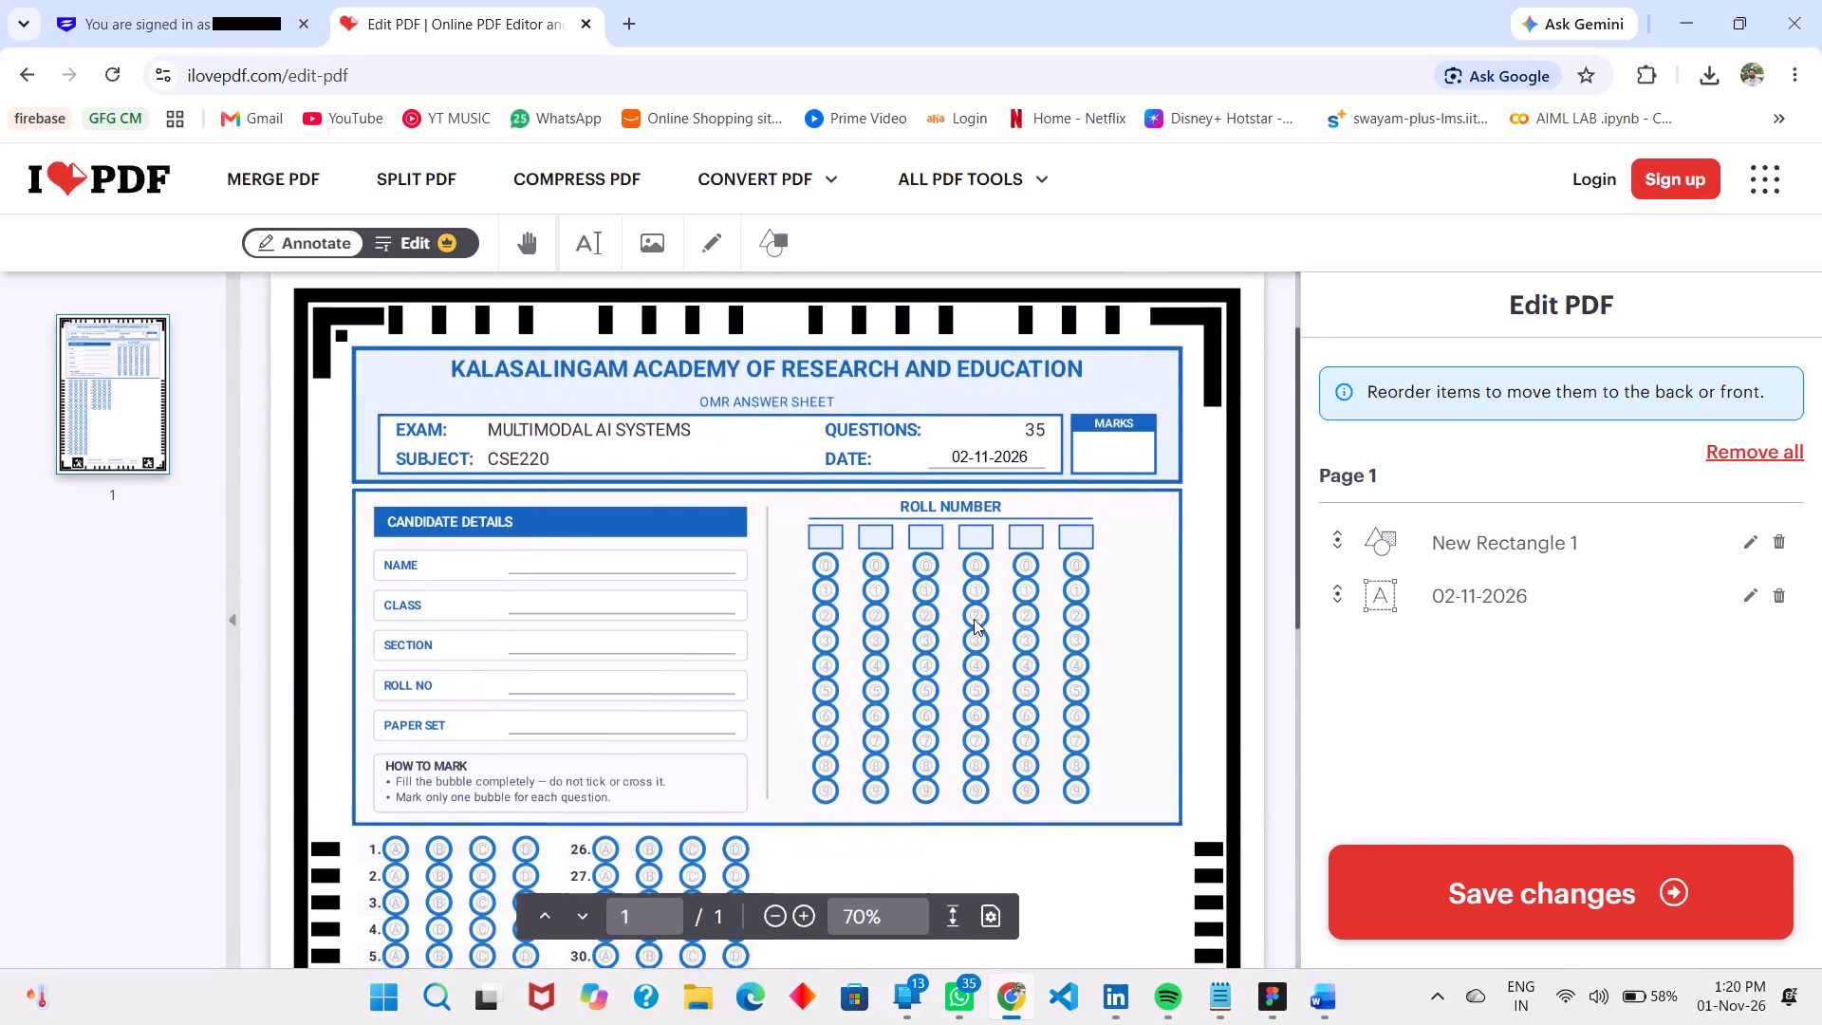
scroll(974, 619, down, 1)
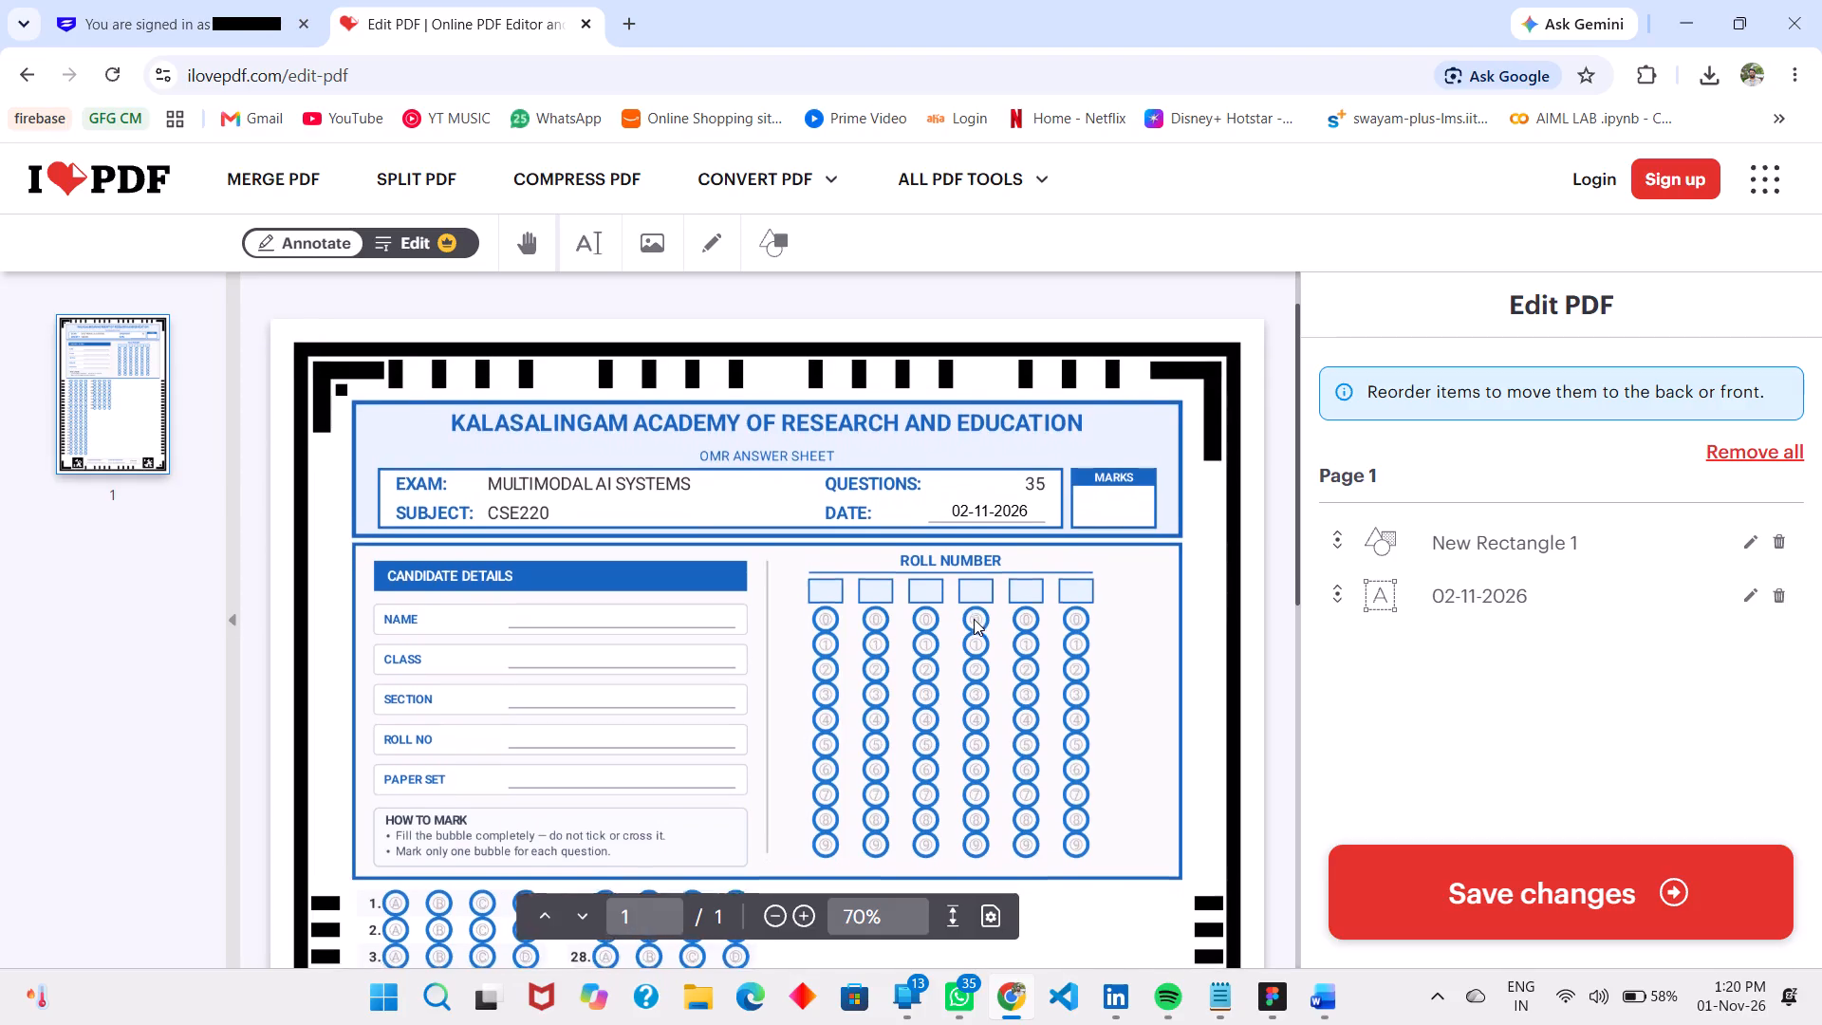
scroll(974, 619, down, 2)
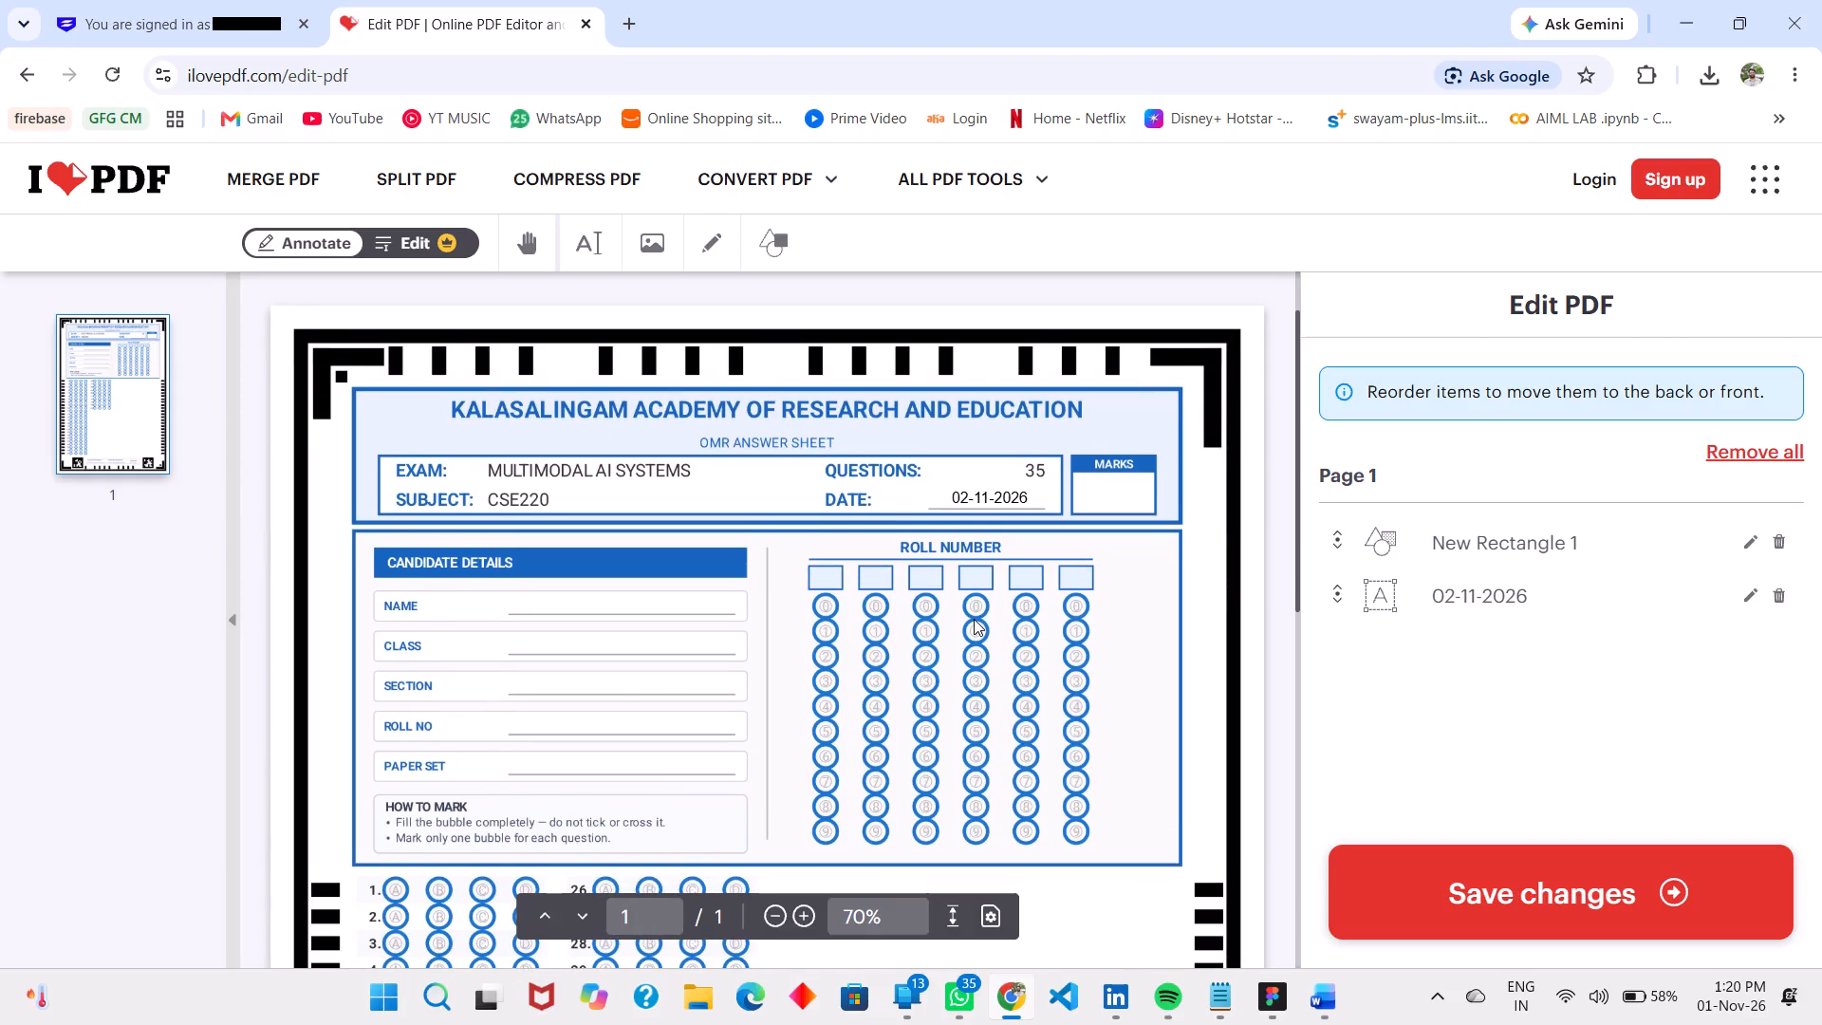
scroll(974, 619, down, 2)
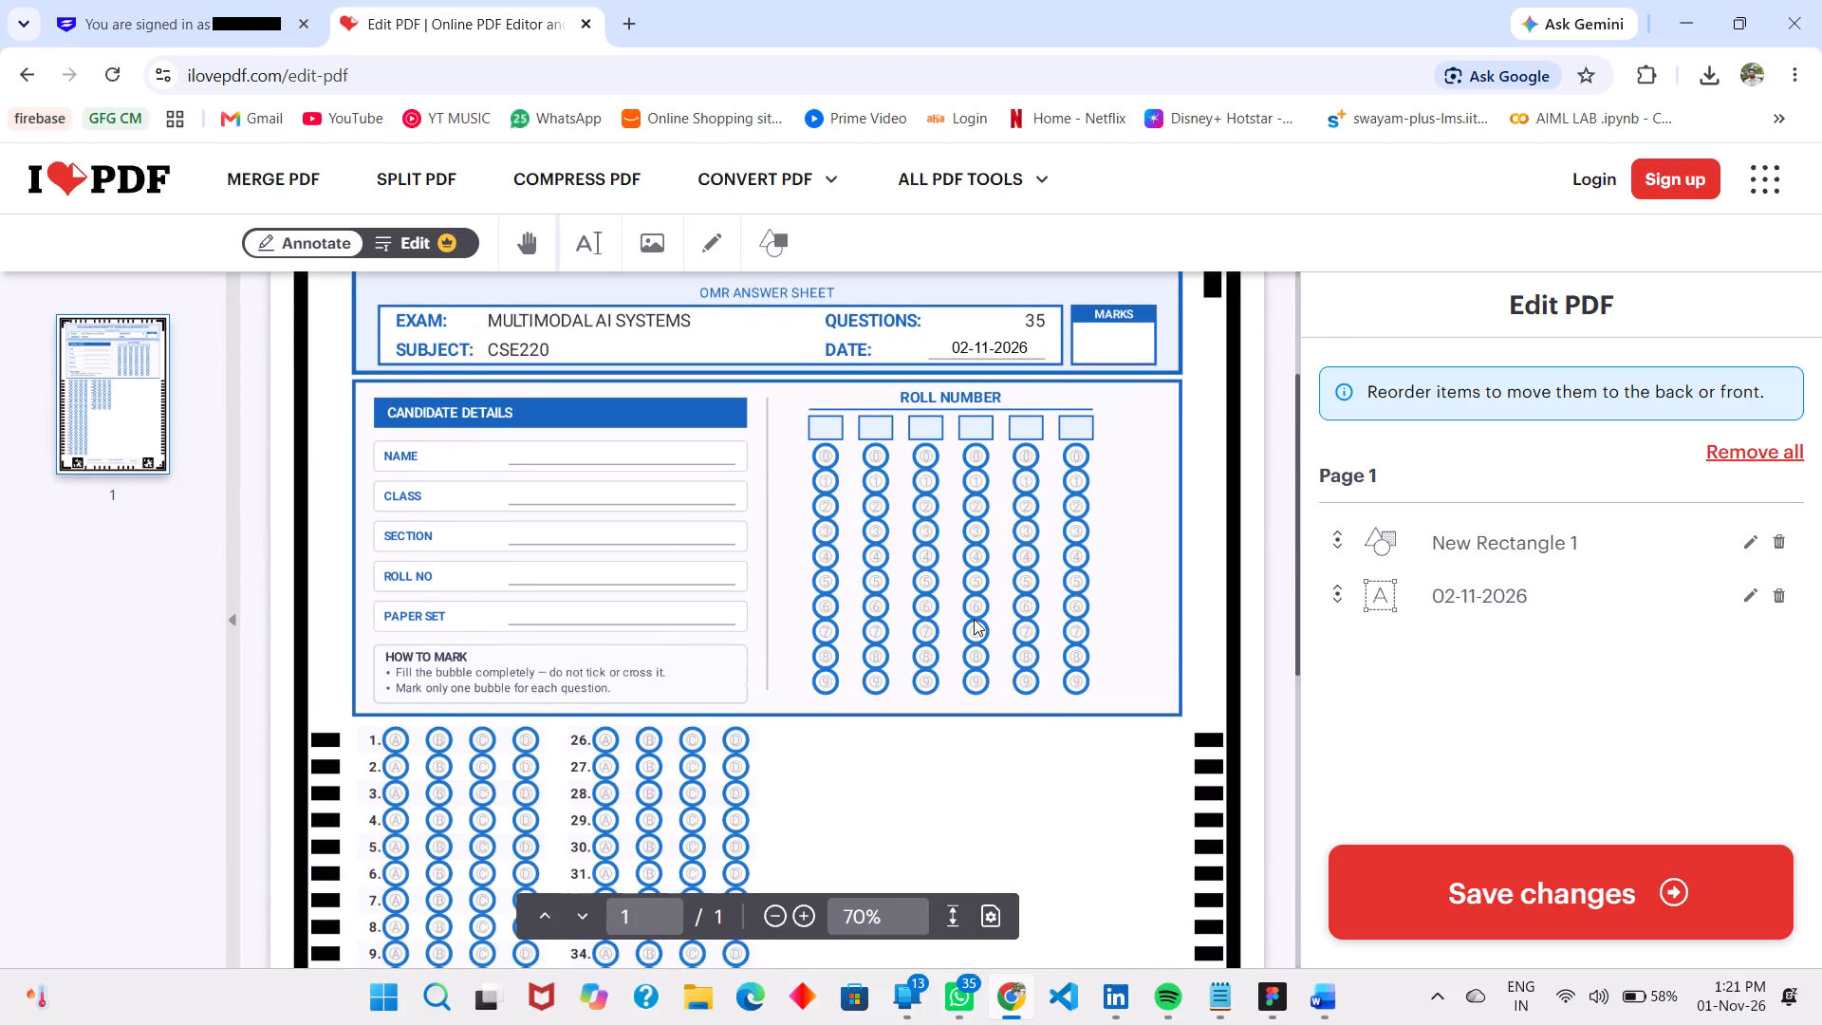
scroll(974, 619, down, 1)
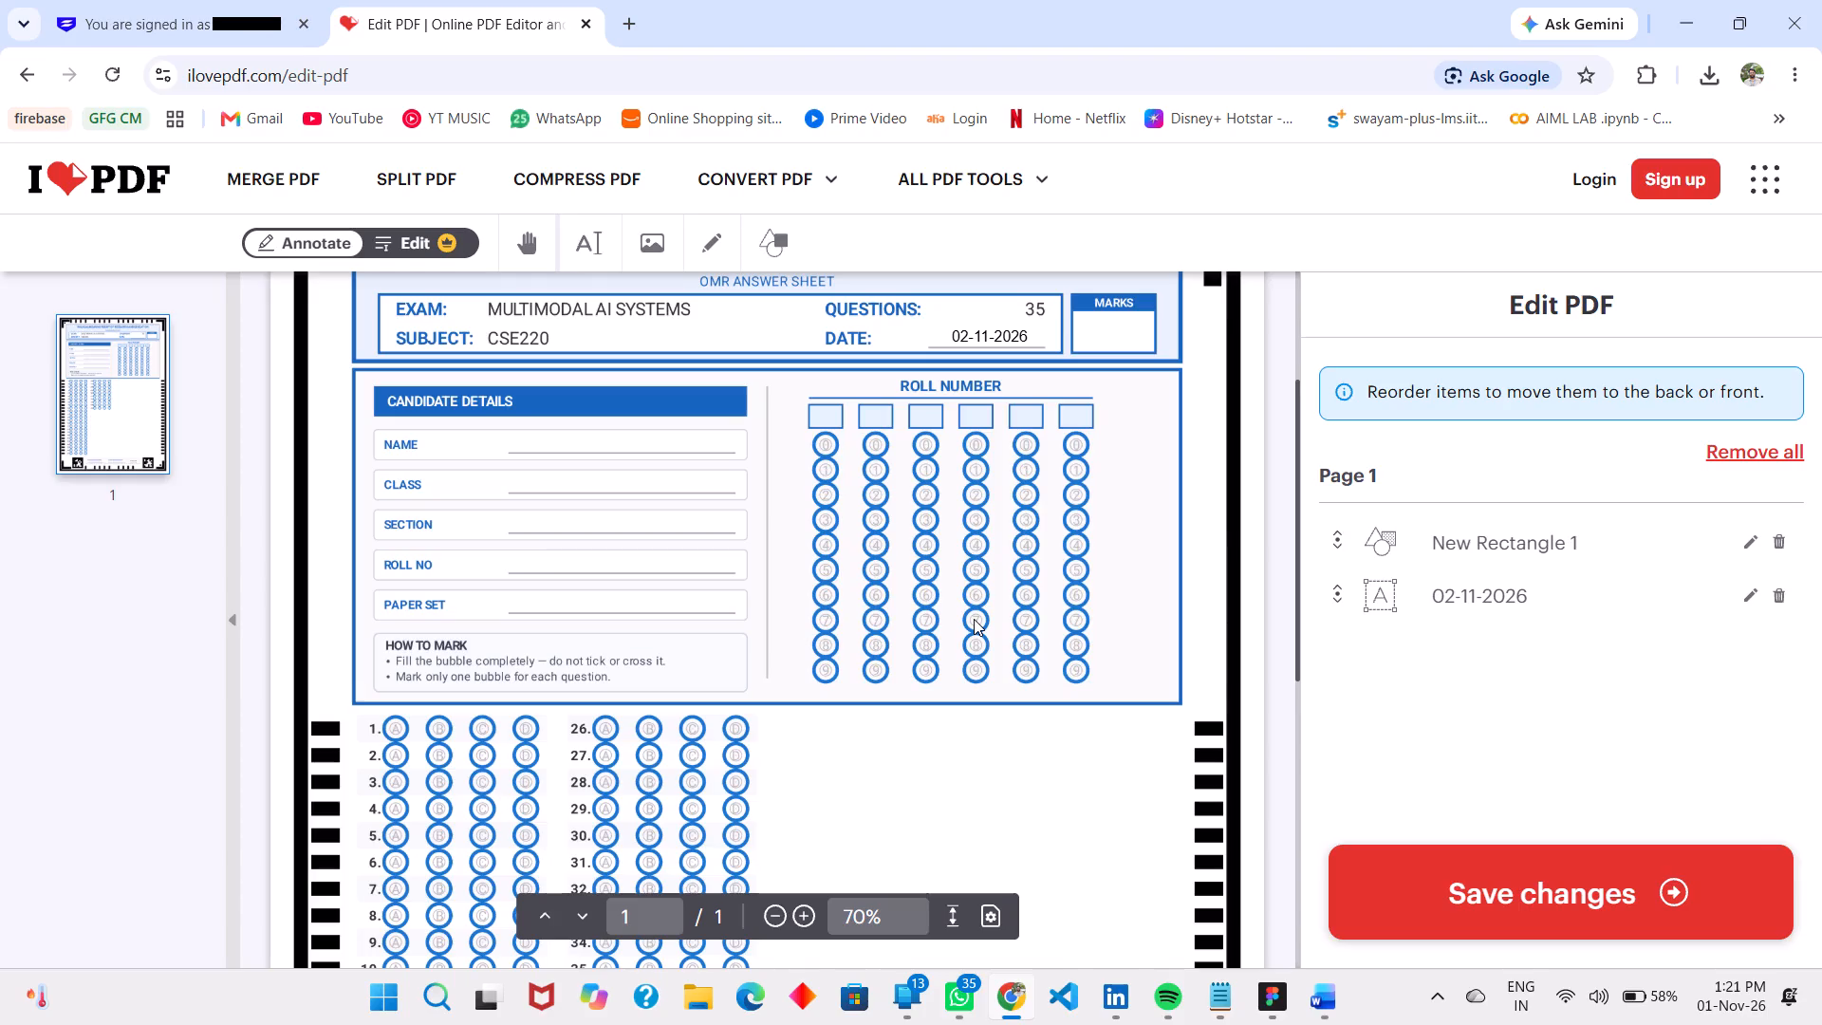
scroll(974, 619, up, 2)
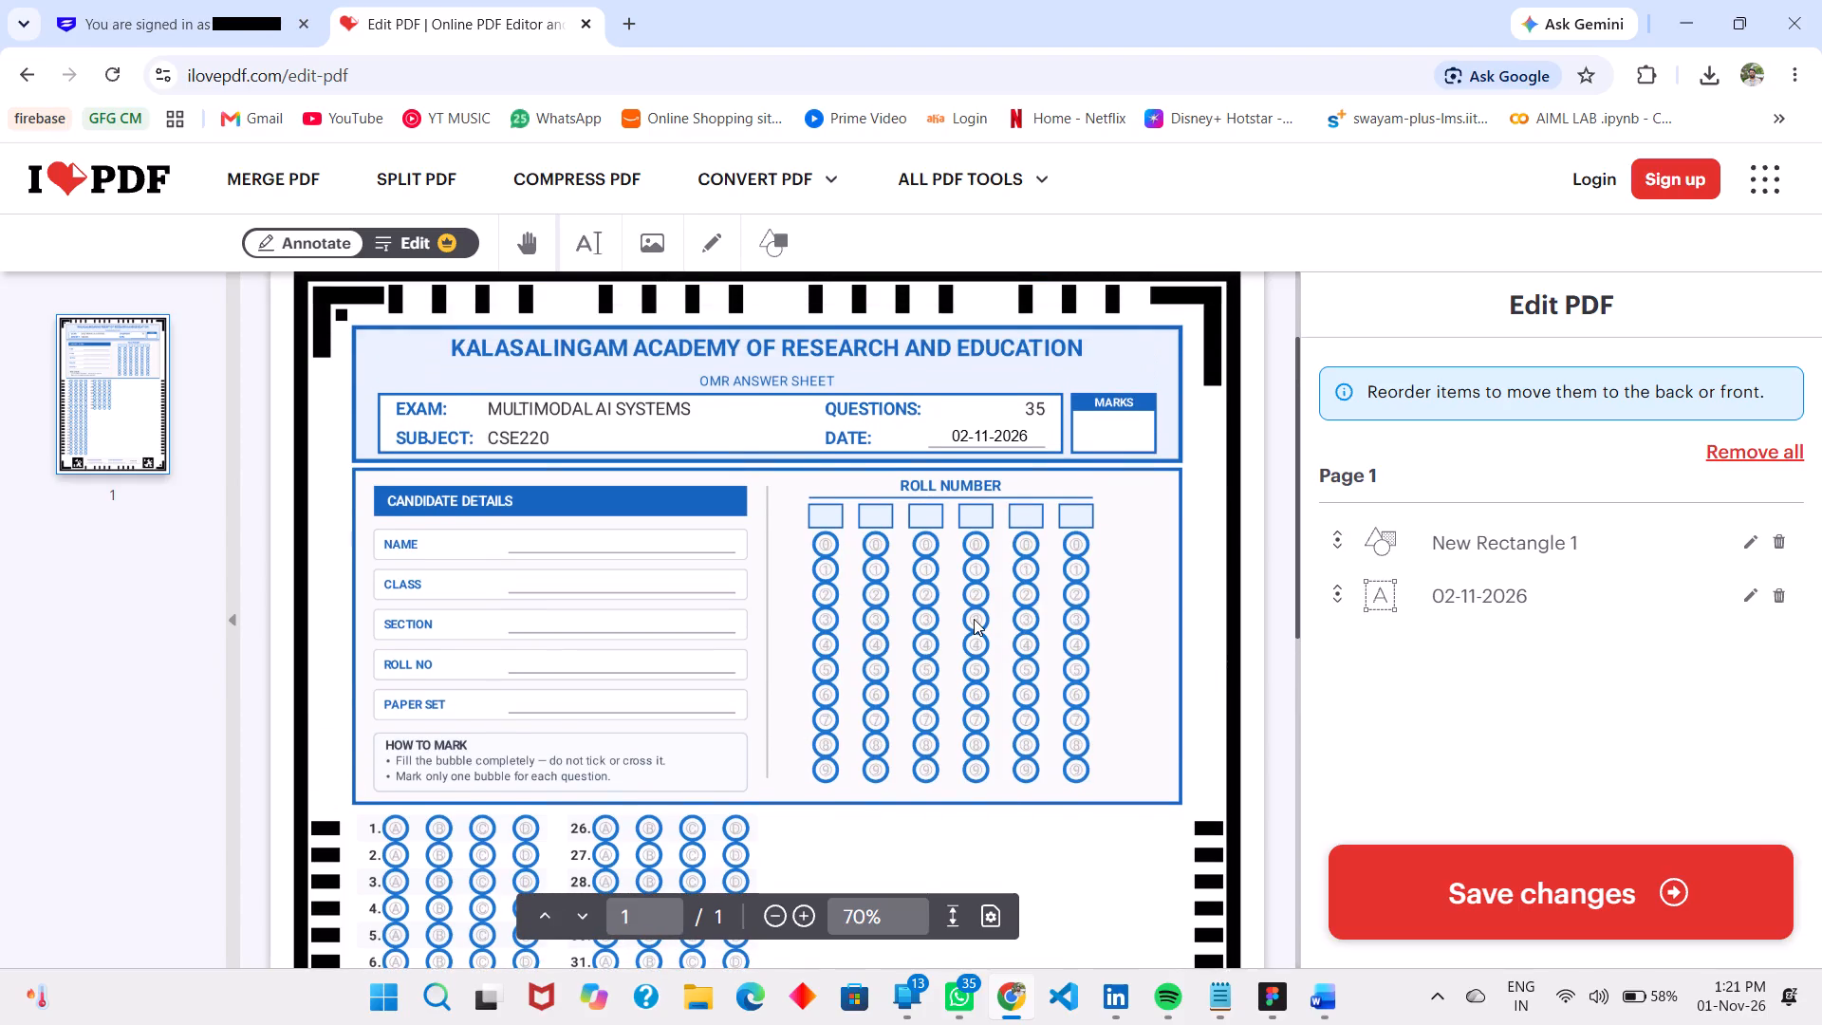
scroll(974, 619, up, 1)
scroll(974, 619, down, 8)
scroll(974, 619, up, 6)
scroll(974, 619, down, 1)
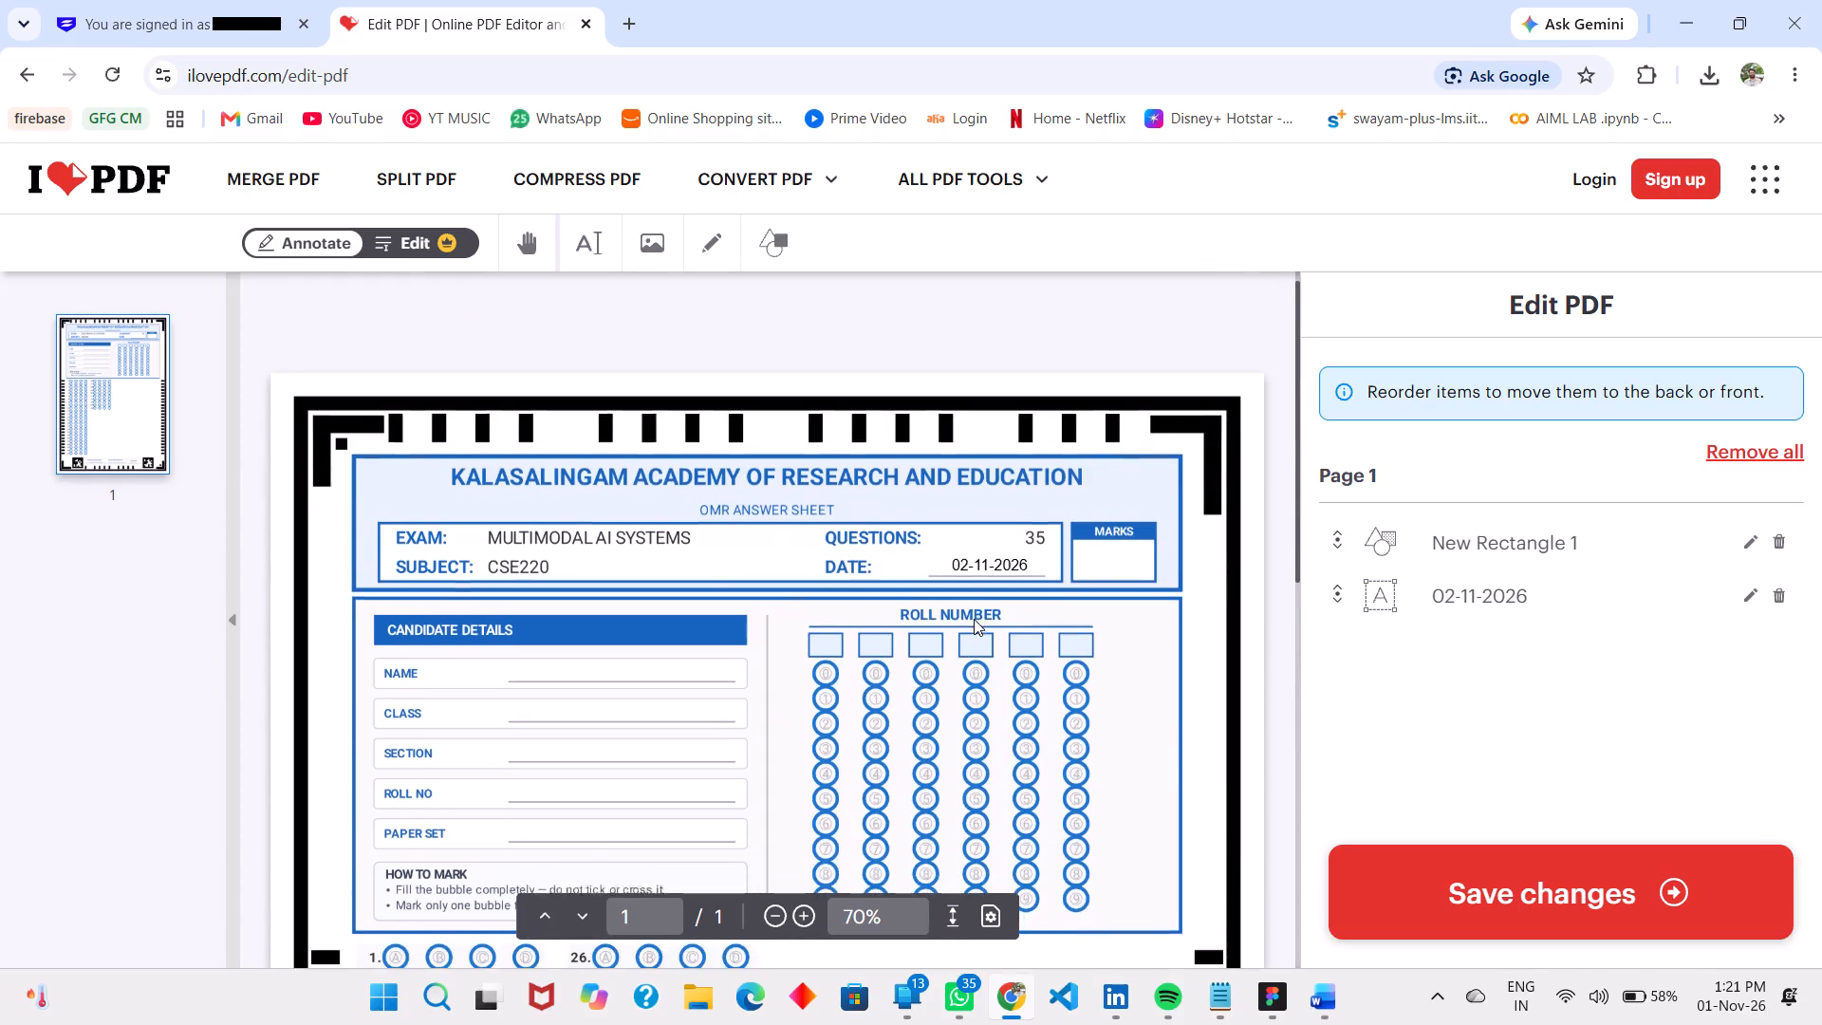
scroll(974, 619, down, 7)
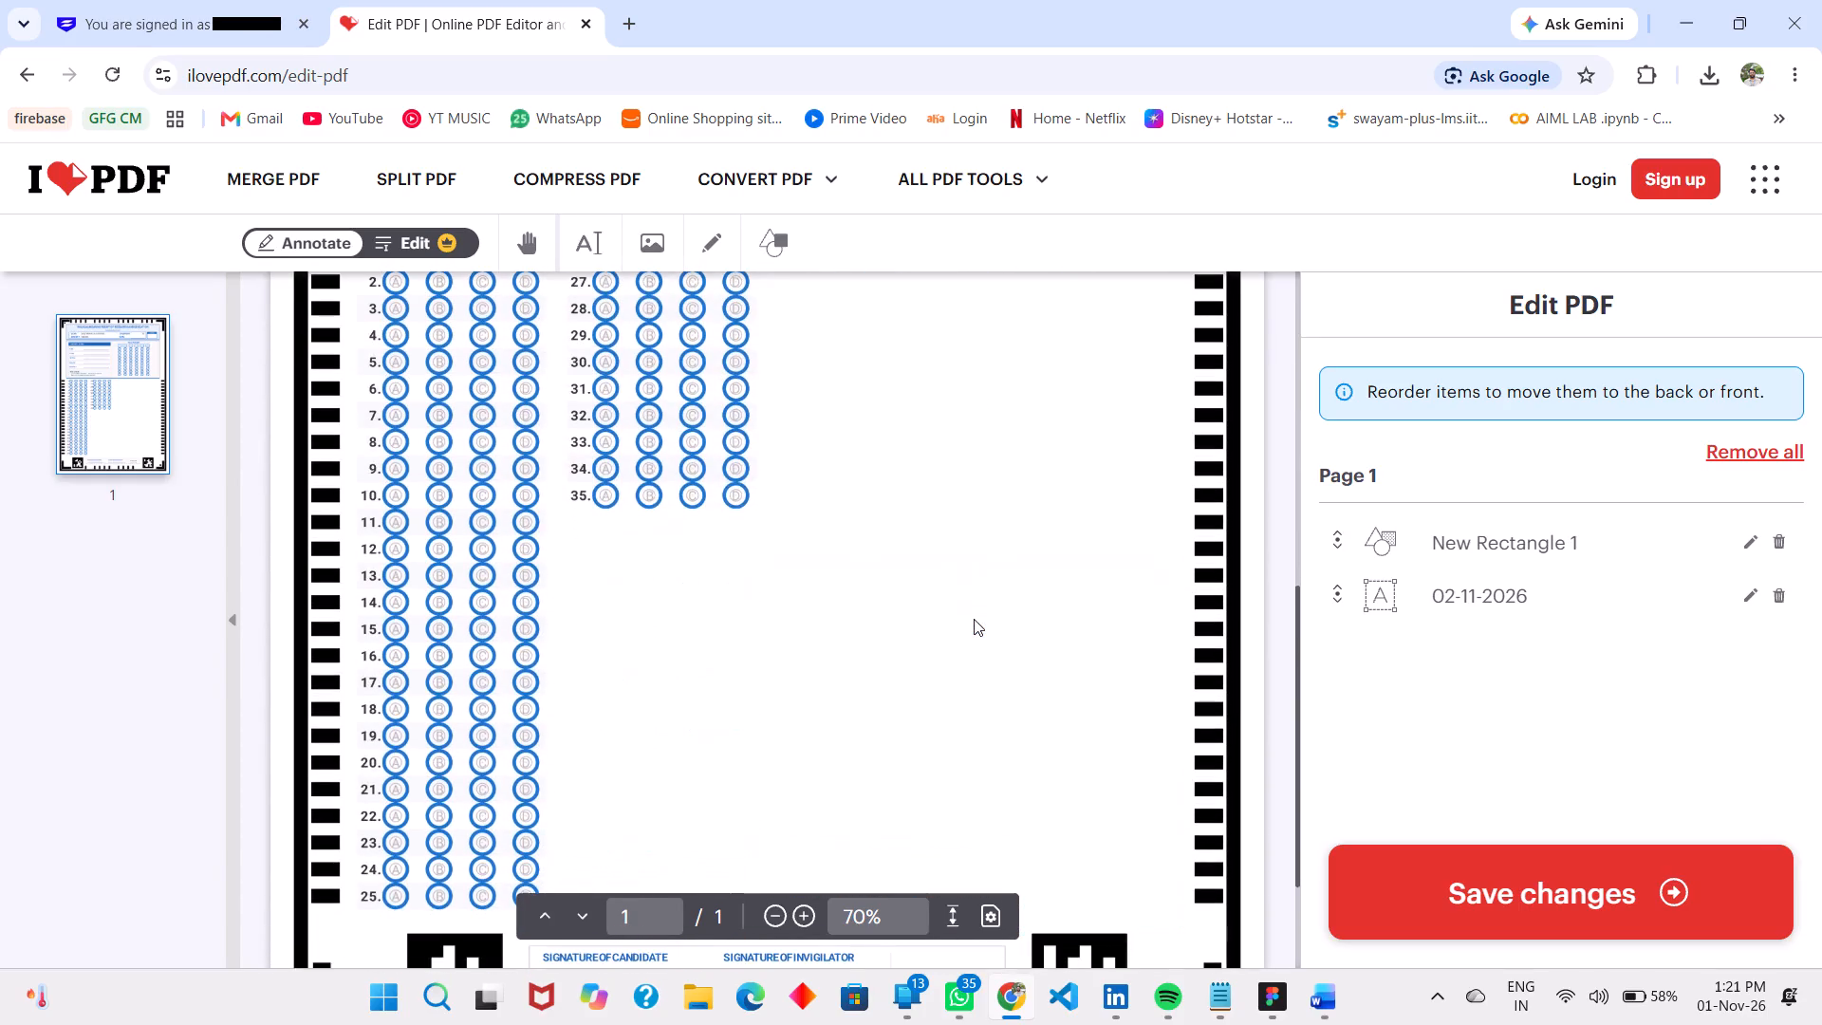
scroll(974, 619, down, 2)
scroll(974, 619, up, 5)
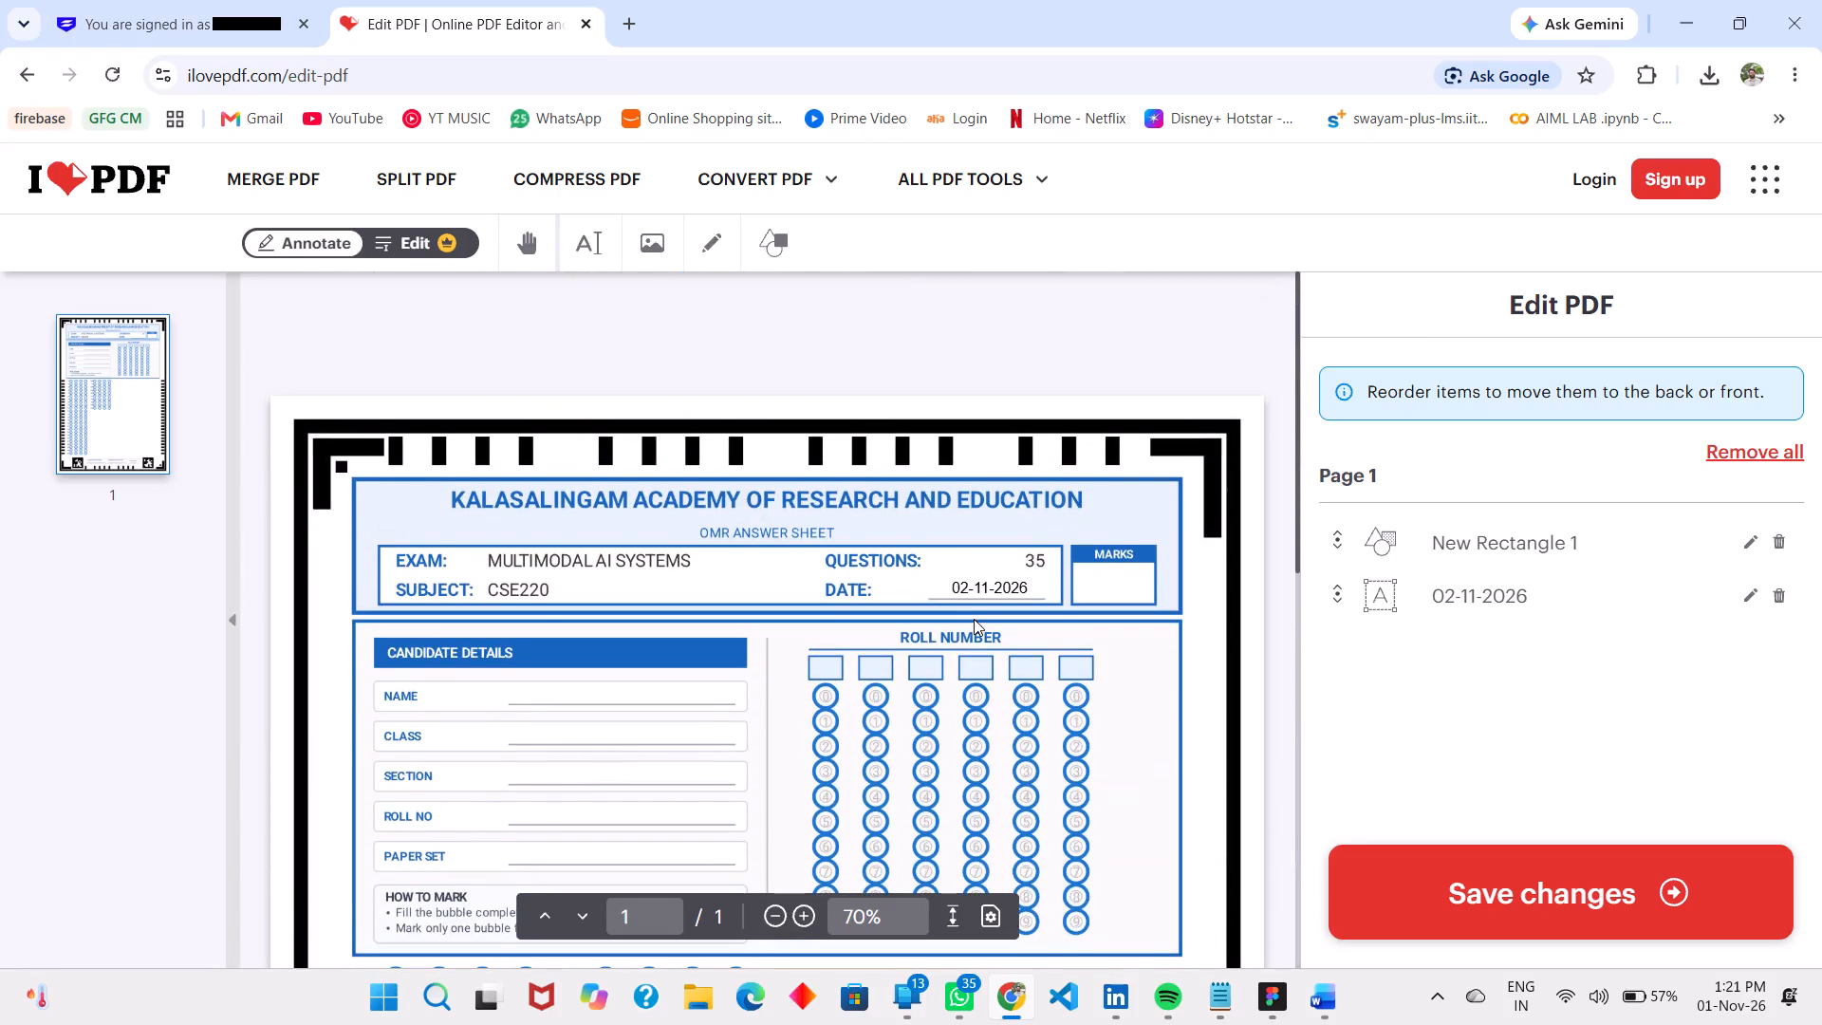
scroll(974, 619, down, 4)
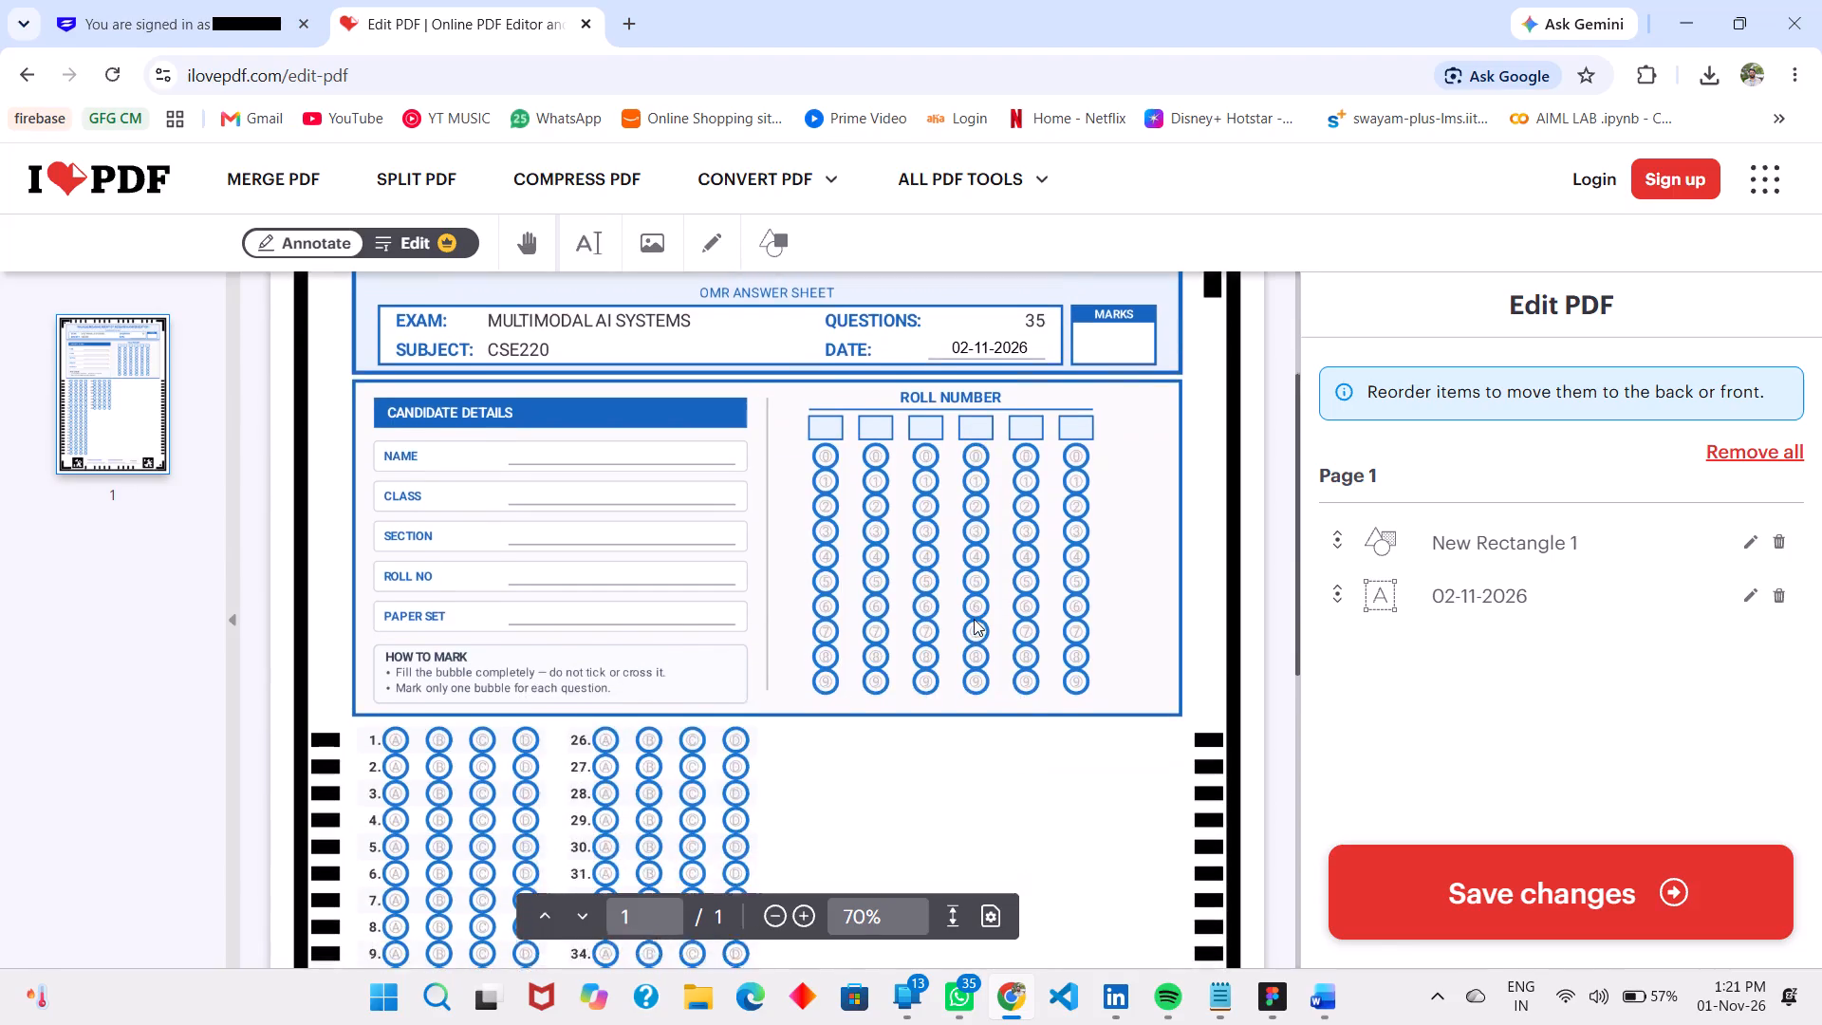
scroll(974, 619, down, 3)
scroll(974, 619, up, 7)
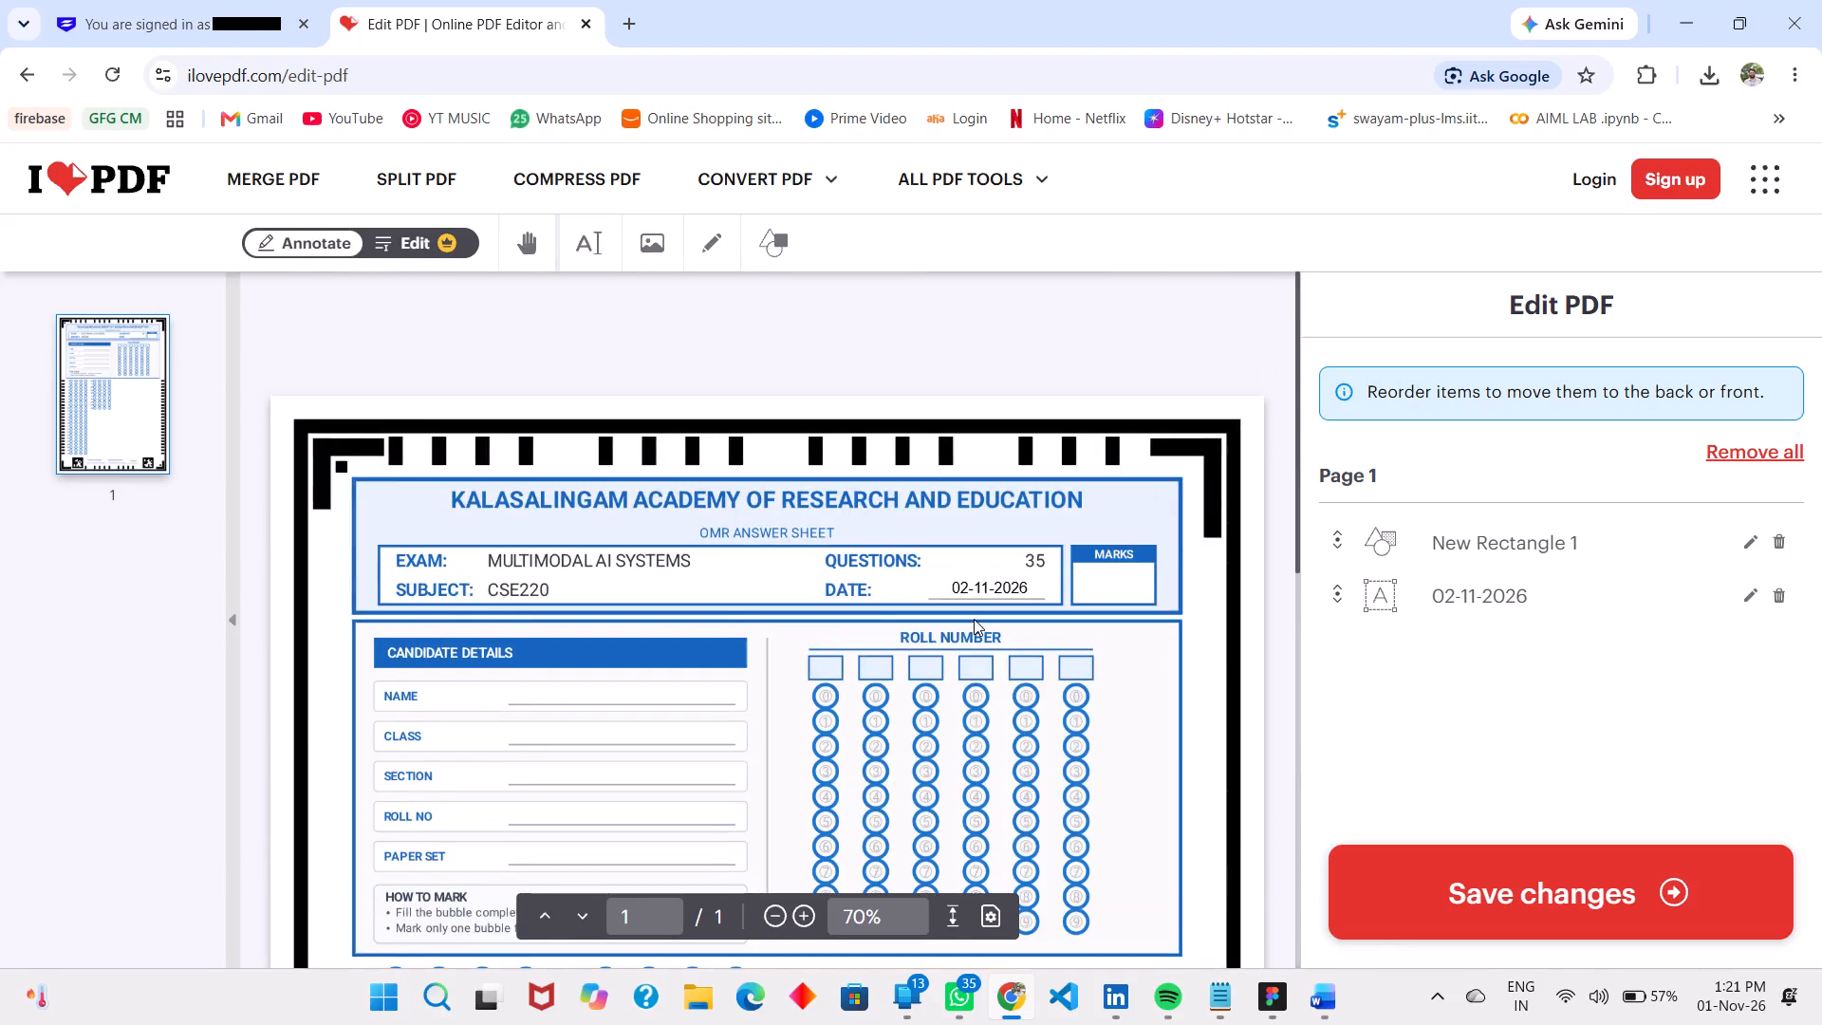
scroll(974, 619, down, 7)
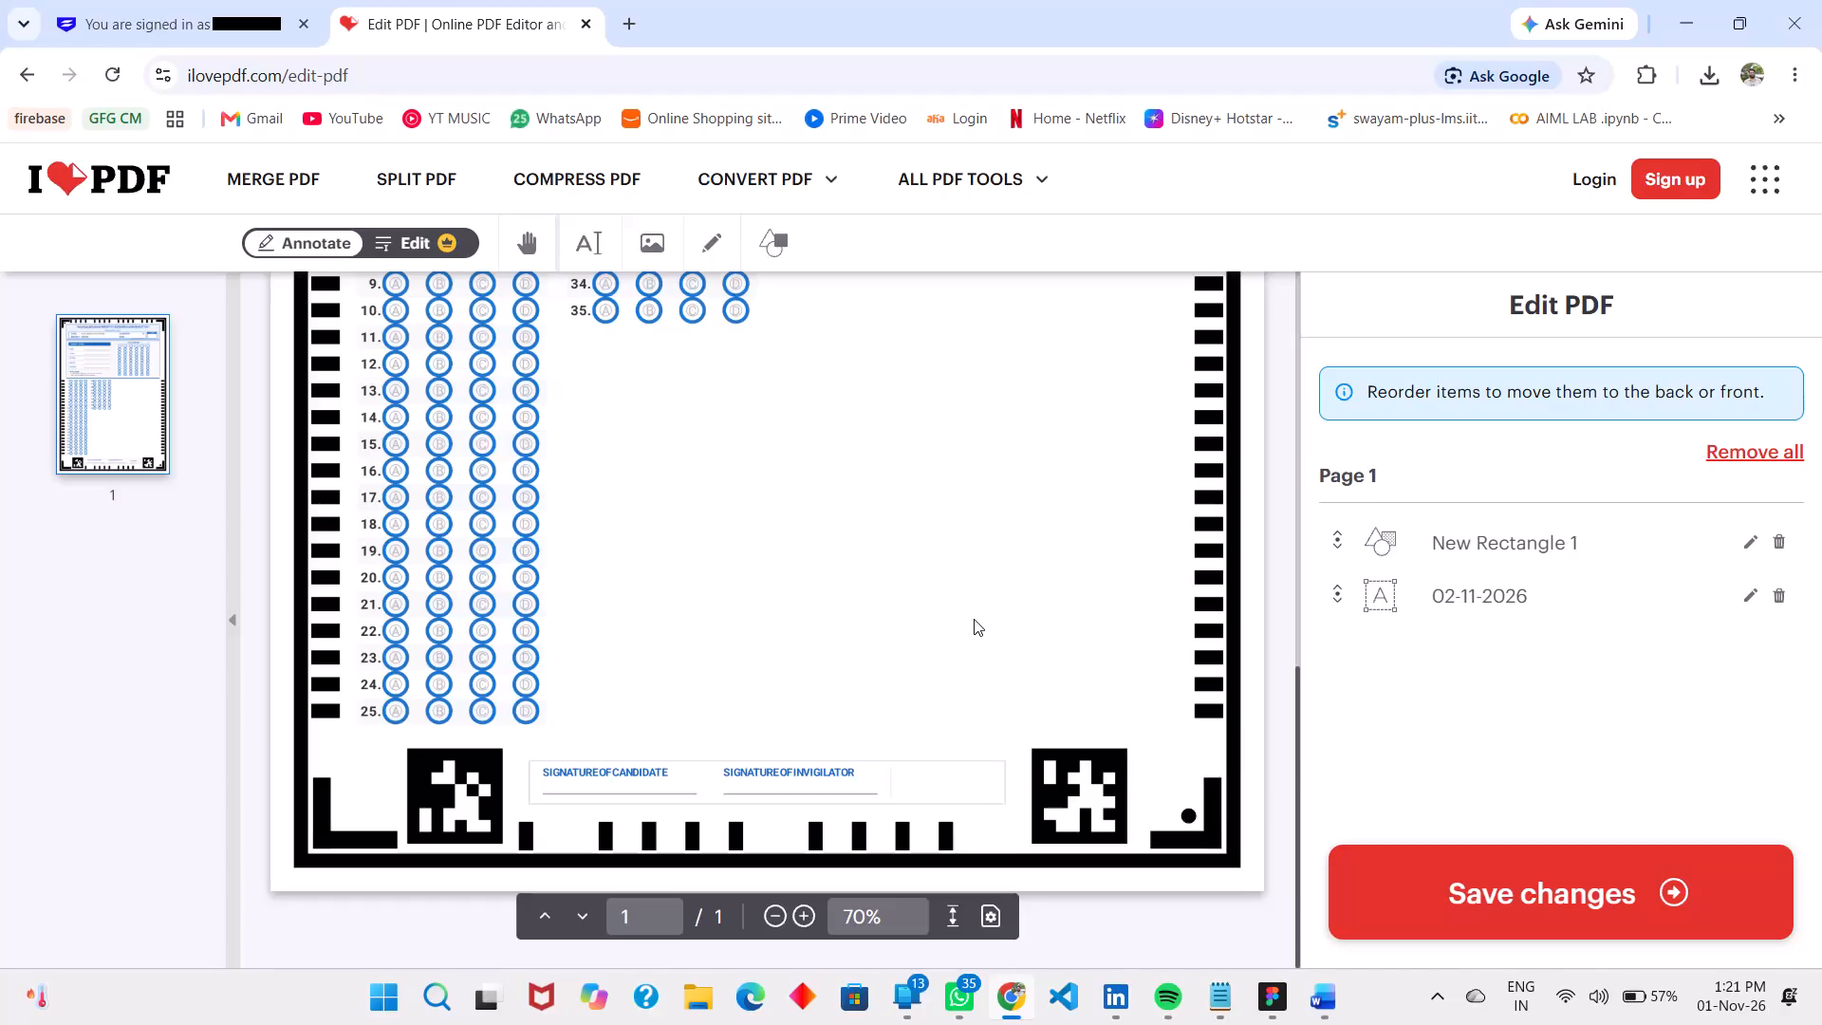
scroll(974, 619, up, 5)
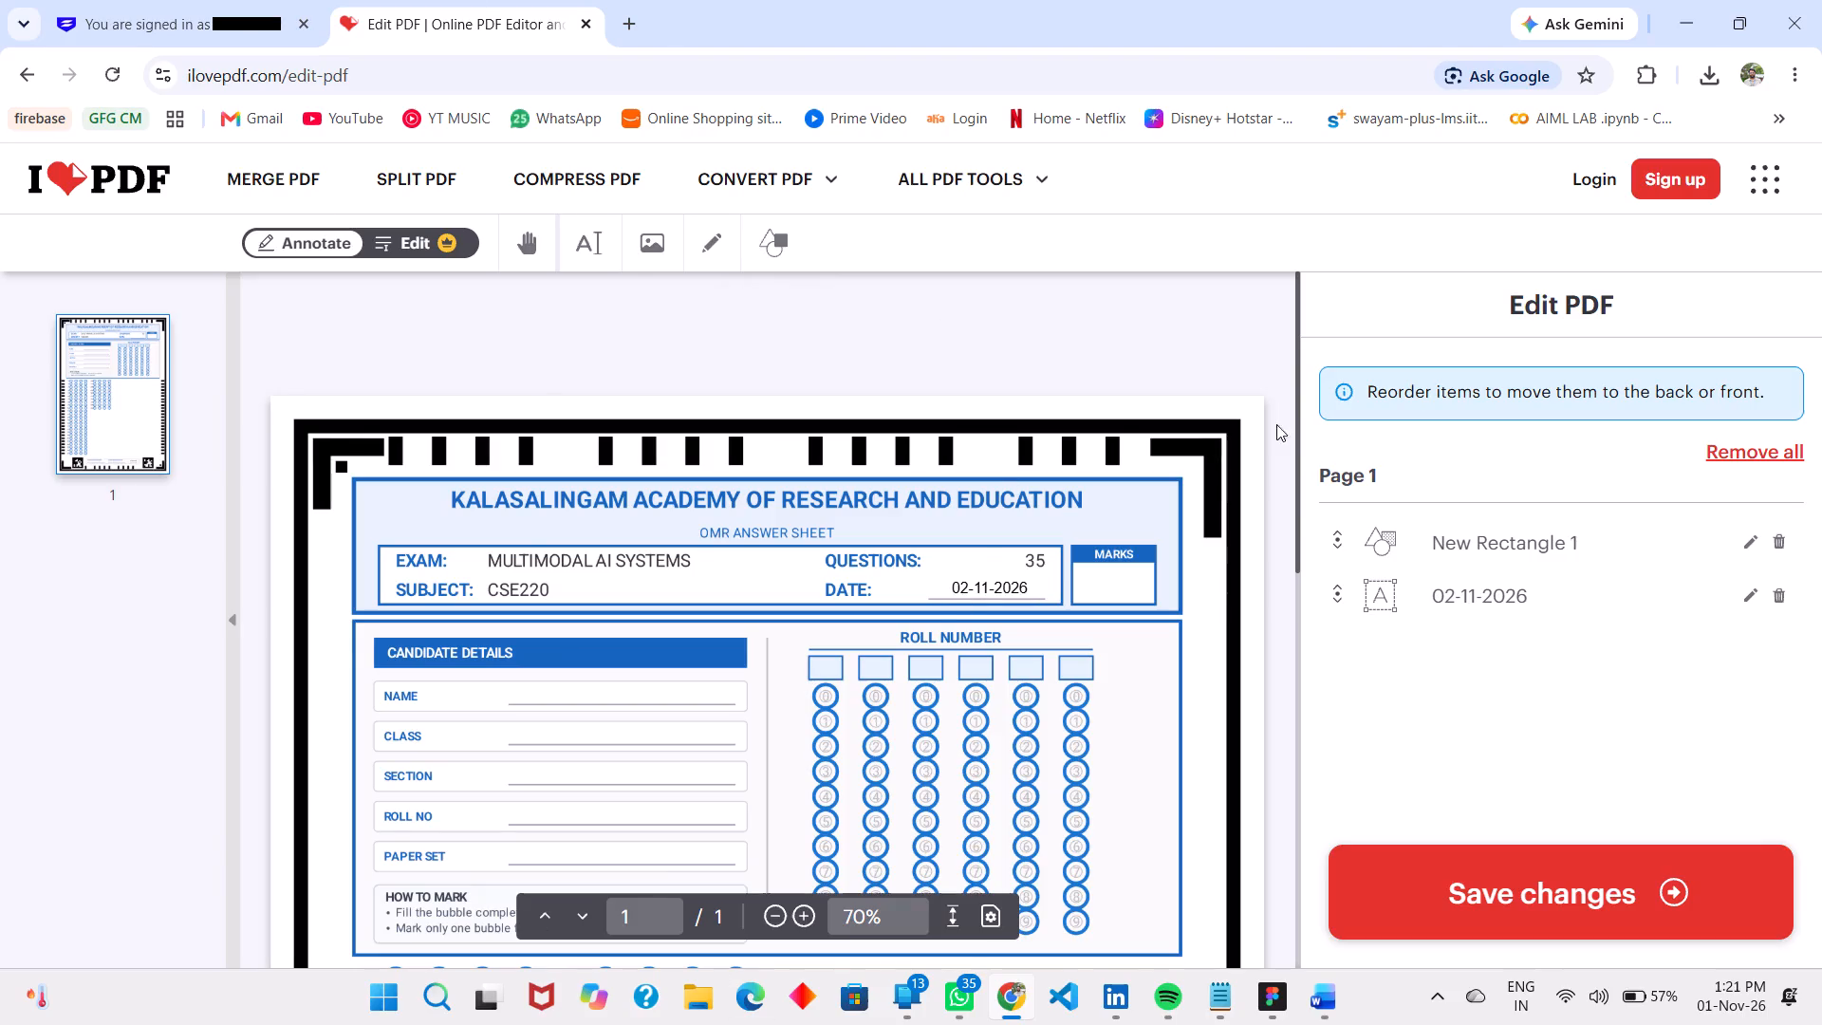
scroll(673, 477, down, 1)
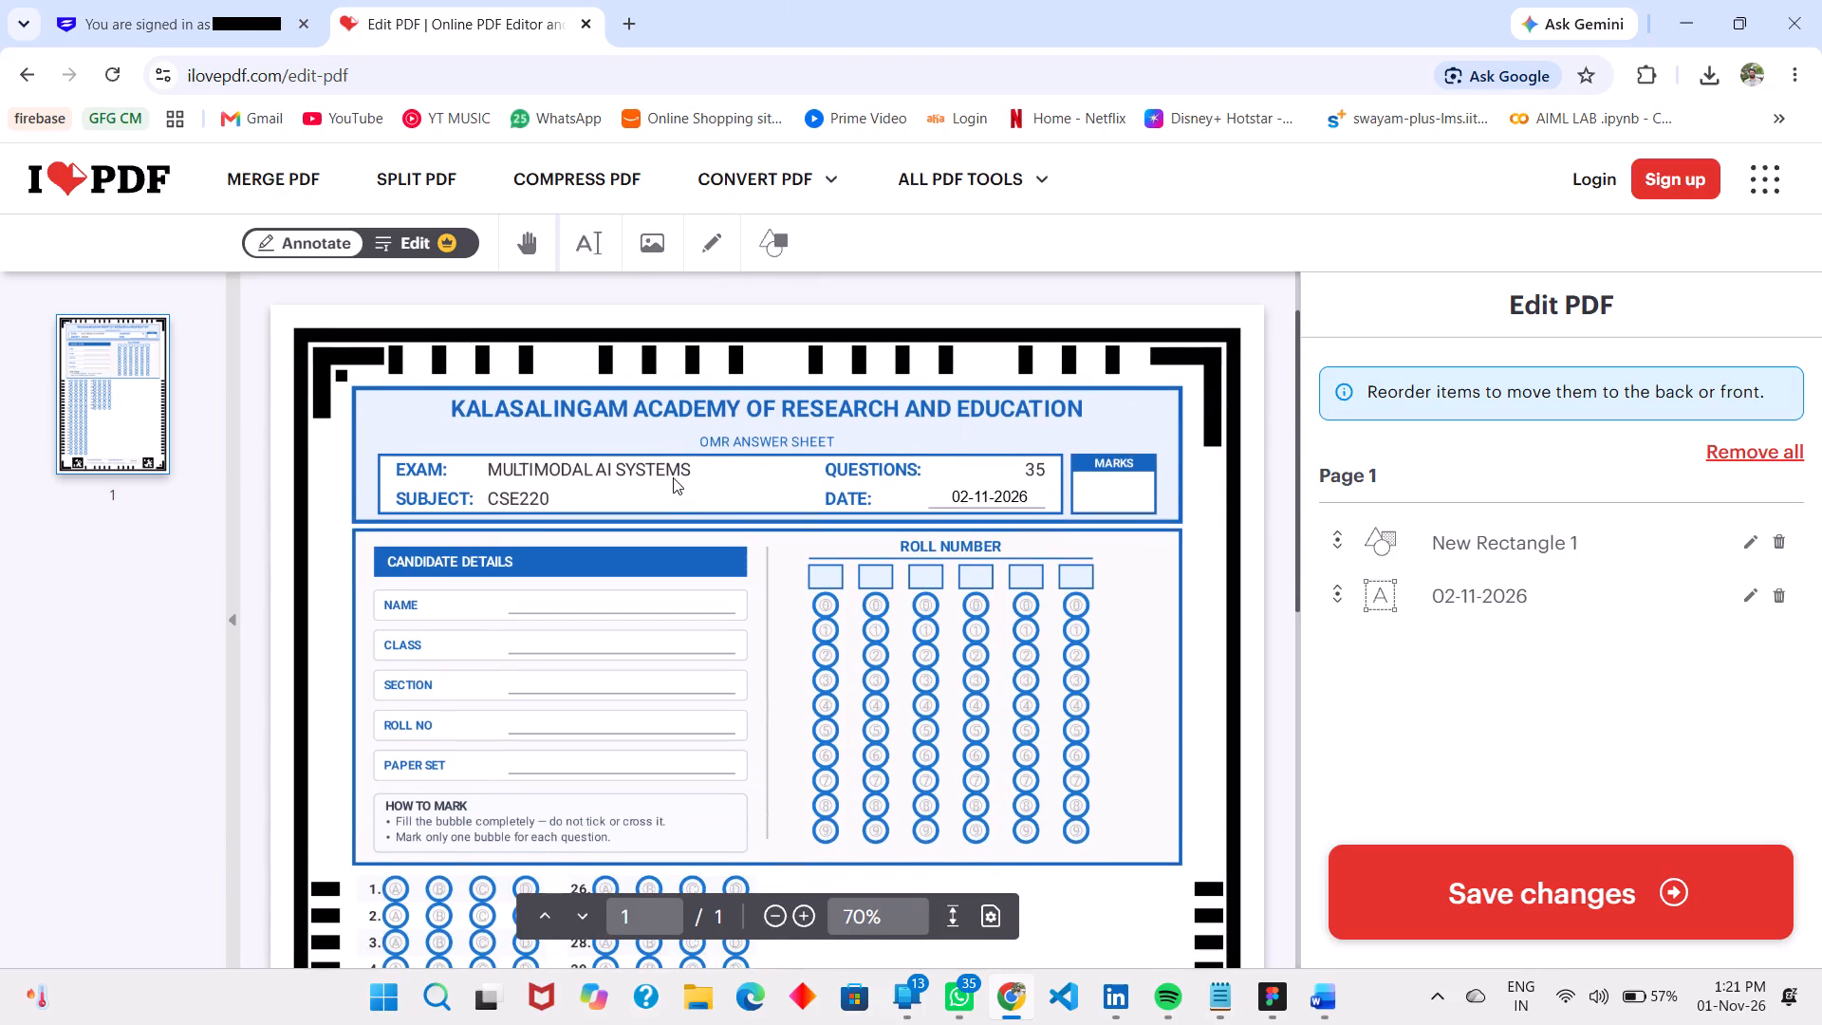
scroll(673, 477, down, 5)
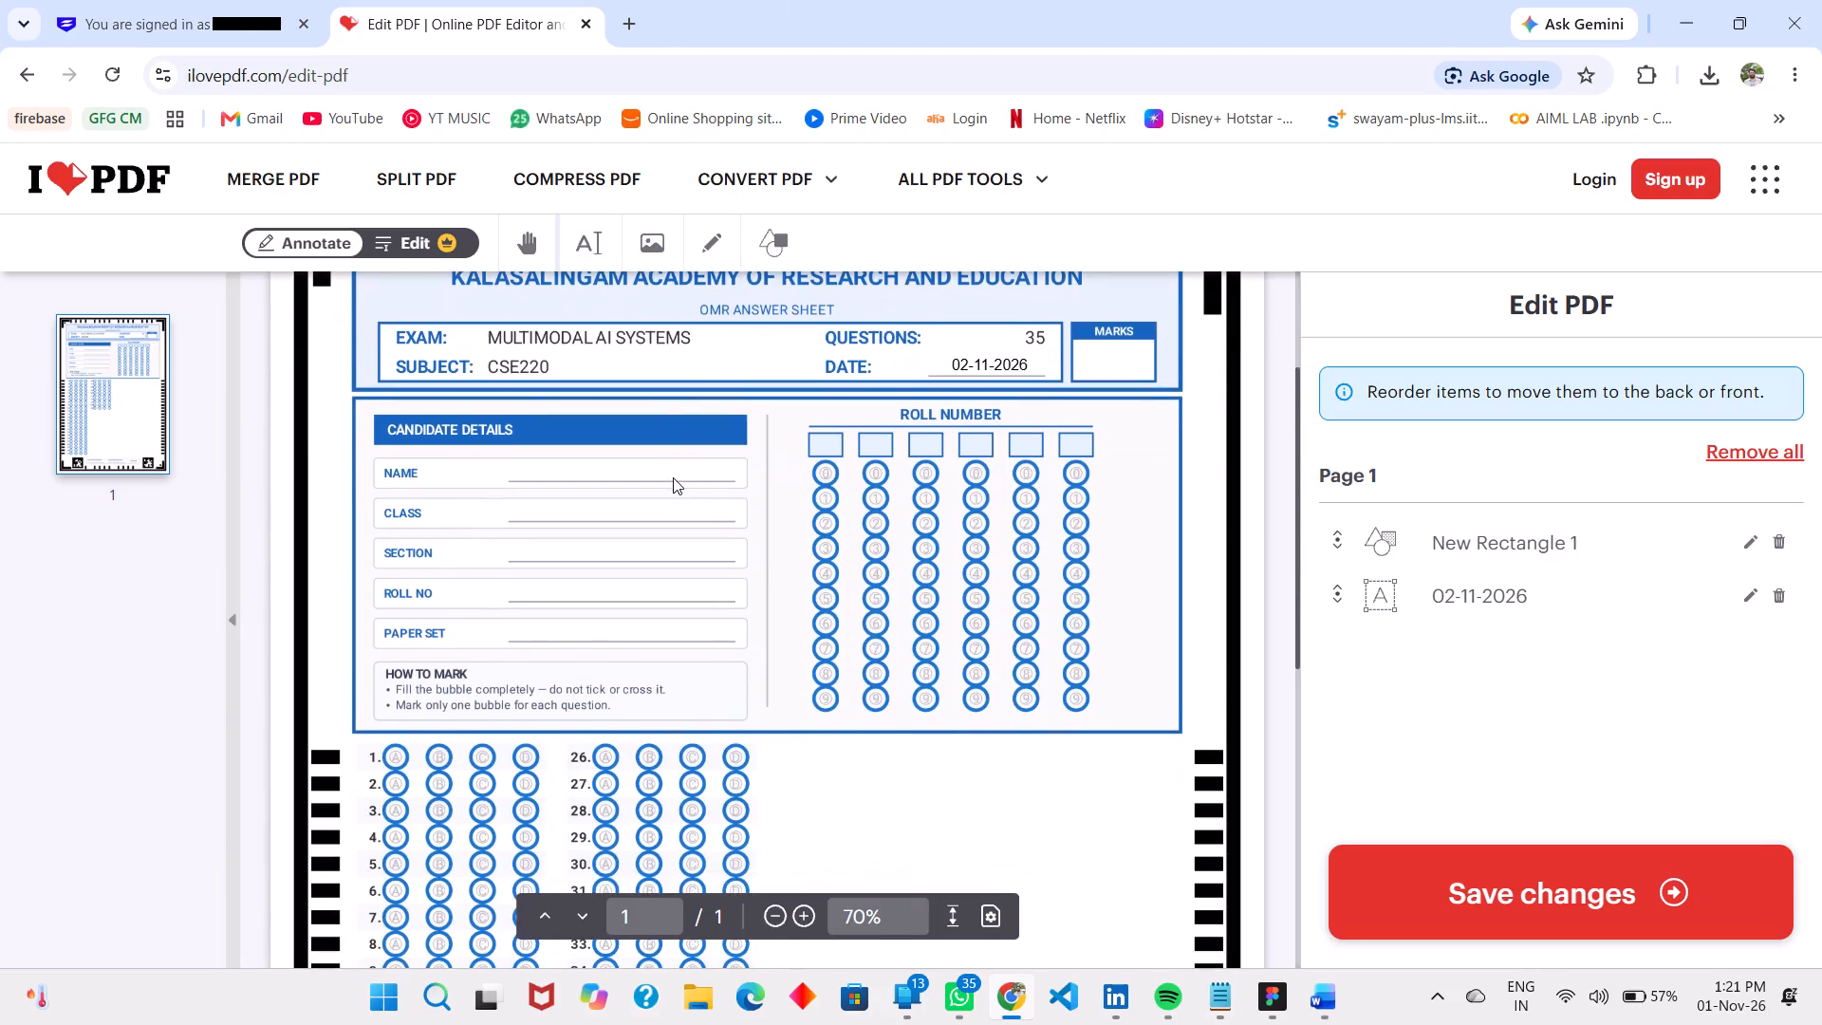
scroll(673, 477, down, 7)
scroll(673, 477, up, 5)
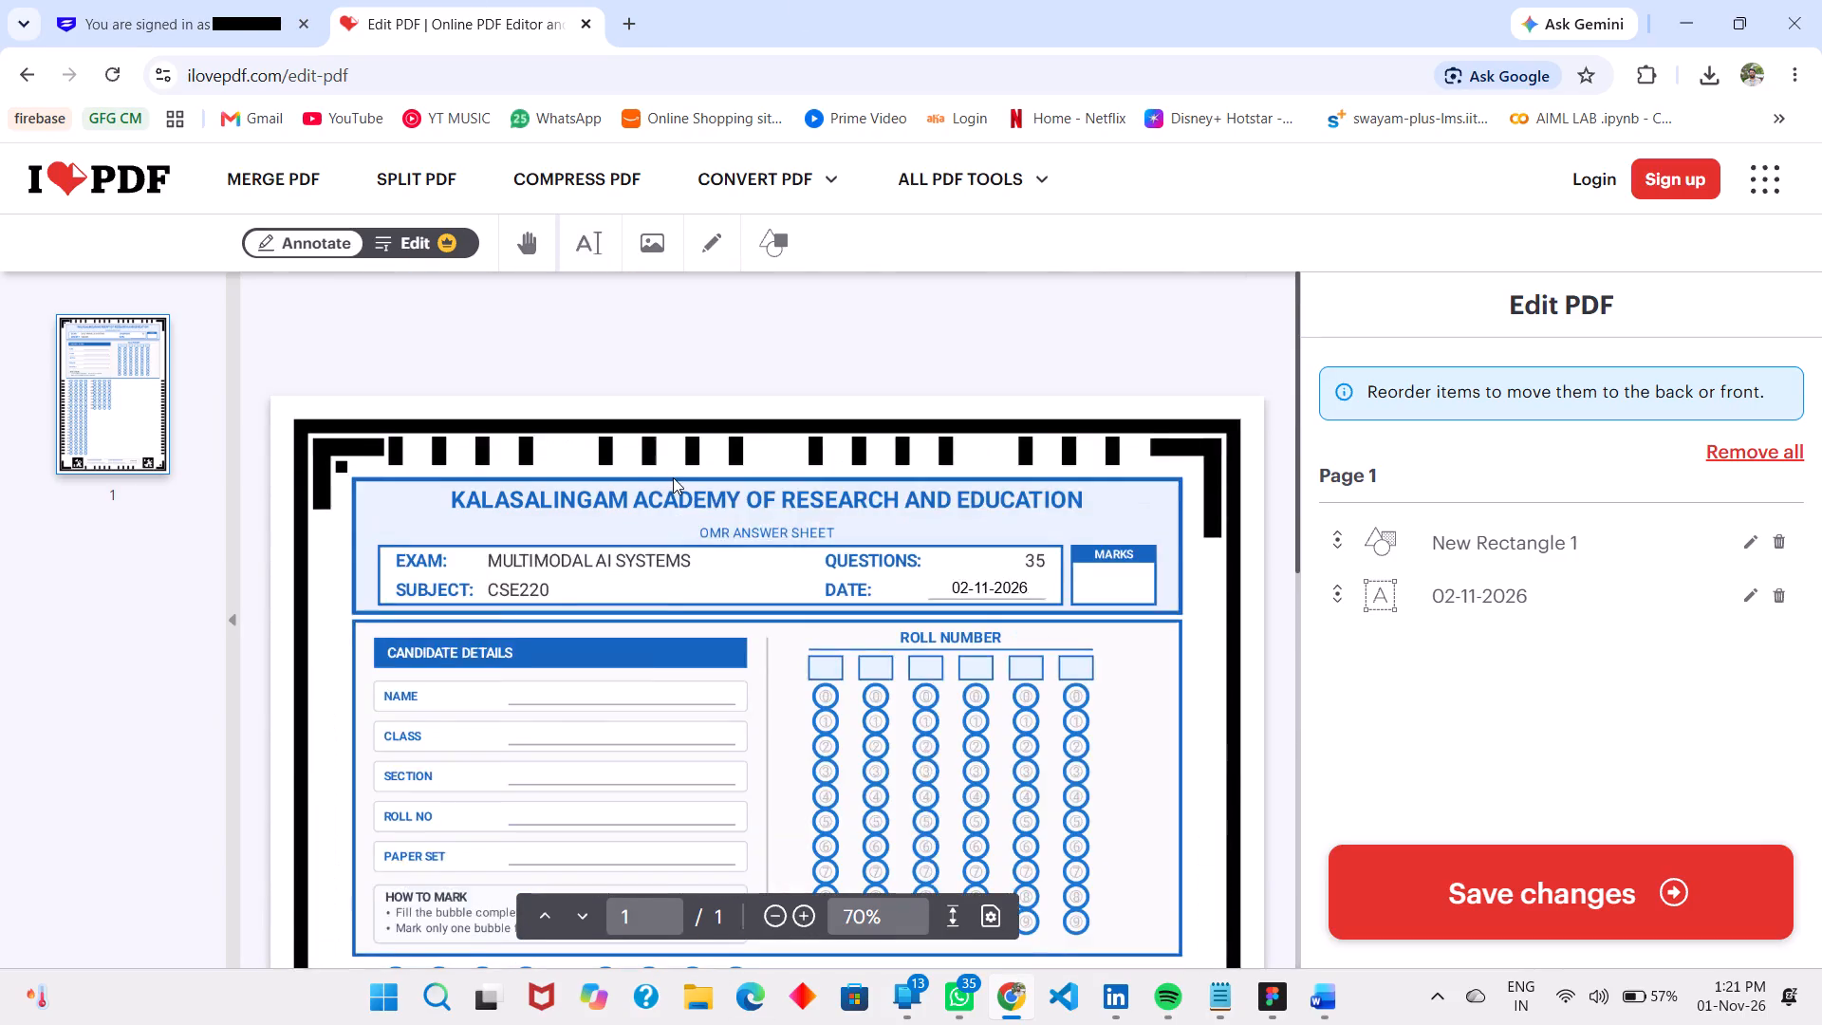
scroll(673, 477, down, 2)
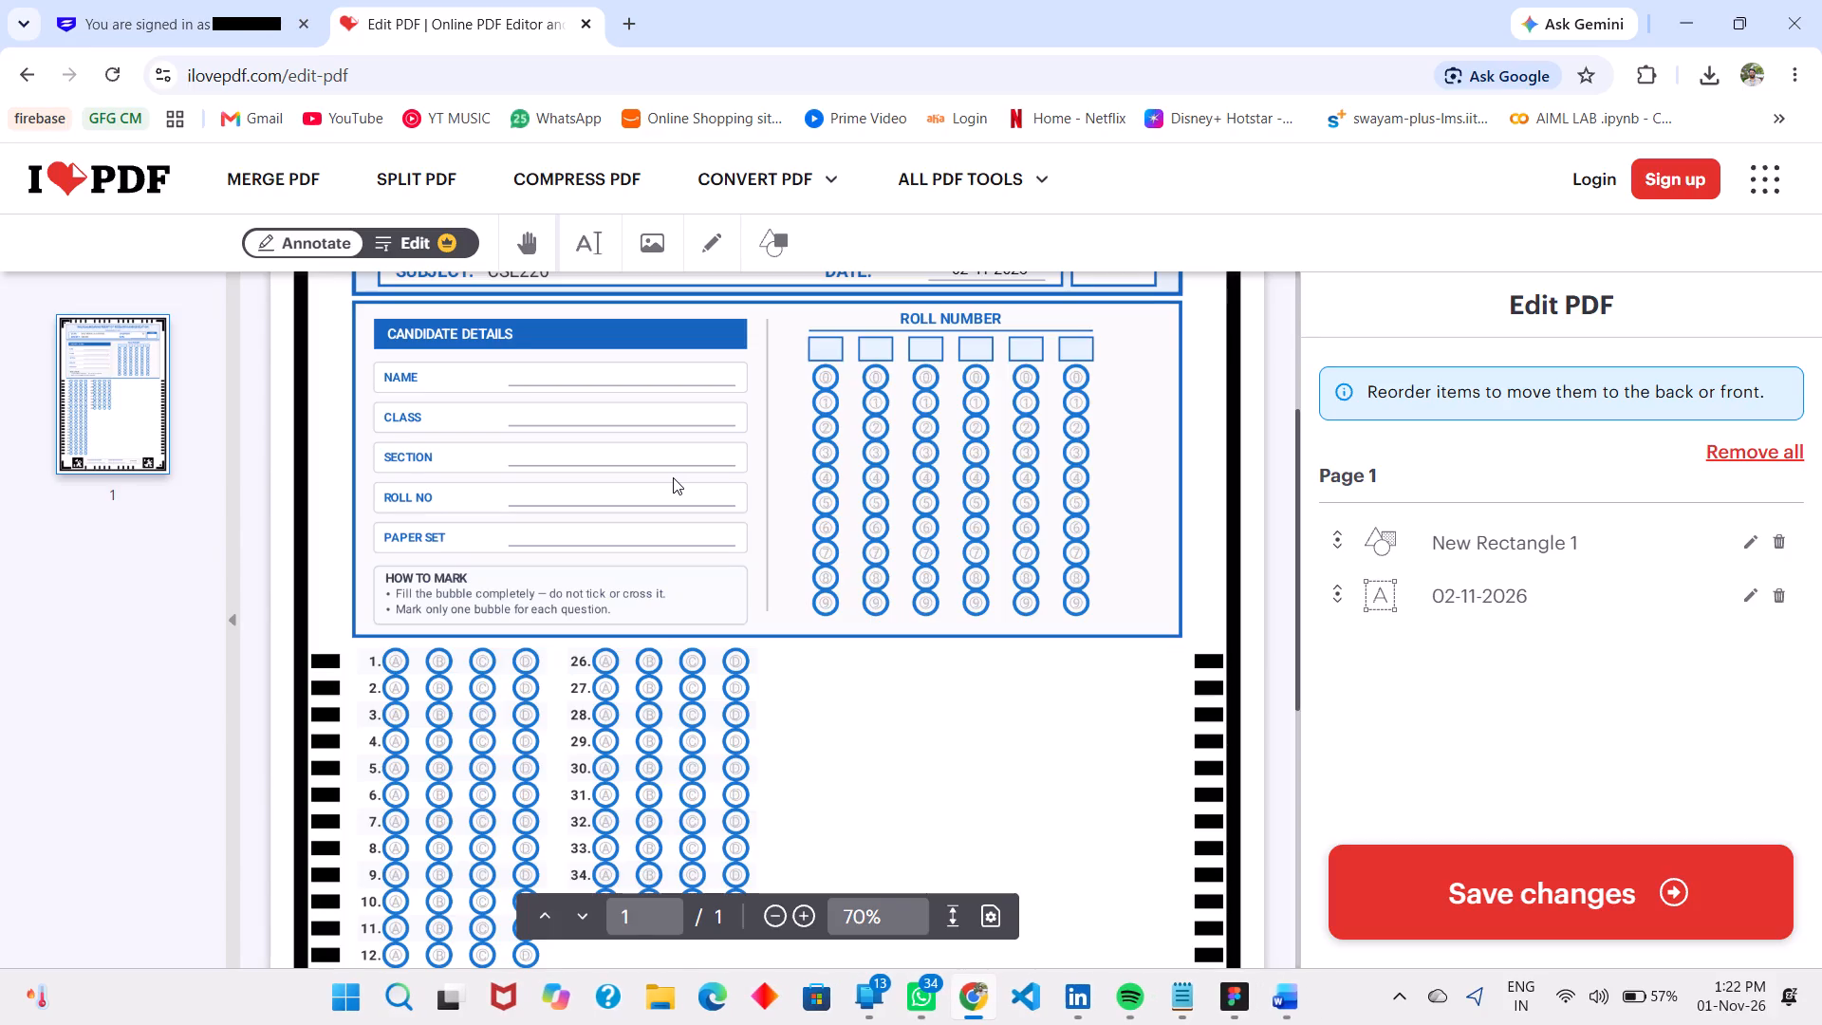
scroll(673, 477, right, 2)
scroll(673, 477, up, 2)
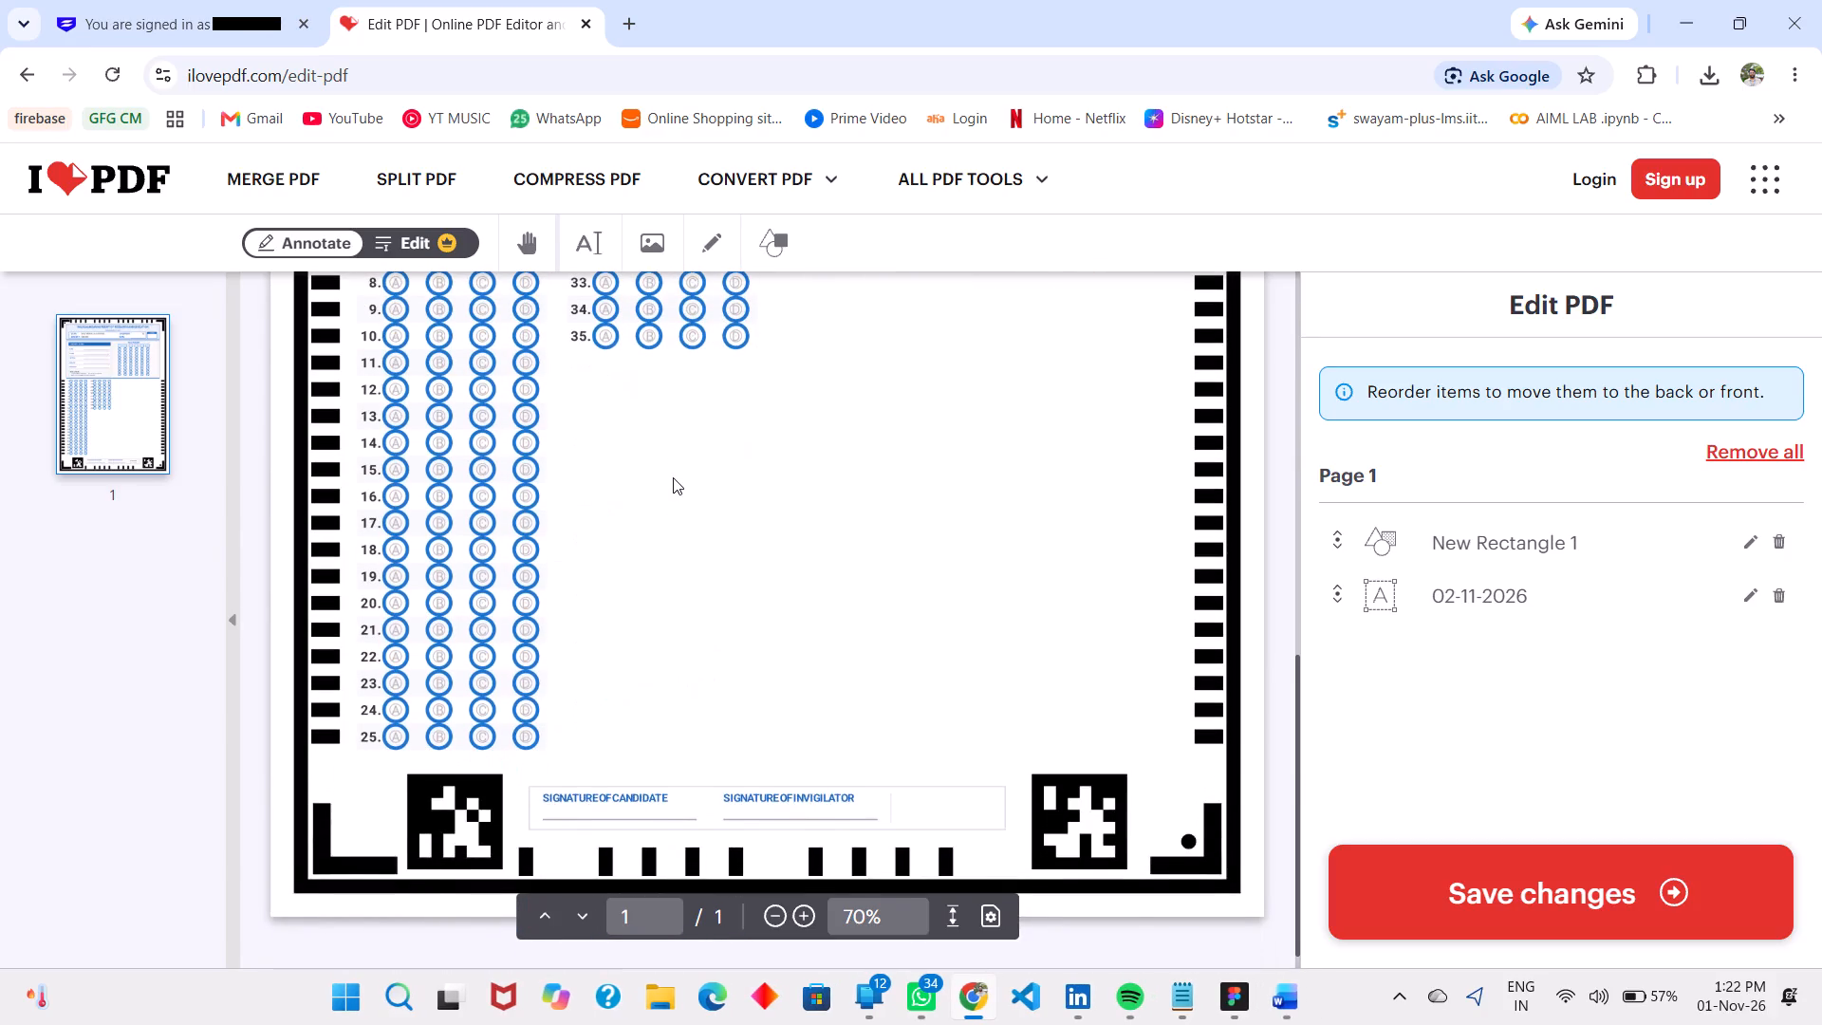
scroll(673, 477, up, 8)
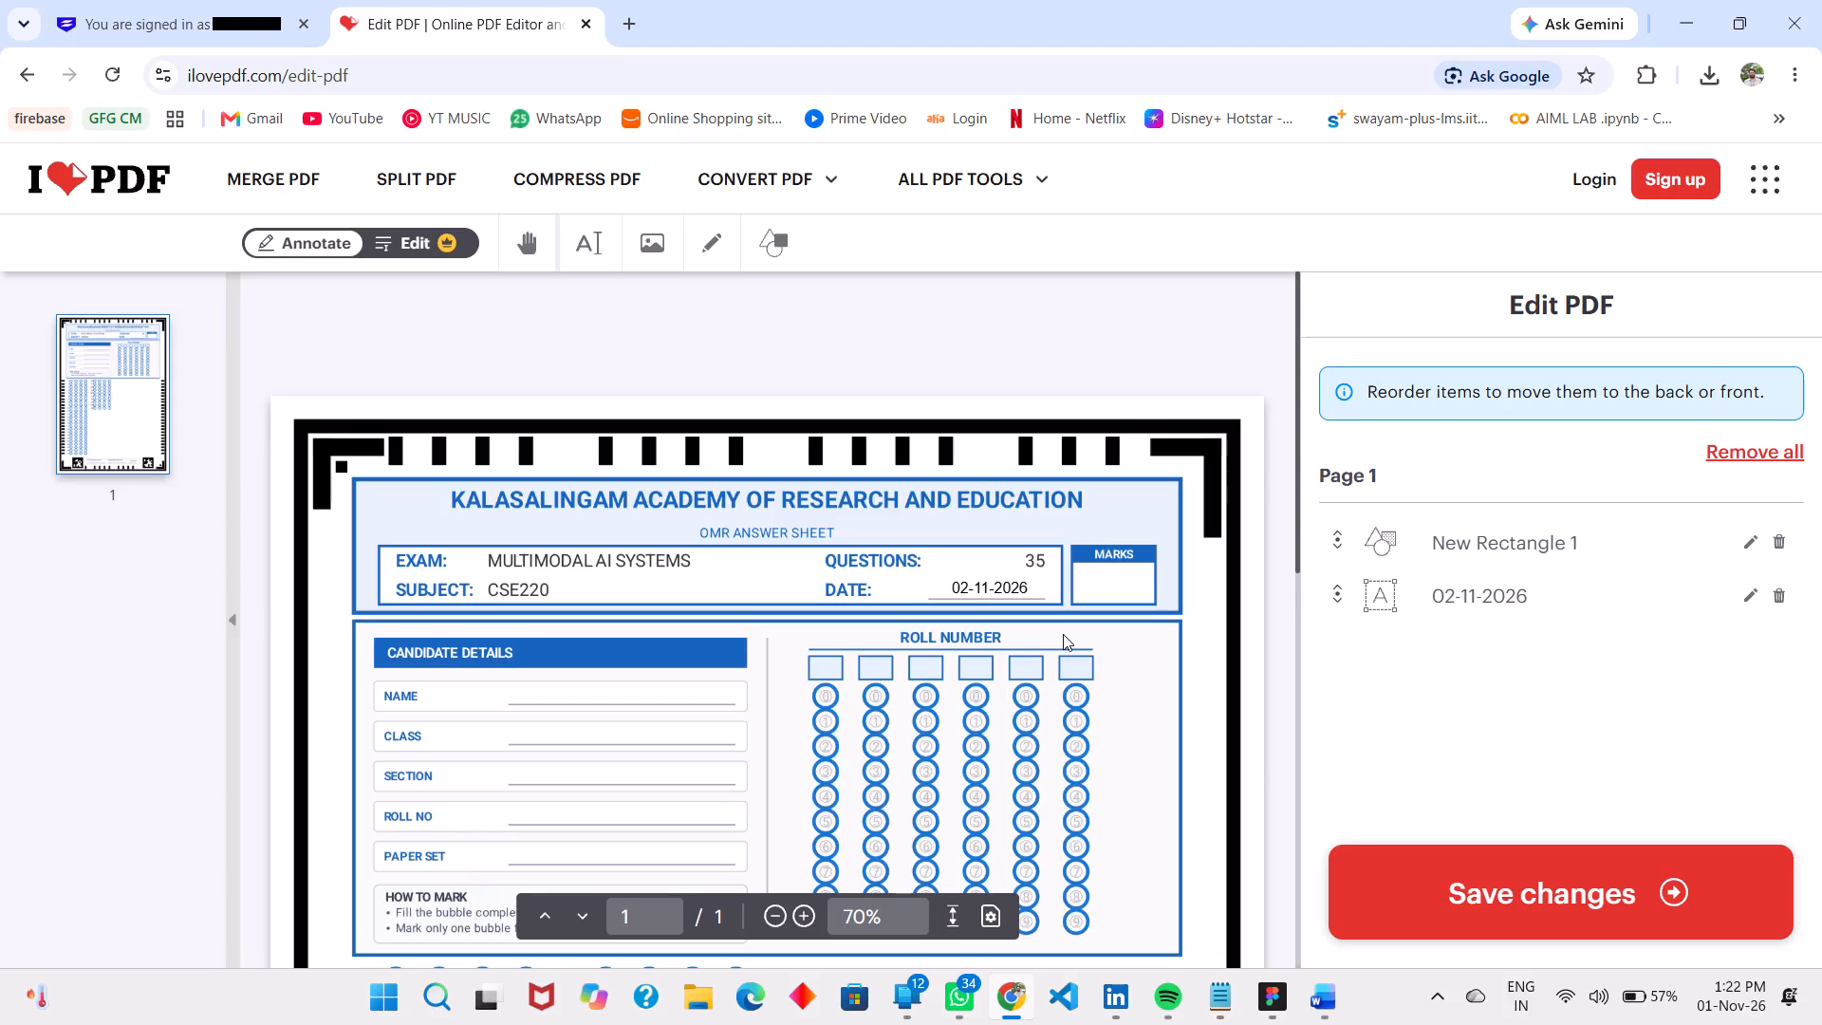
Add a new text box to the page reading "Last 6 Digits".
click(580, 243)
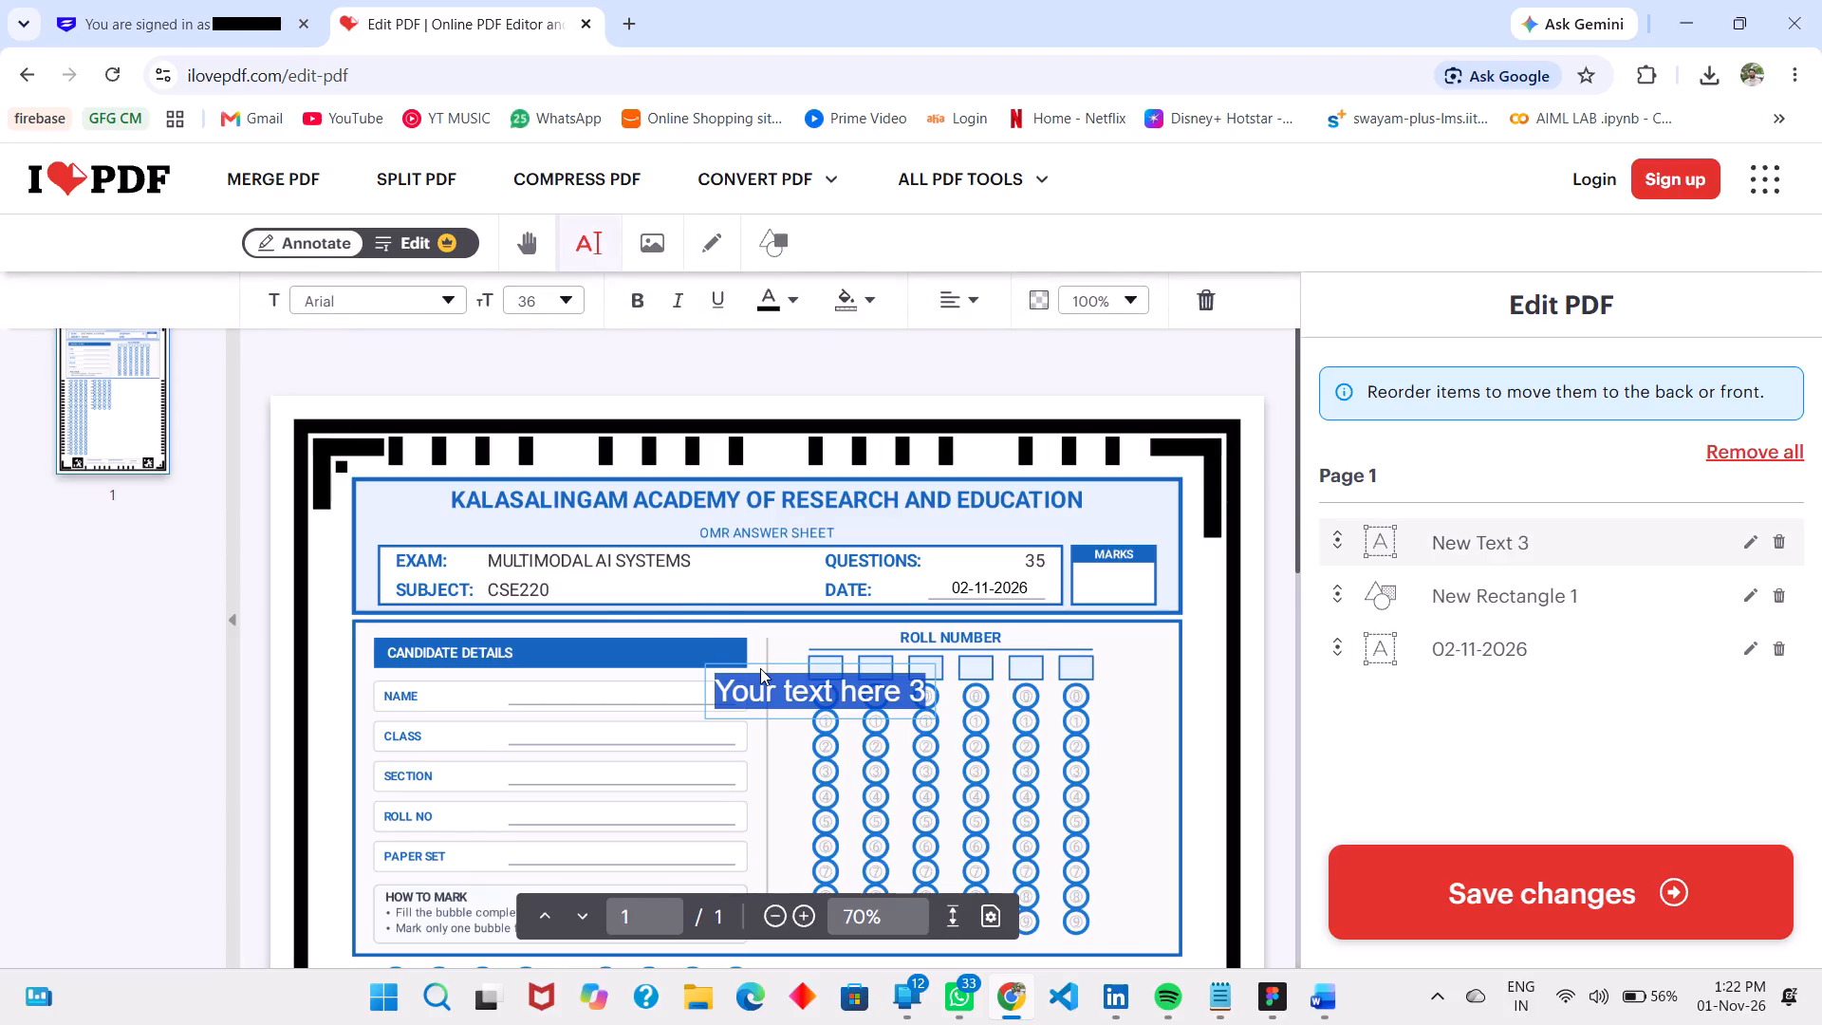
text(LAS)
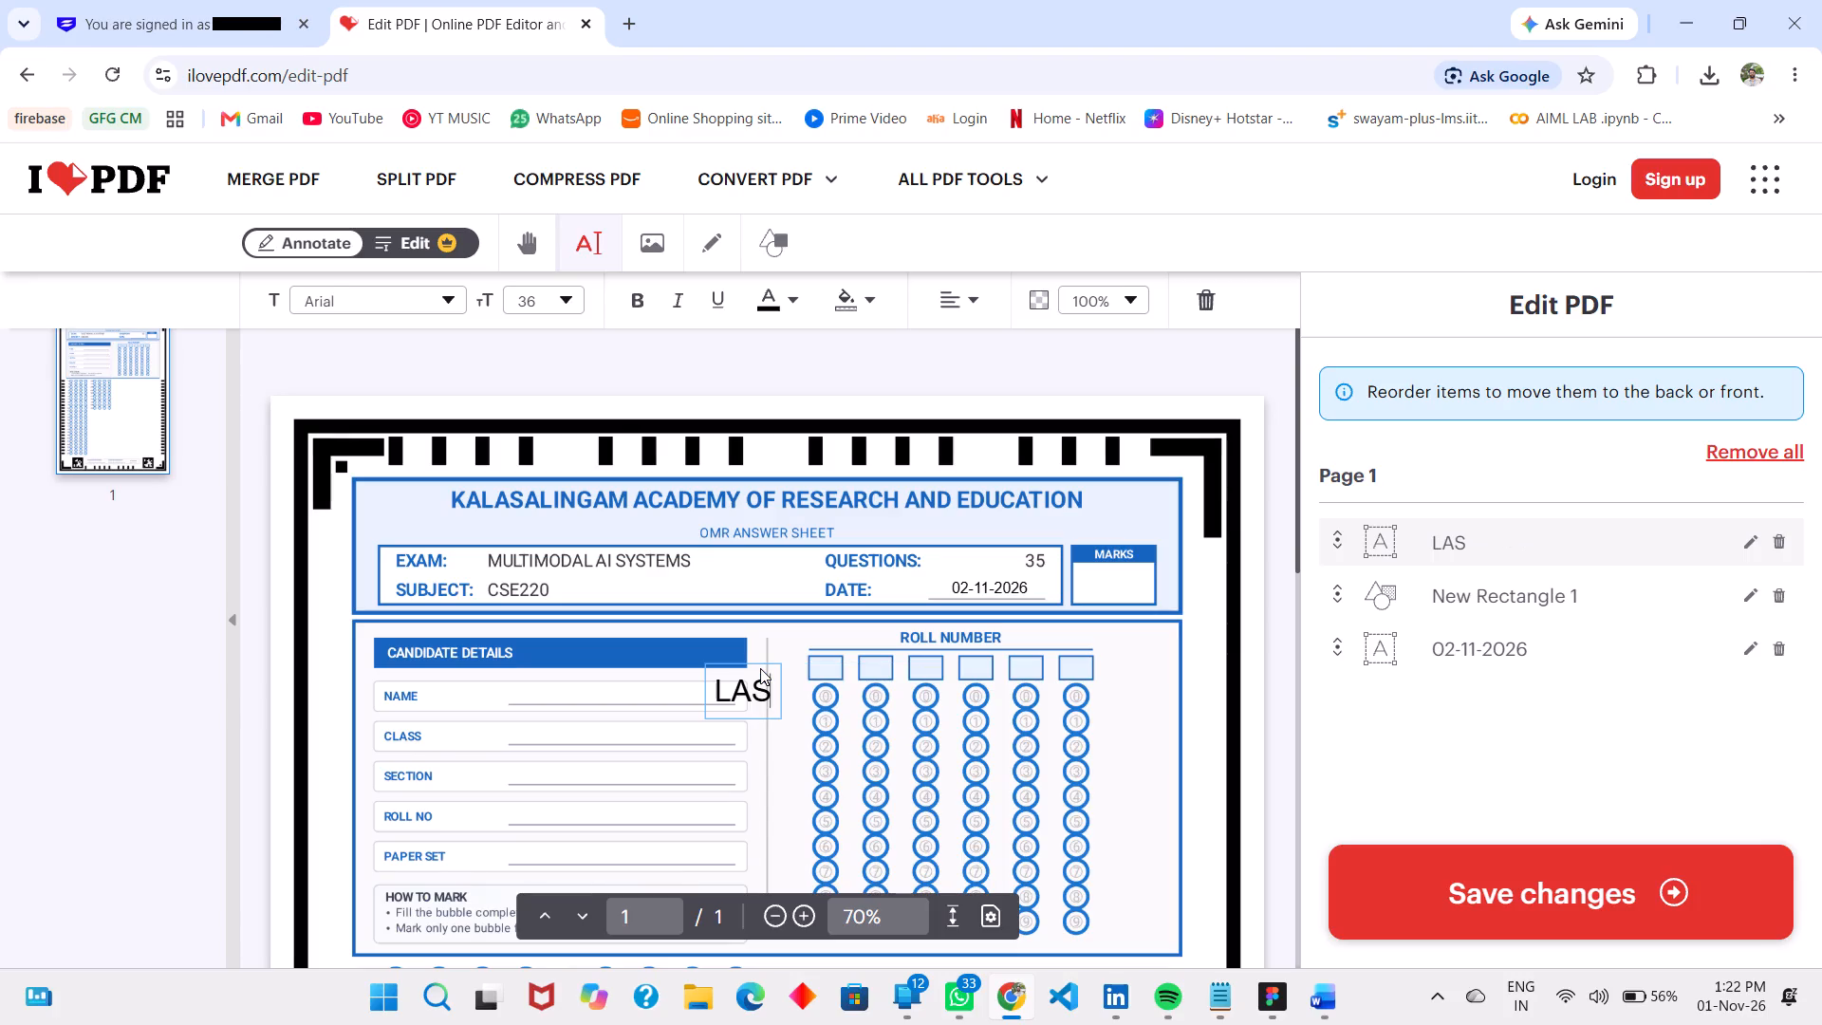
text(T)
key(space)
key(t)
key(ctrl+BackSpace)
text(6)
key(space)
text(DIG)
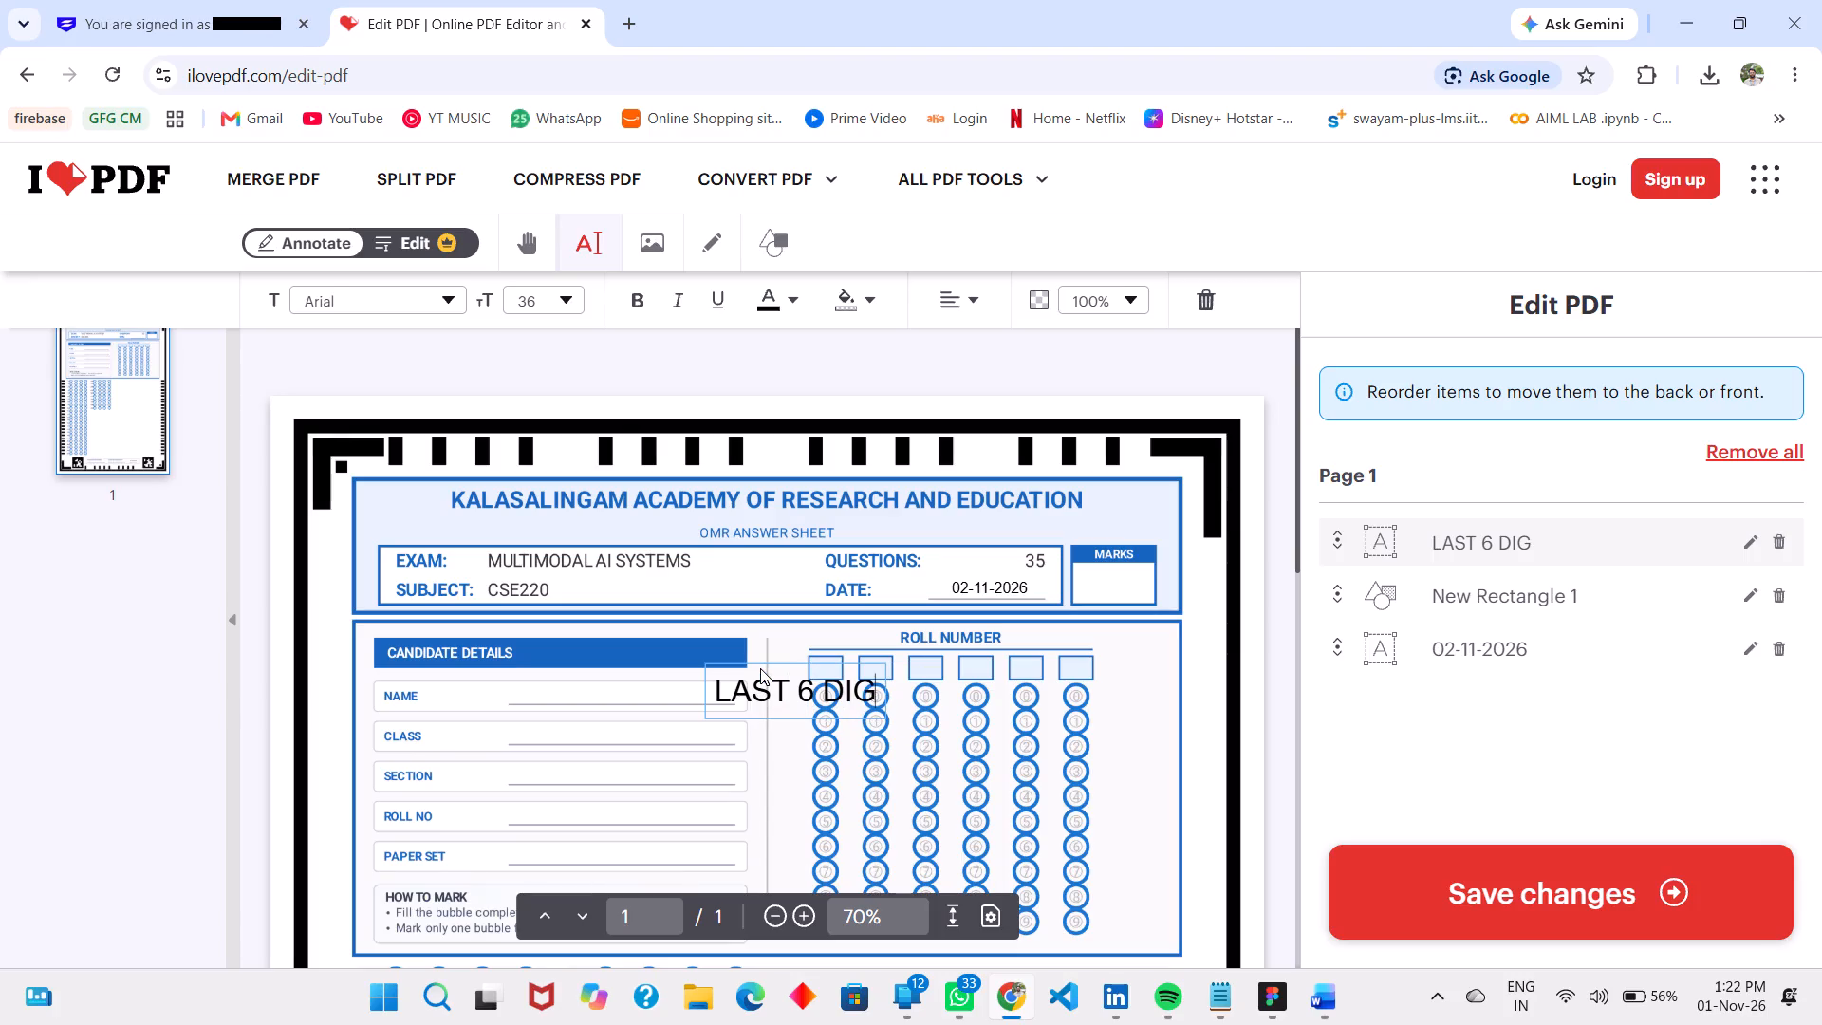
key(BackSpace)
key(BackSpace)
text(igits)
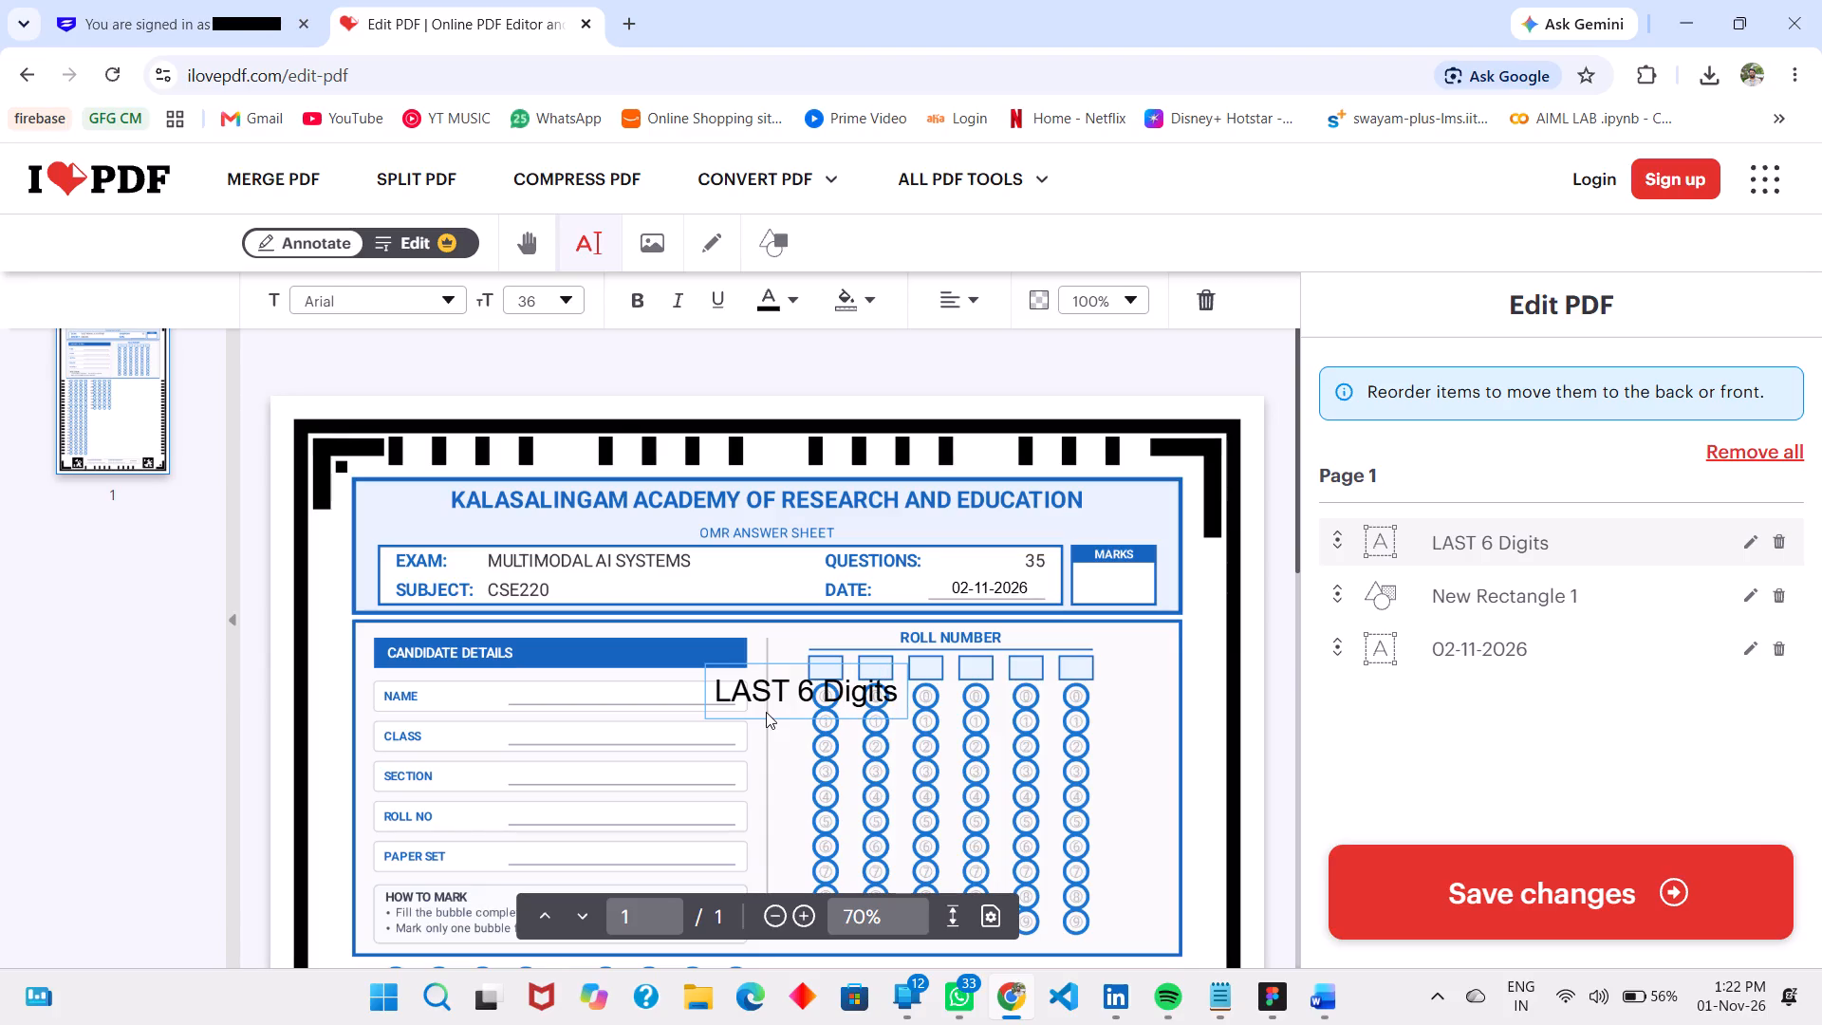
click(789, 692)
key(BackSpace)
key(BackSpace)
key(BackSpace)
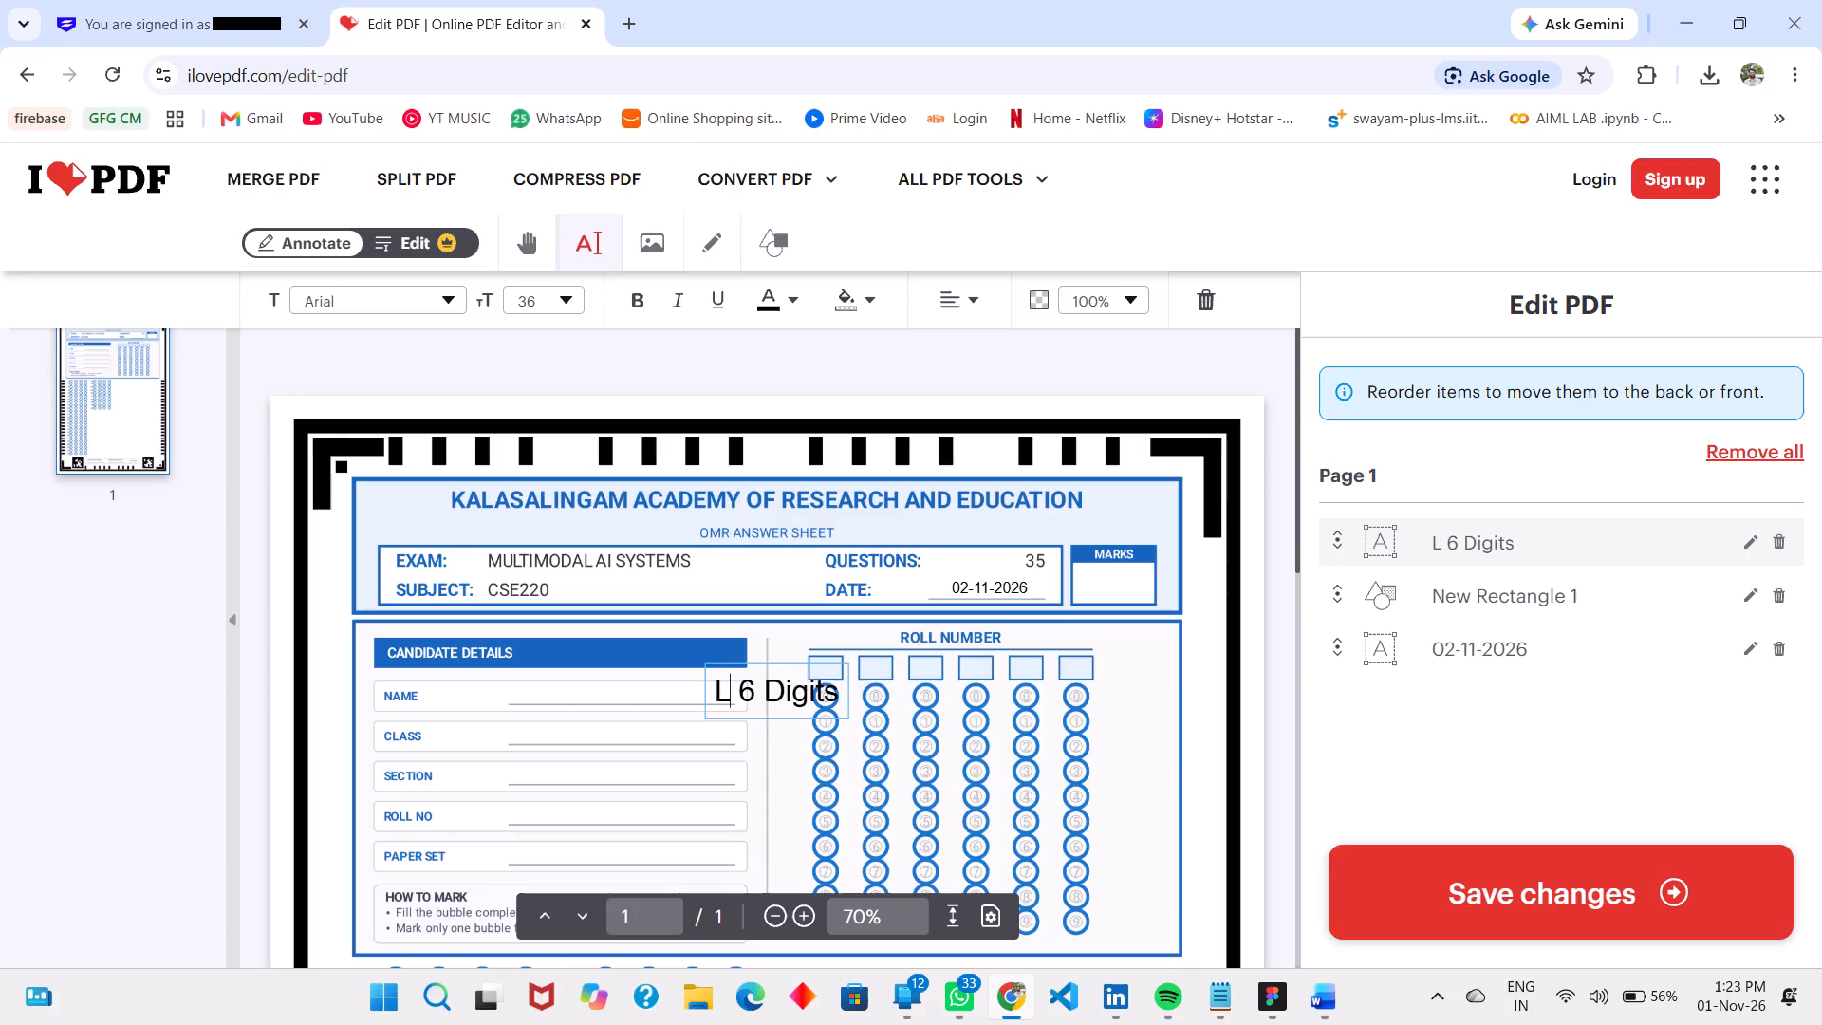
key(a)
key(BackSpace)
text(st)
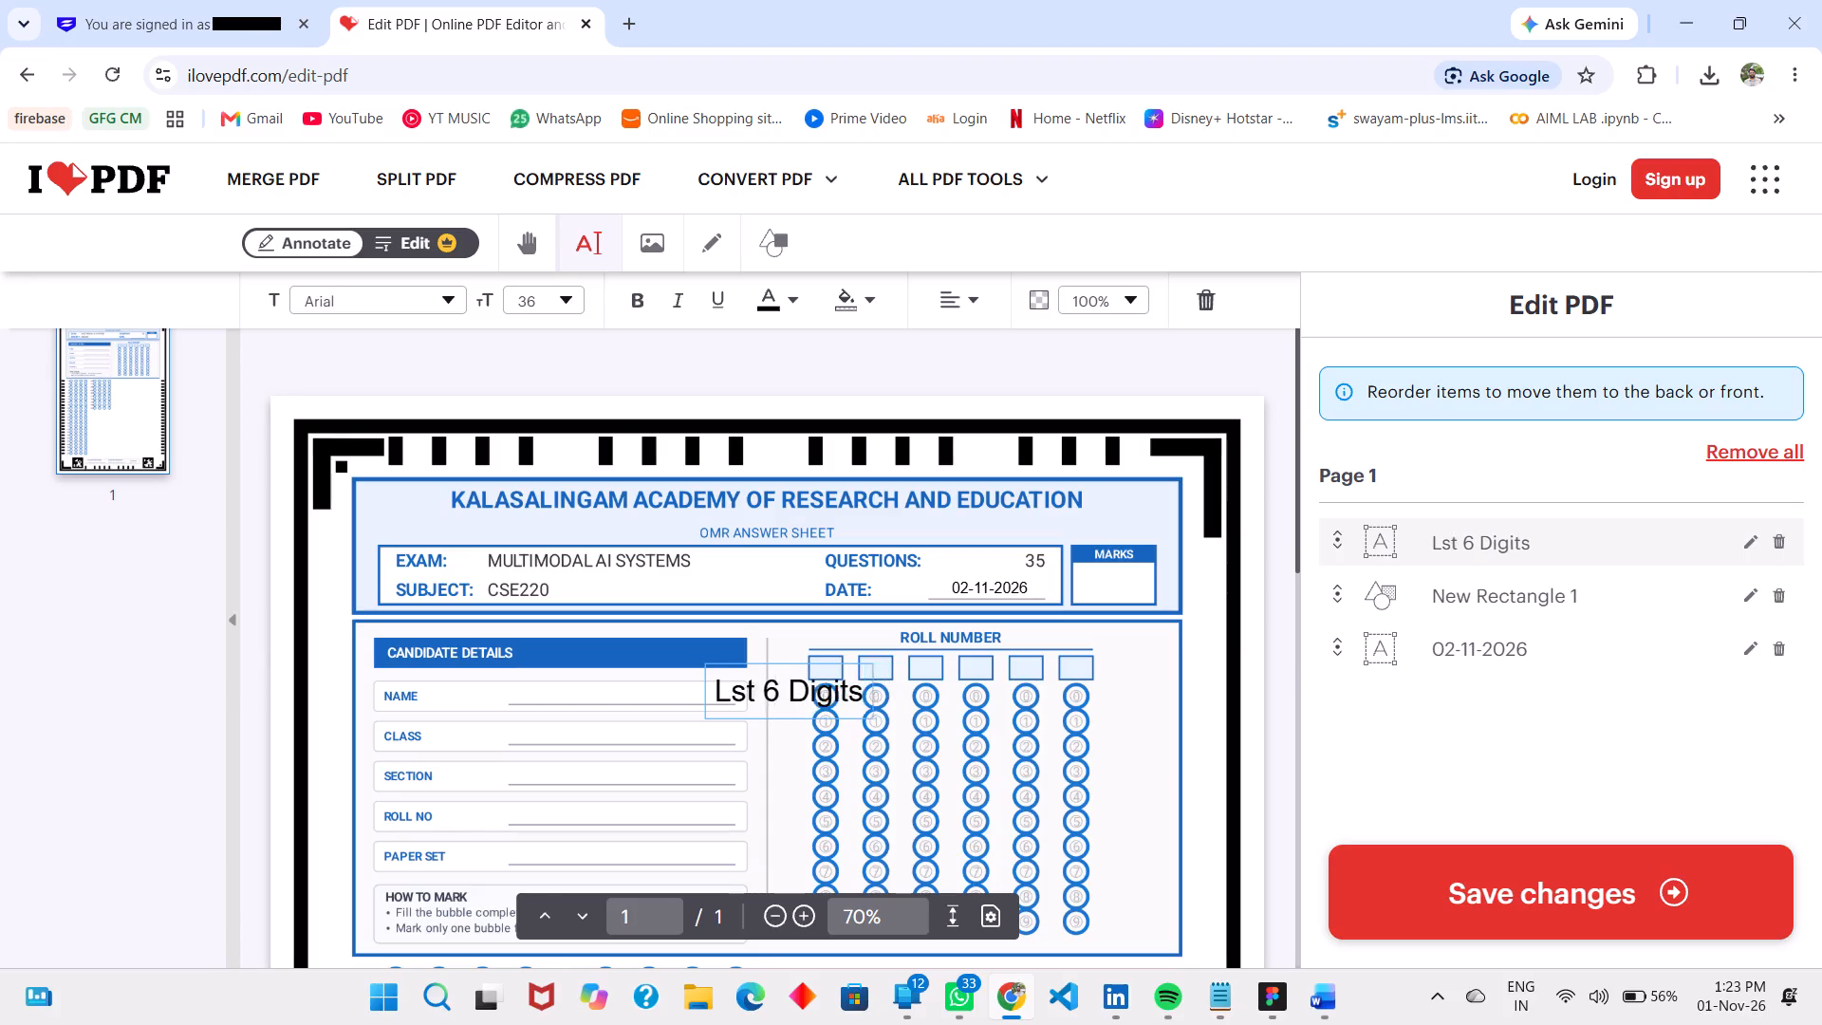
key(BackSpace)
key(a)
key(BackSpace)
key(BackSpace)
text(ast)
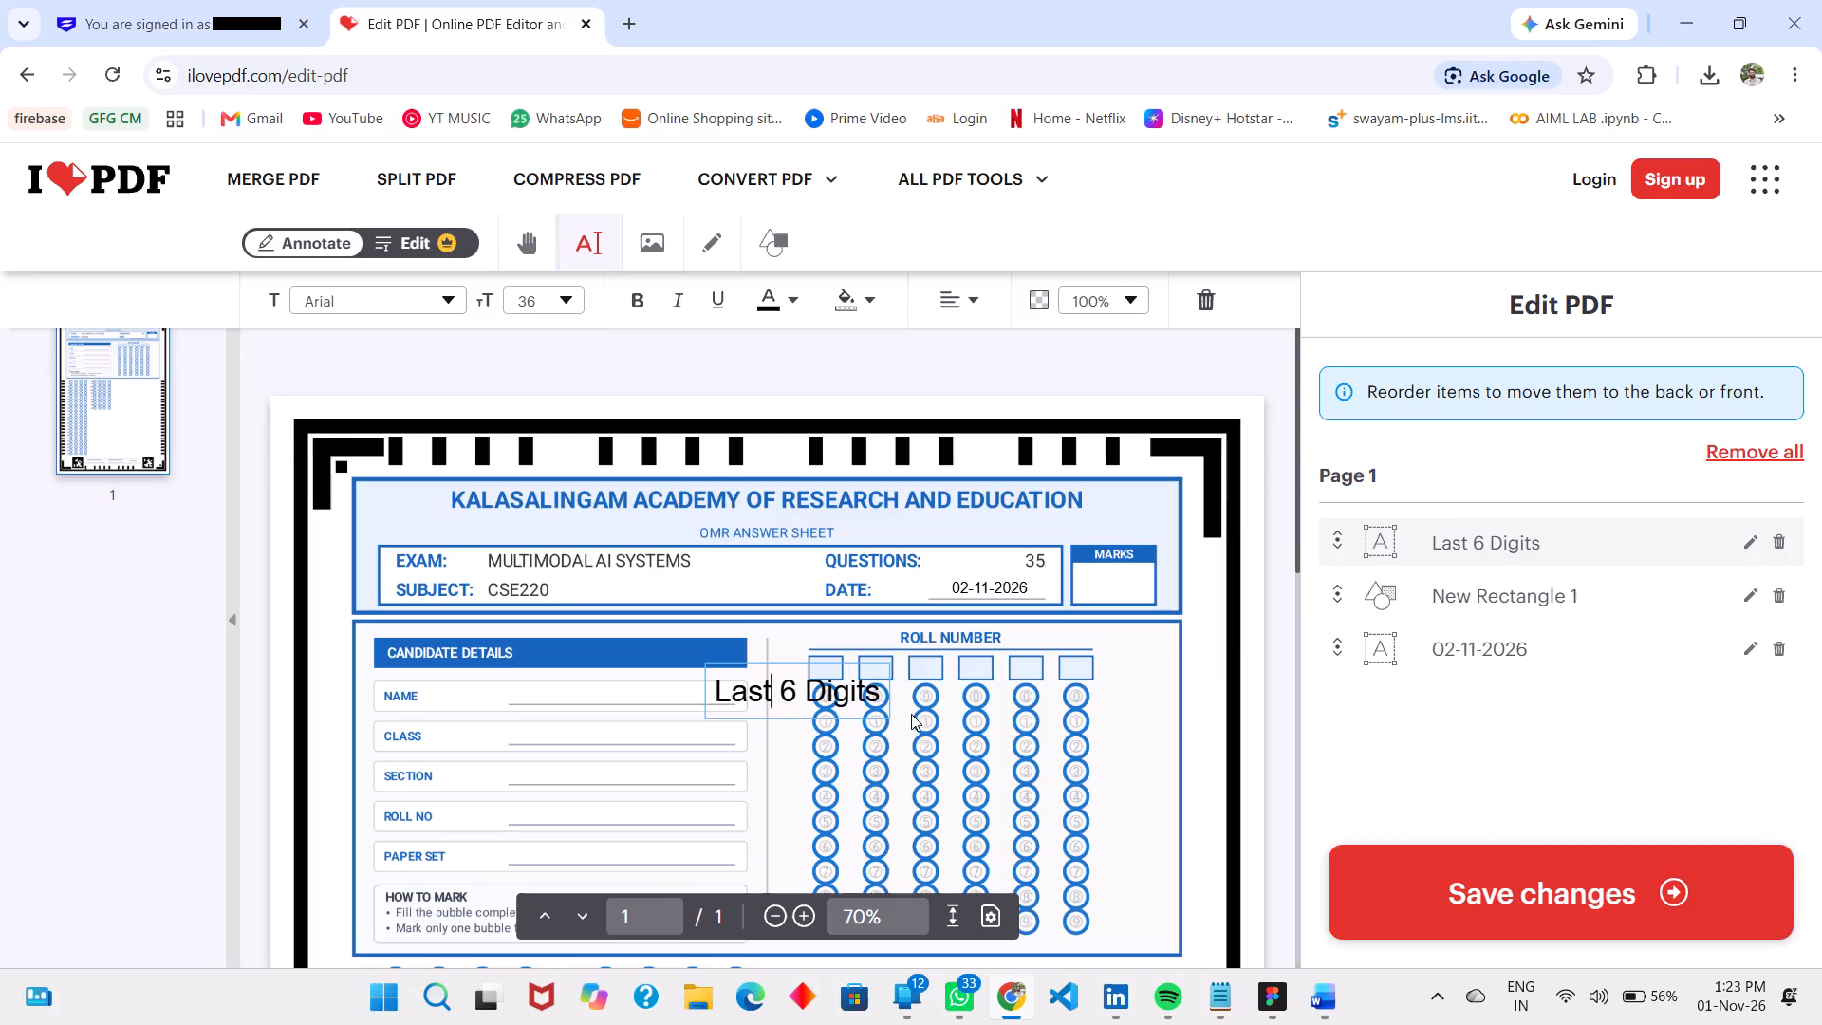
Change the text color of "Last 6 Digits" to blue.
click(877, 697)
click(788, 298)
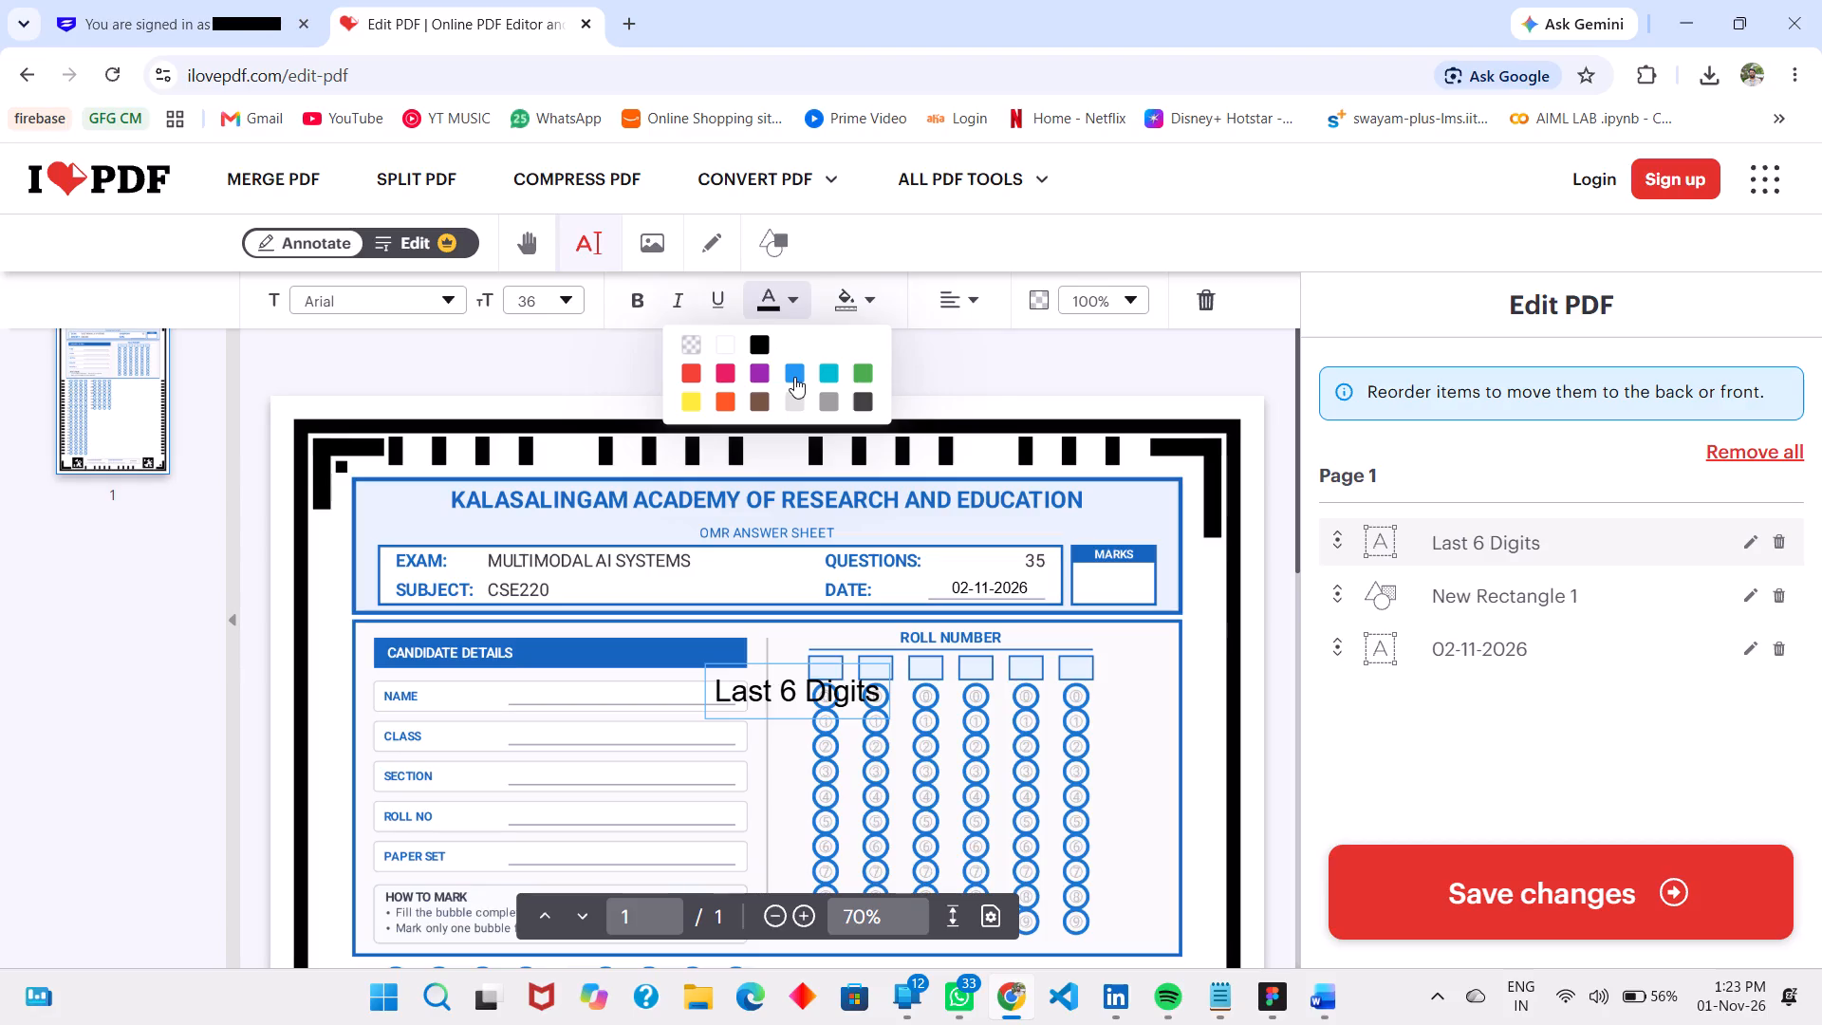
click(794, 377)
Move the "Last 6 Digits" text beside the ROLL NUMBER heading and try resizing its box.
drag(752, 710, 825, 664)
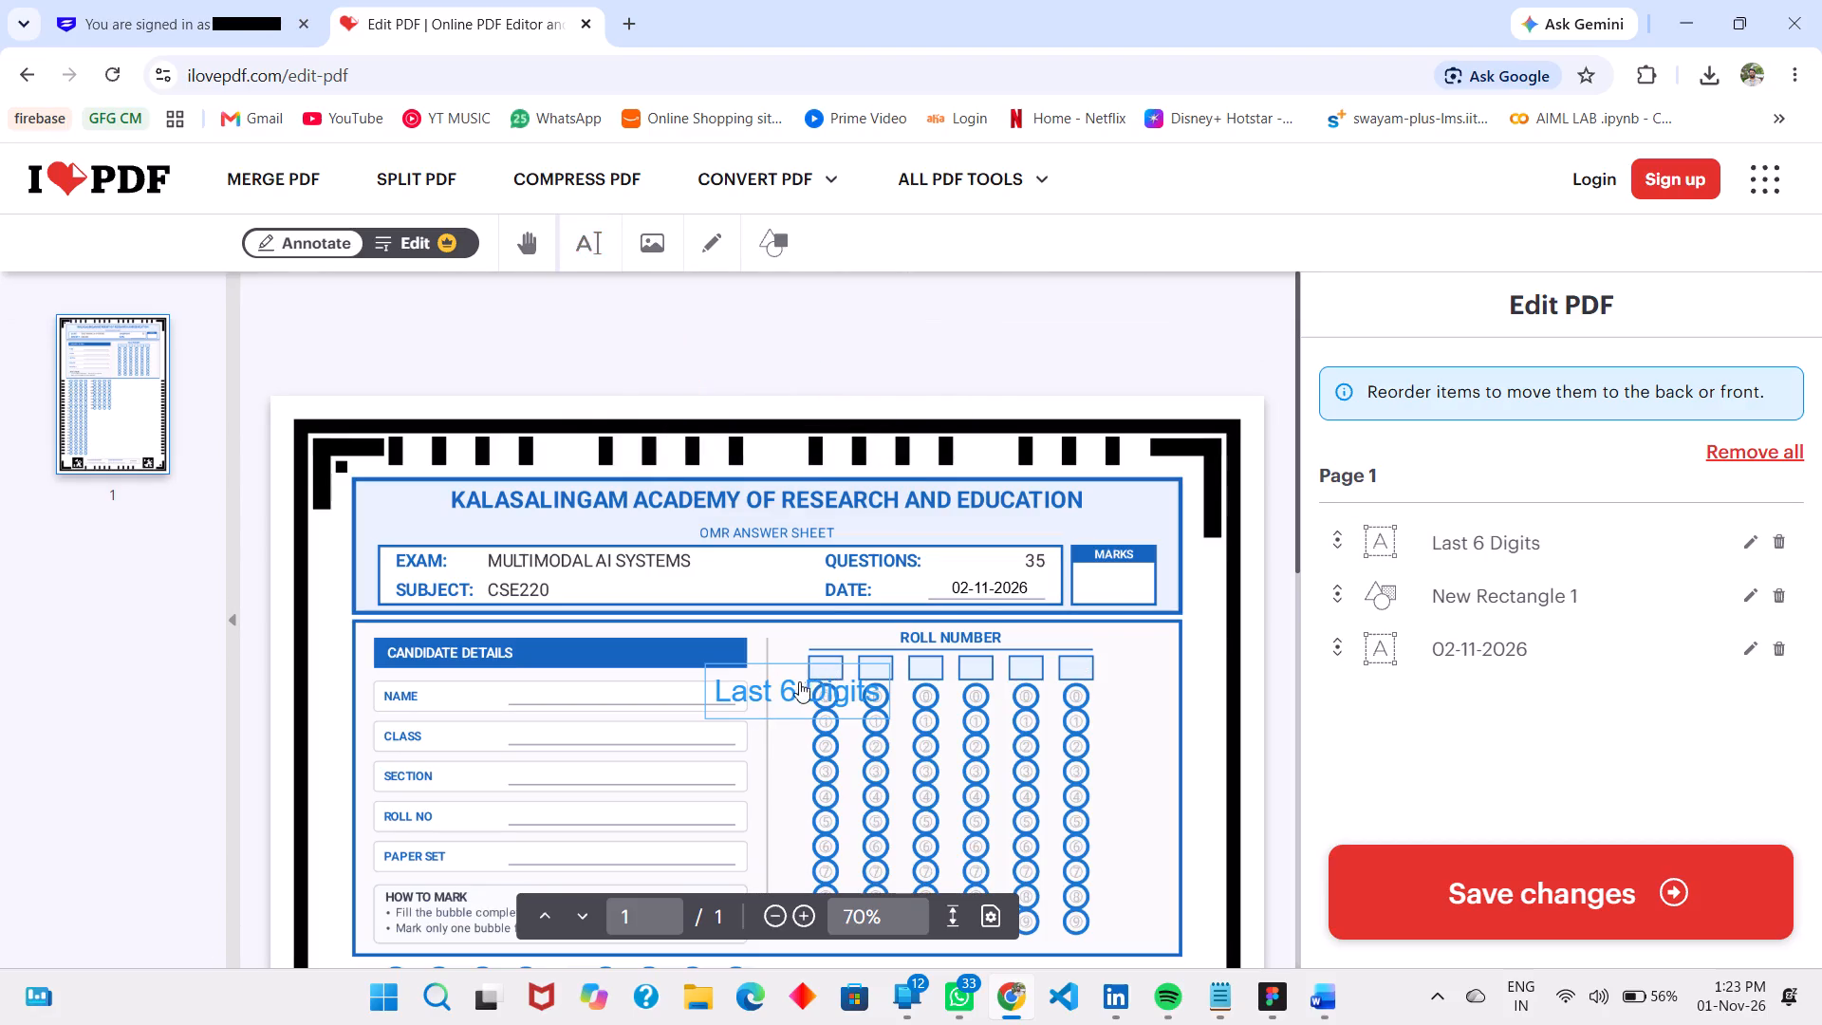
drag(797, 681, 1103, 627)
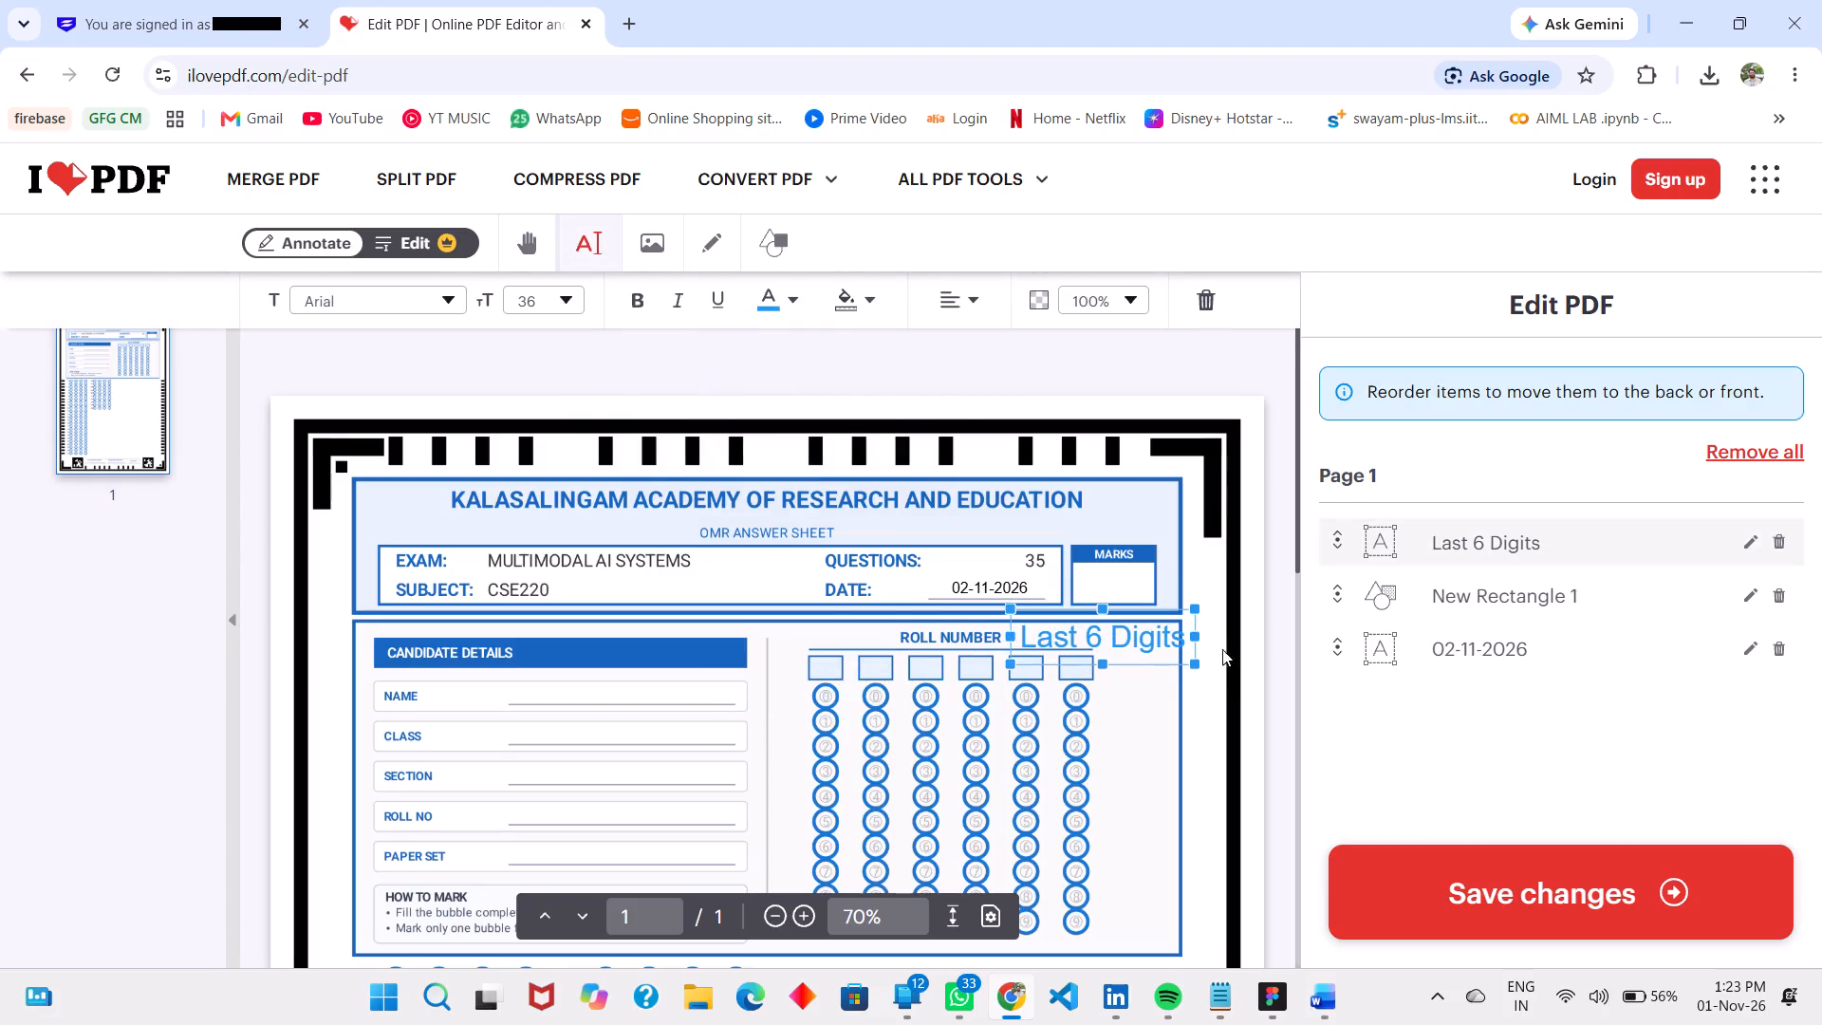
drag(1199, 665, 1118, 639)
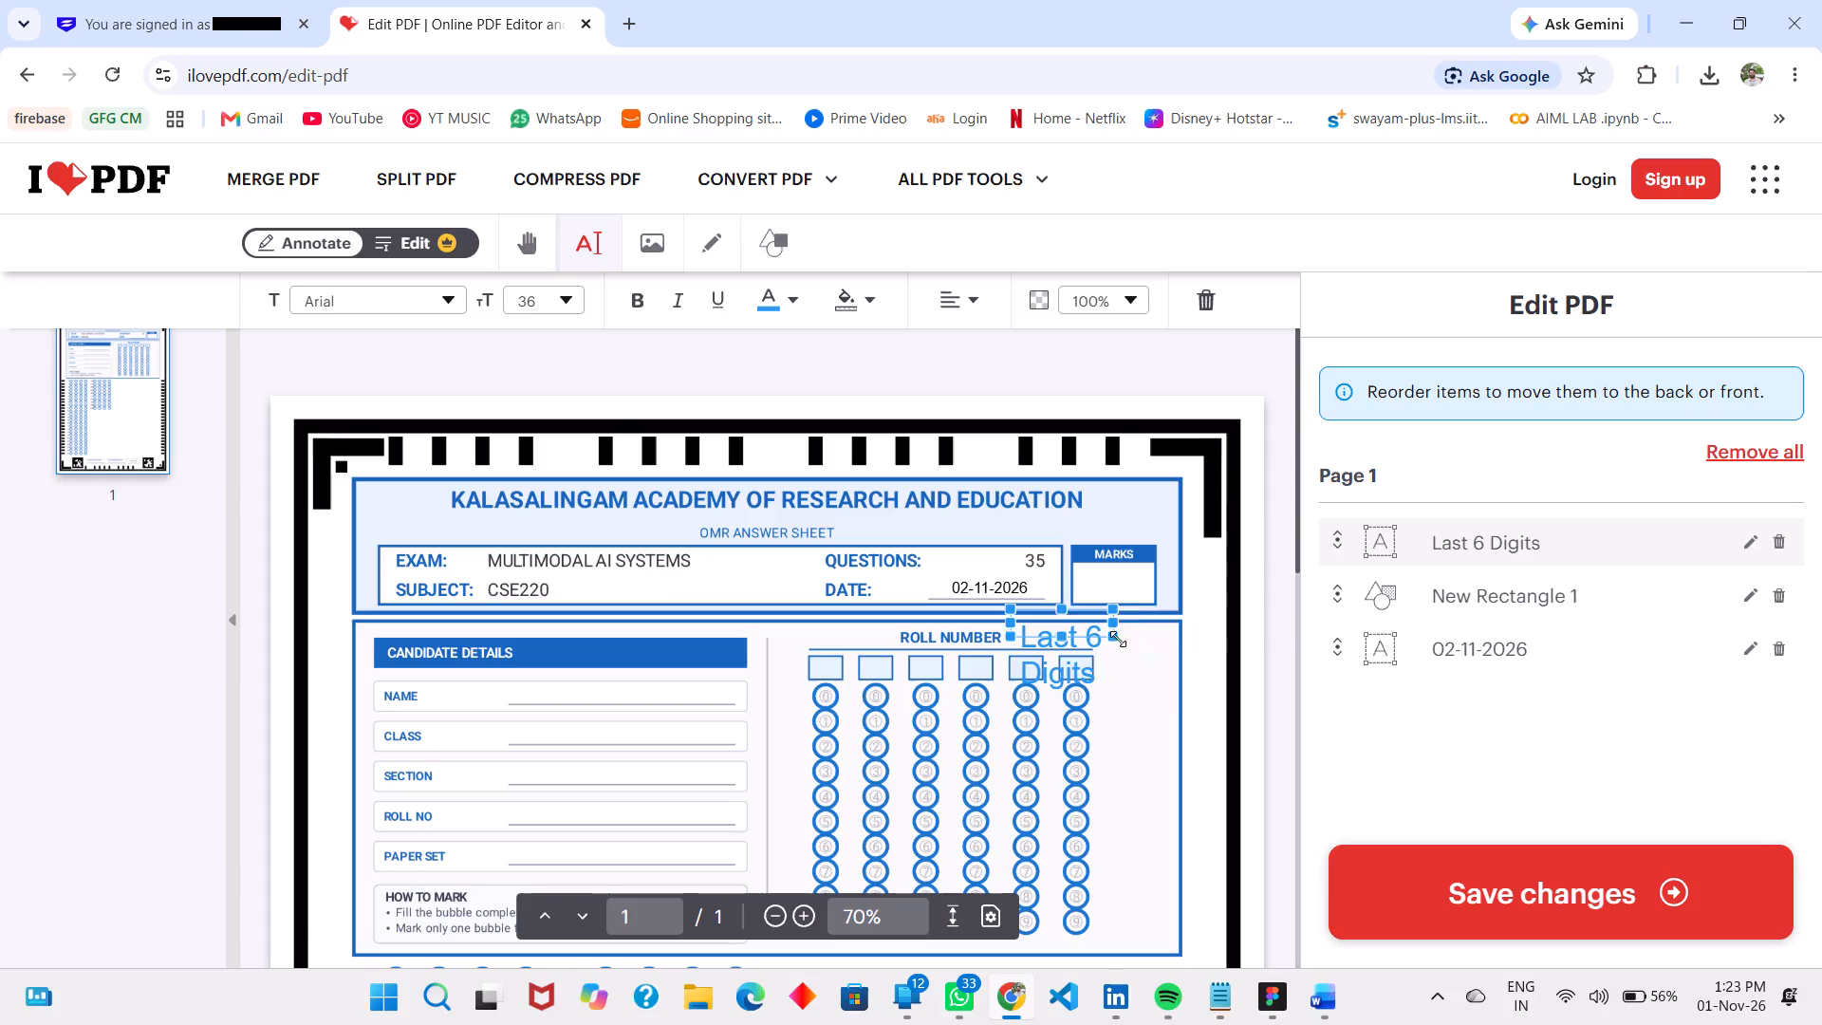
drag(1118, 639, 1161, 687)
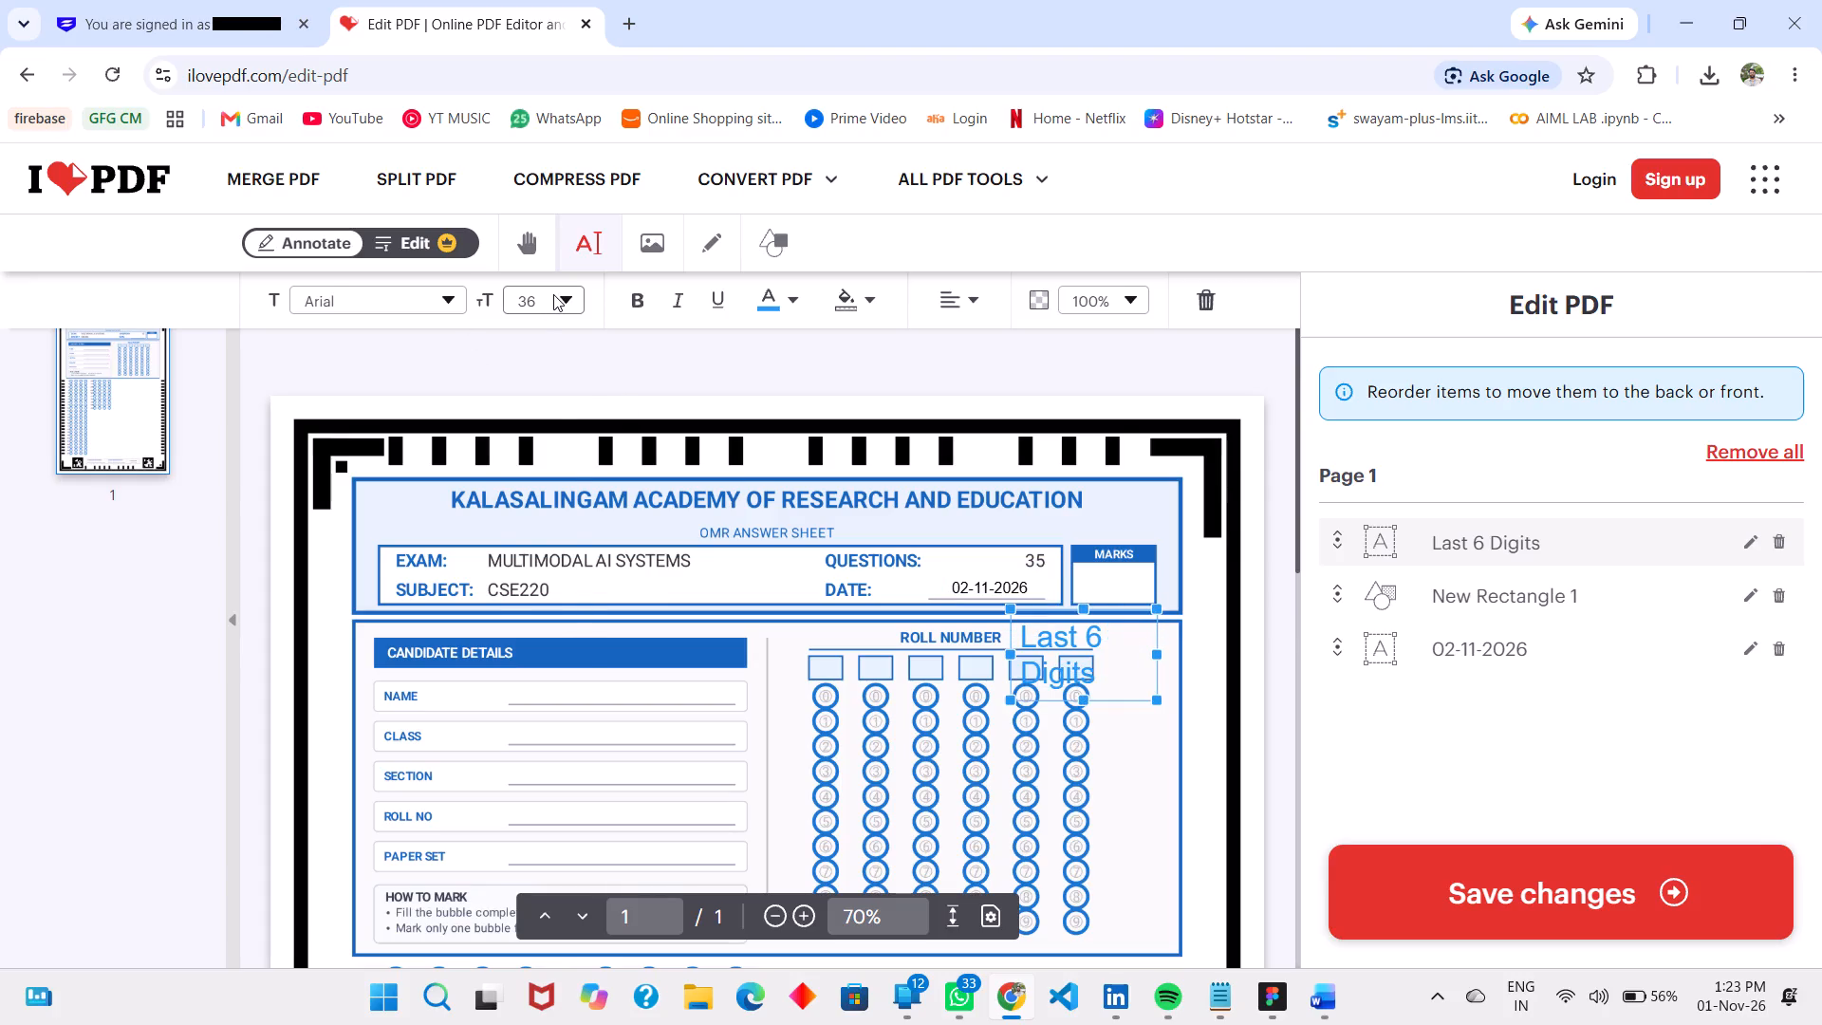
Reduce the "Last 6 Digits" font size, trying 12 and 14 before settling on 18.
click(553, 294)
click(564, 438)
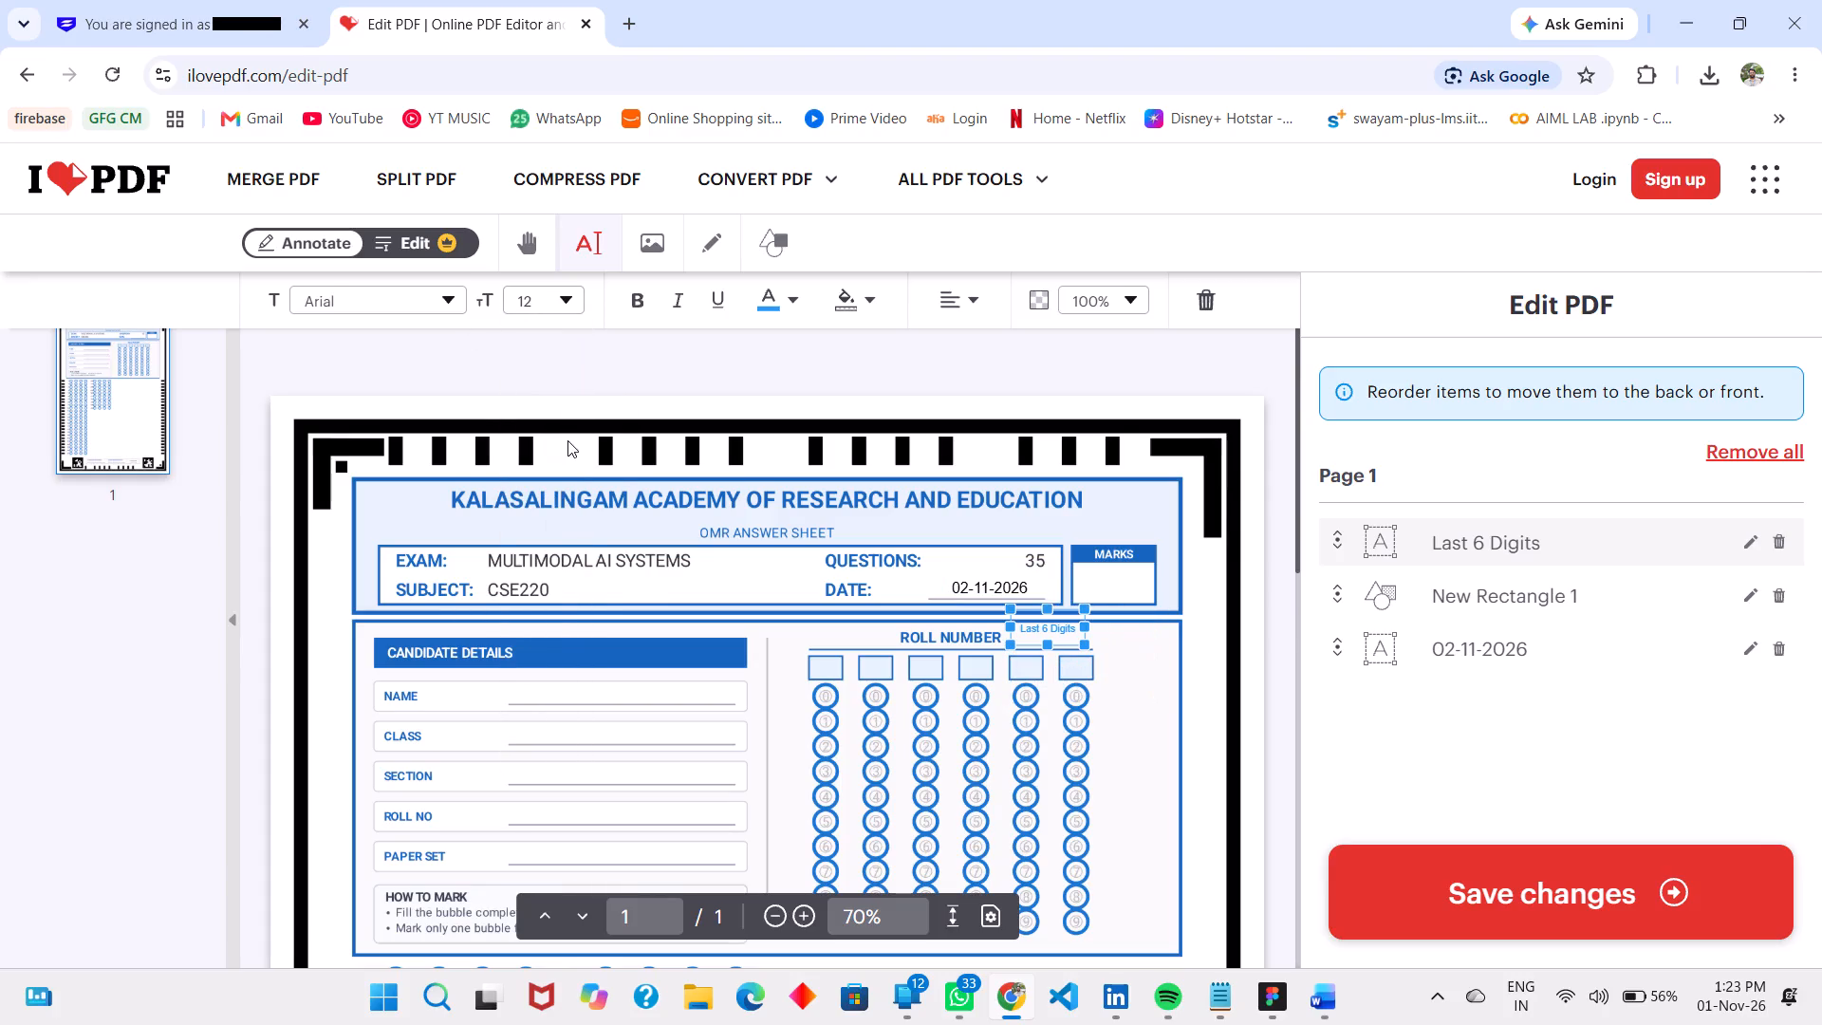
drag(547, 304, 559, 490)
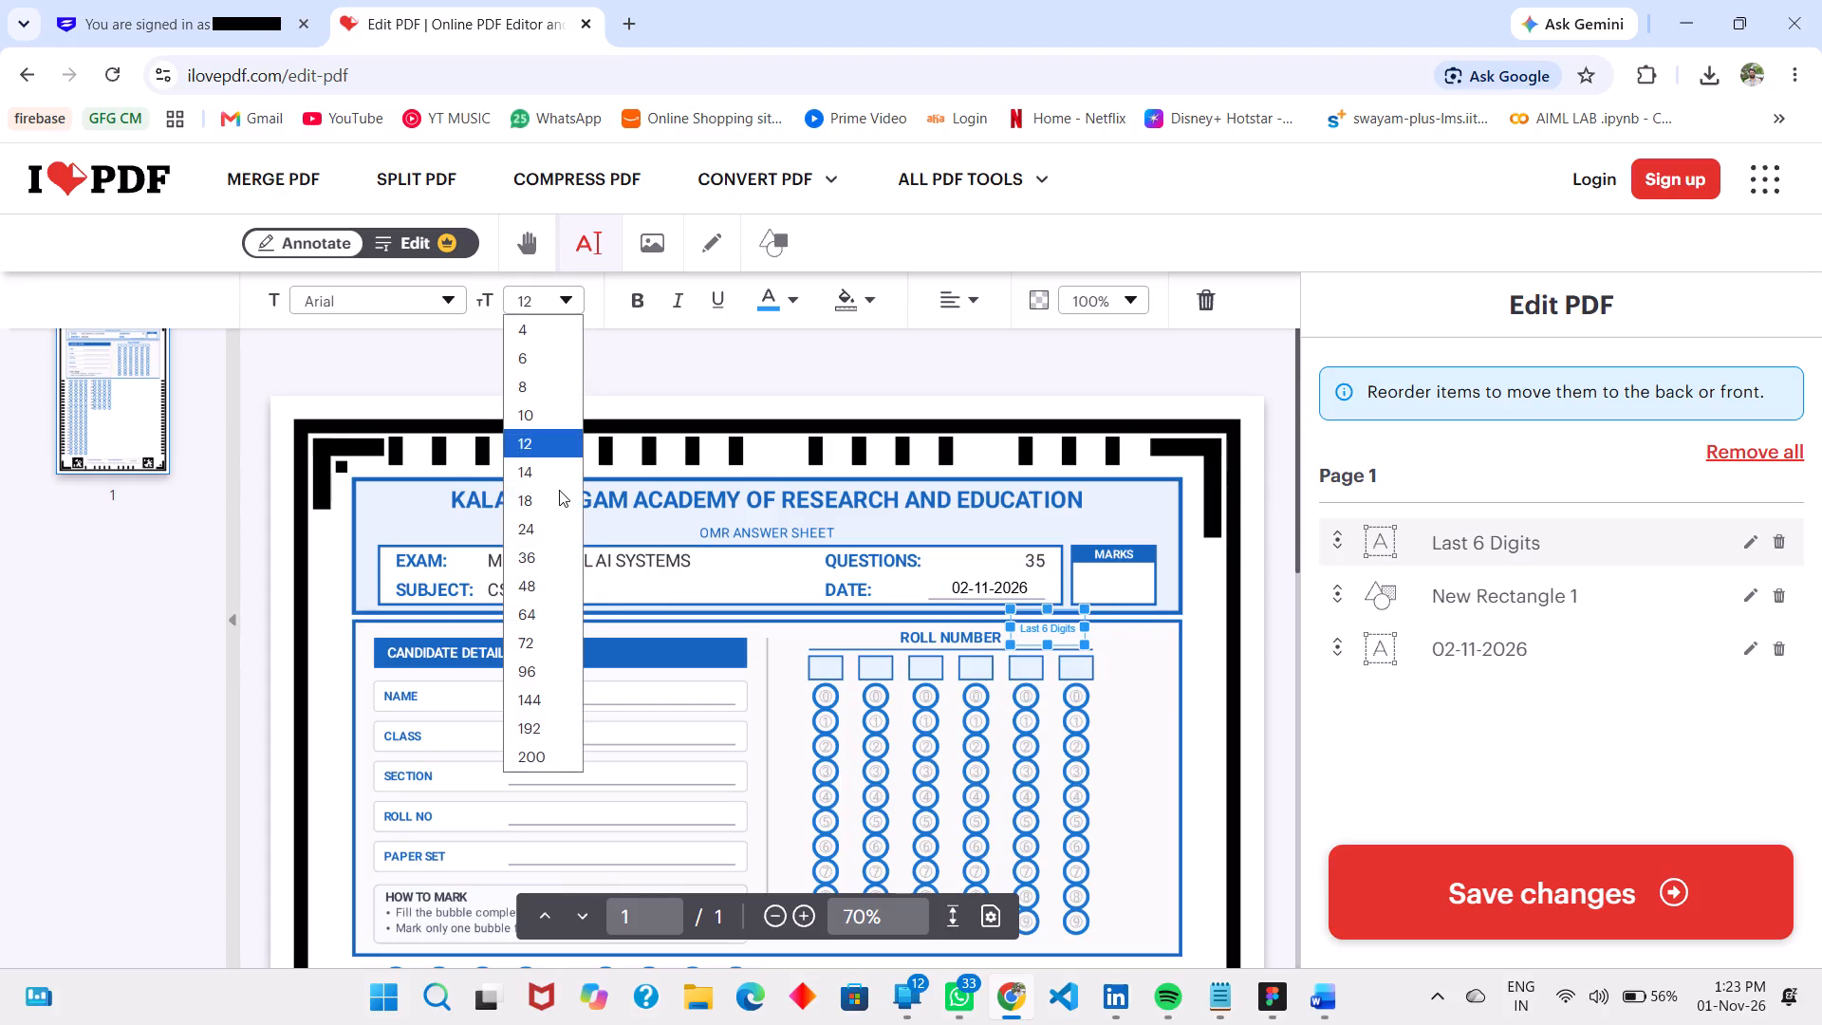
drag(559, 490, 561, 487)
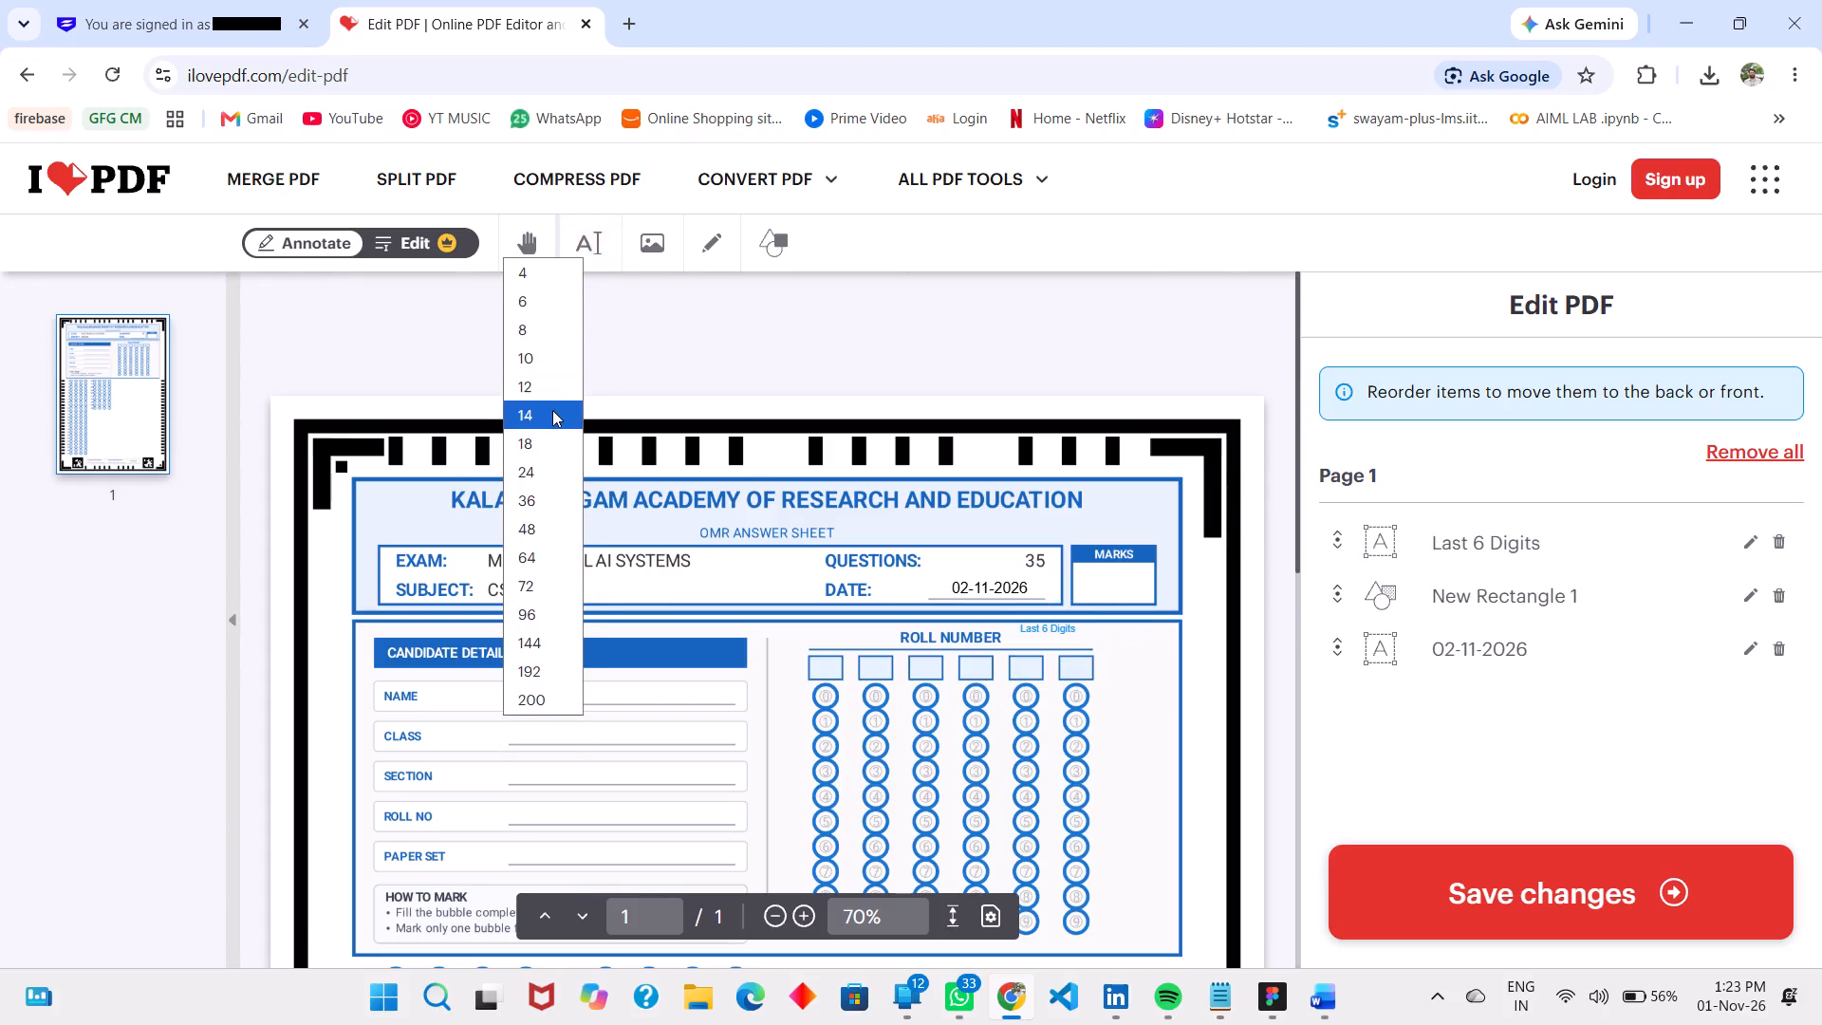
click(552, 410)
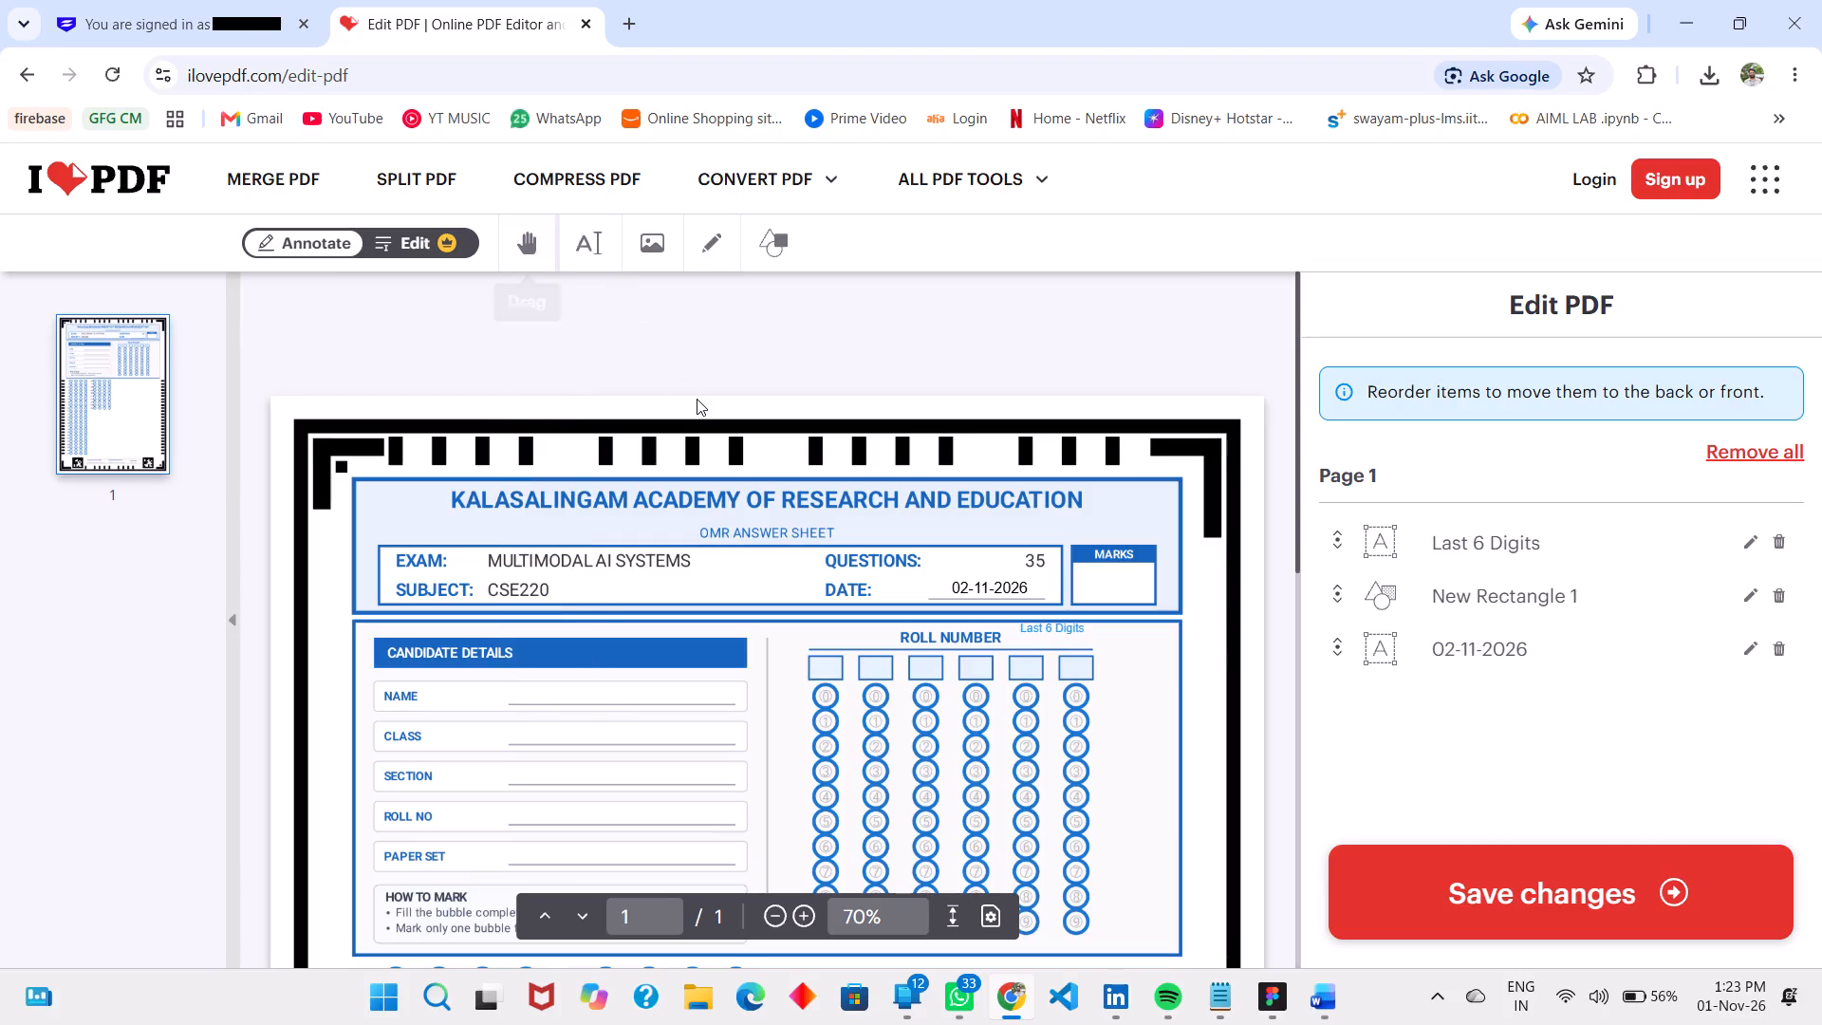
scroll(697, 399, up, 4)
double_click(1034, 624)
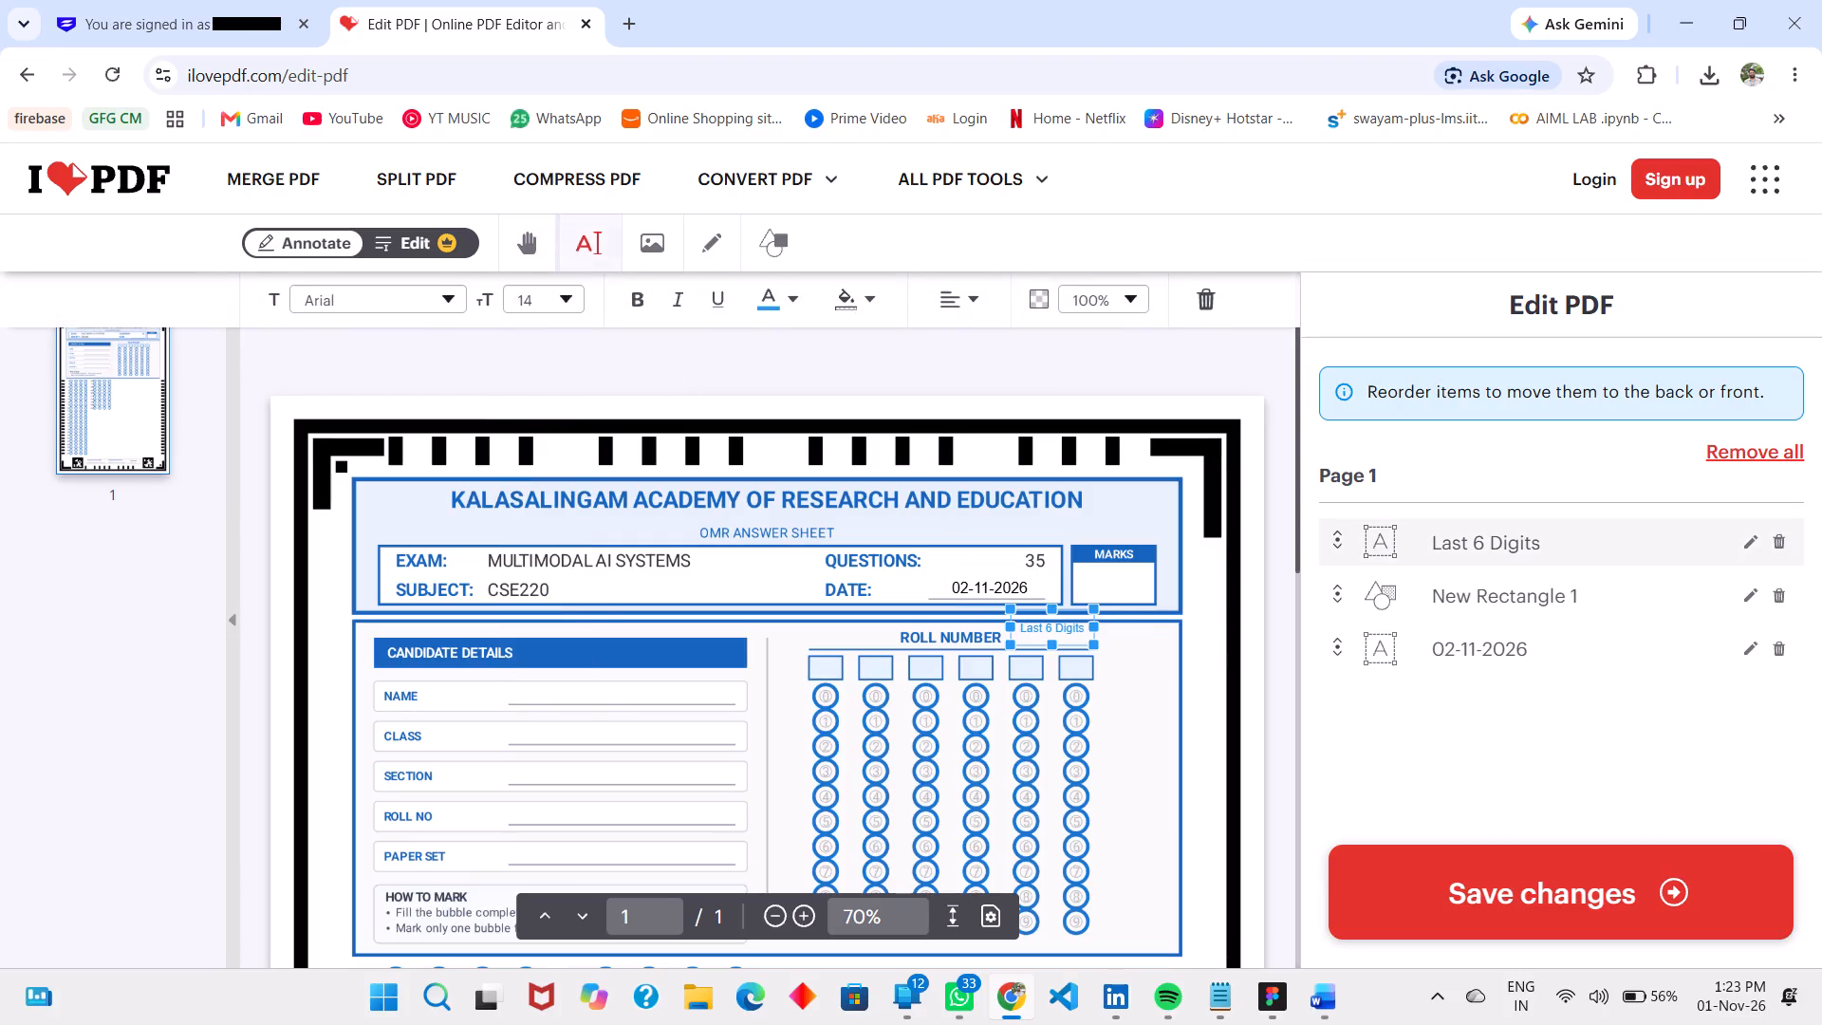
click(552, 288)
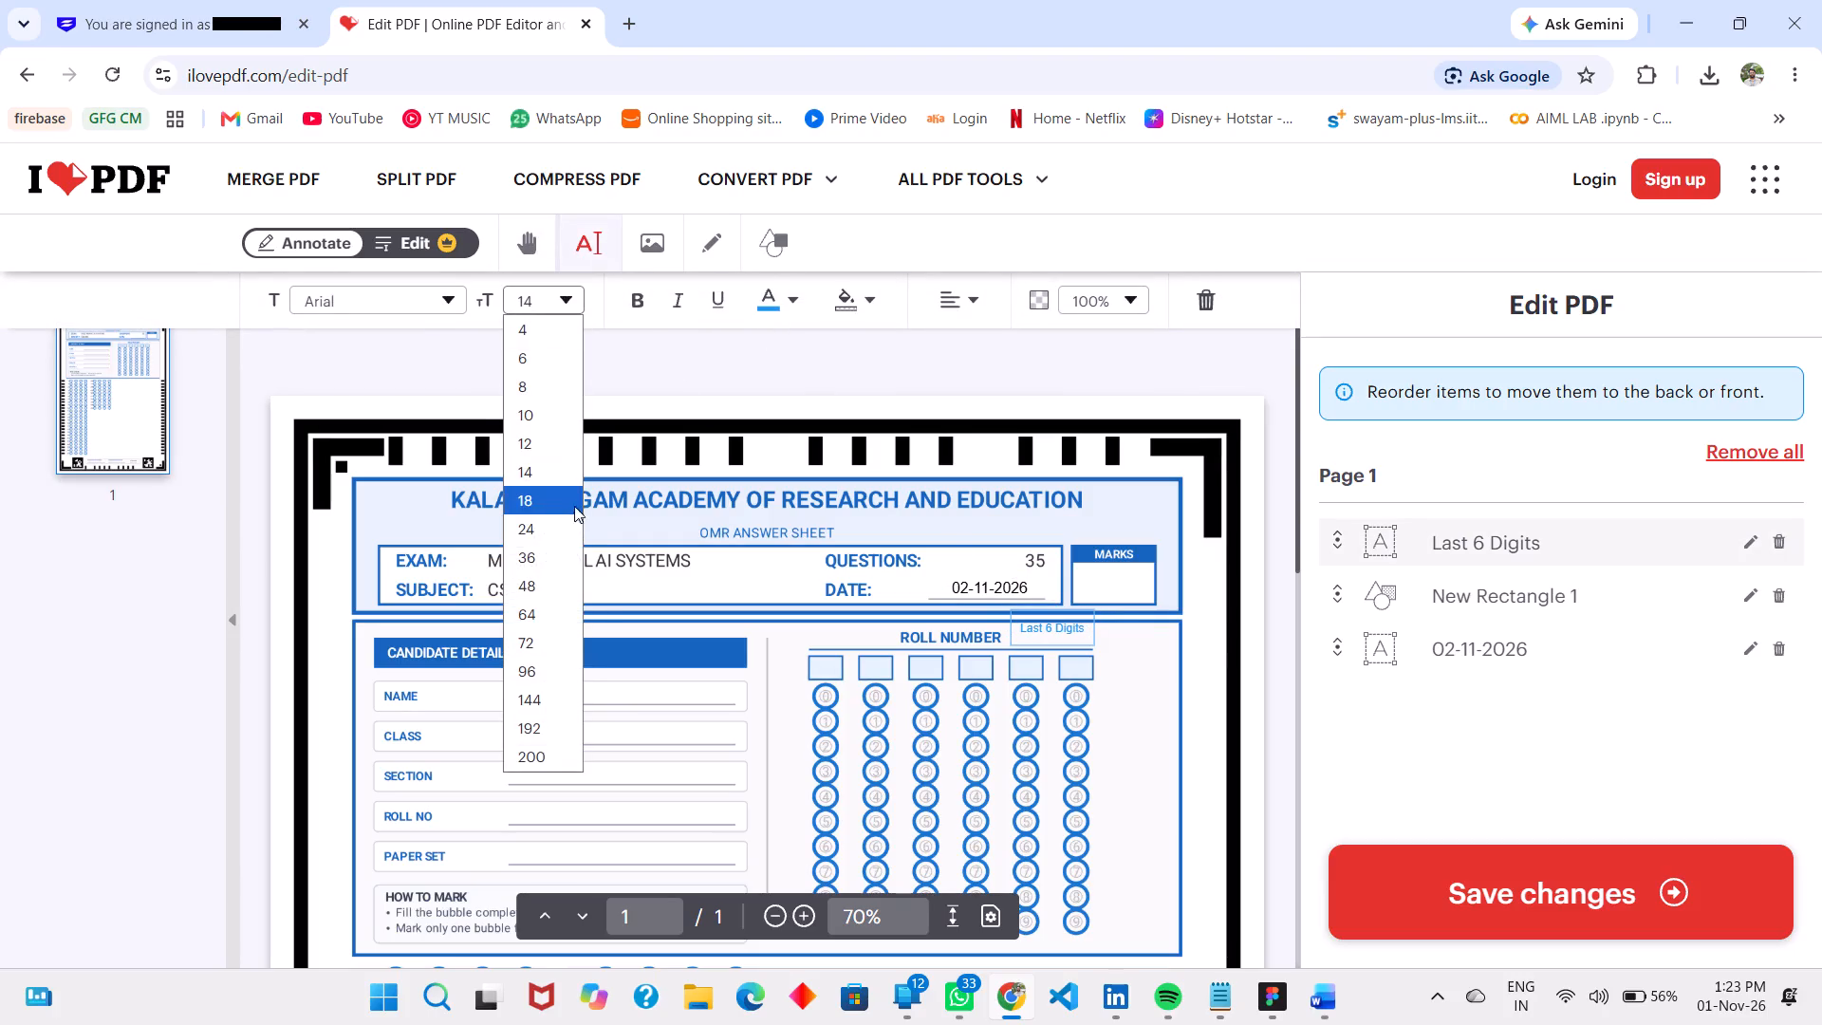
click(574, 493)
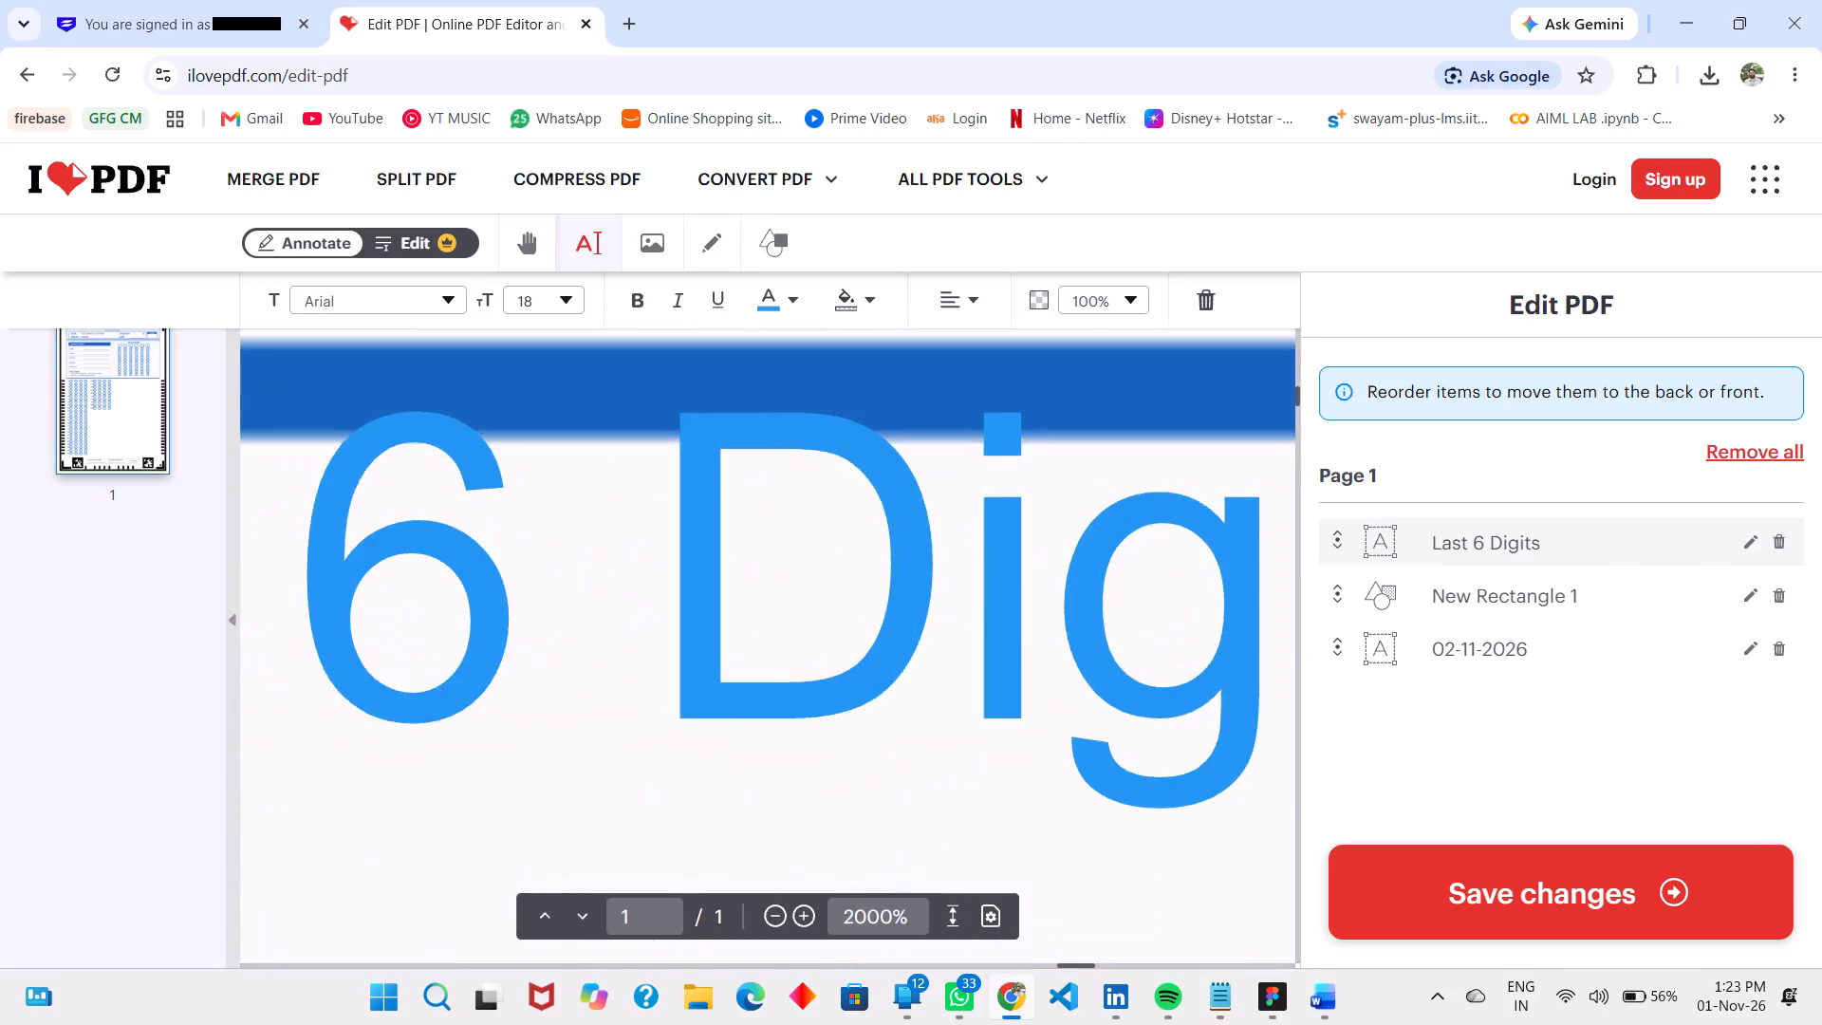
Enclose the text beside the ROLL NUMBER heading in parentheses so it reads "(Last 6 Digits)".
click(1225, 639)
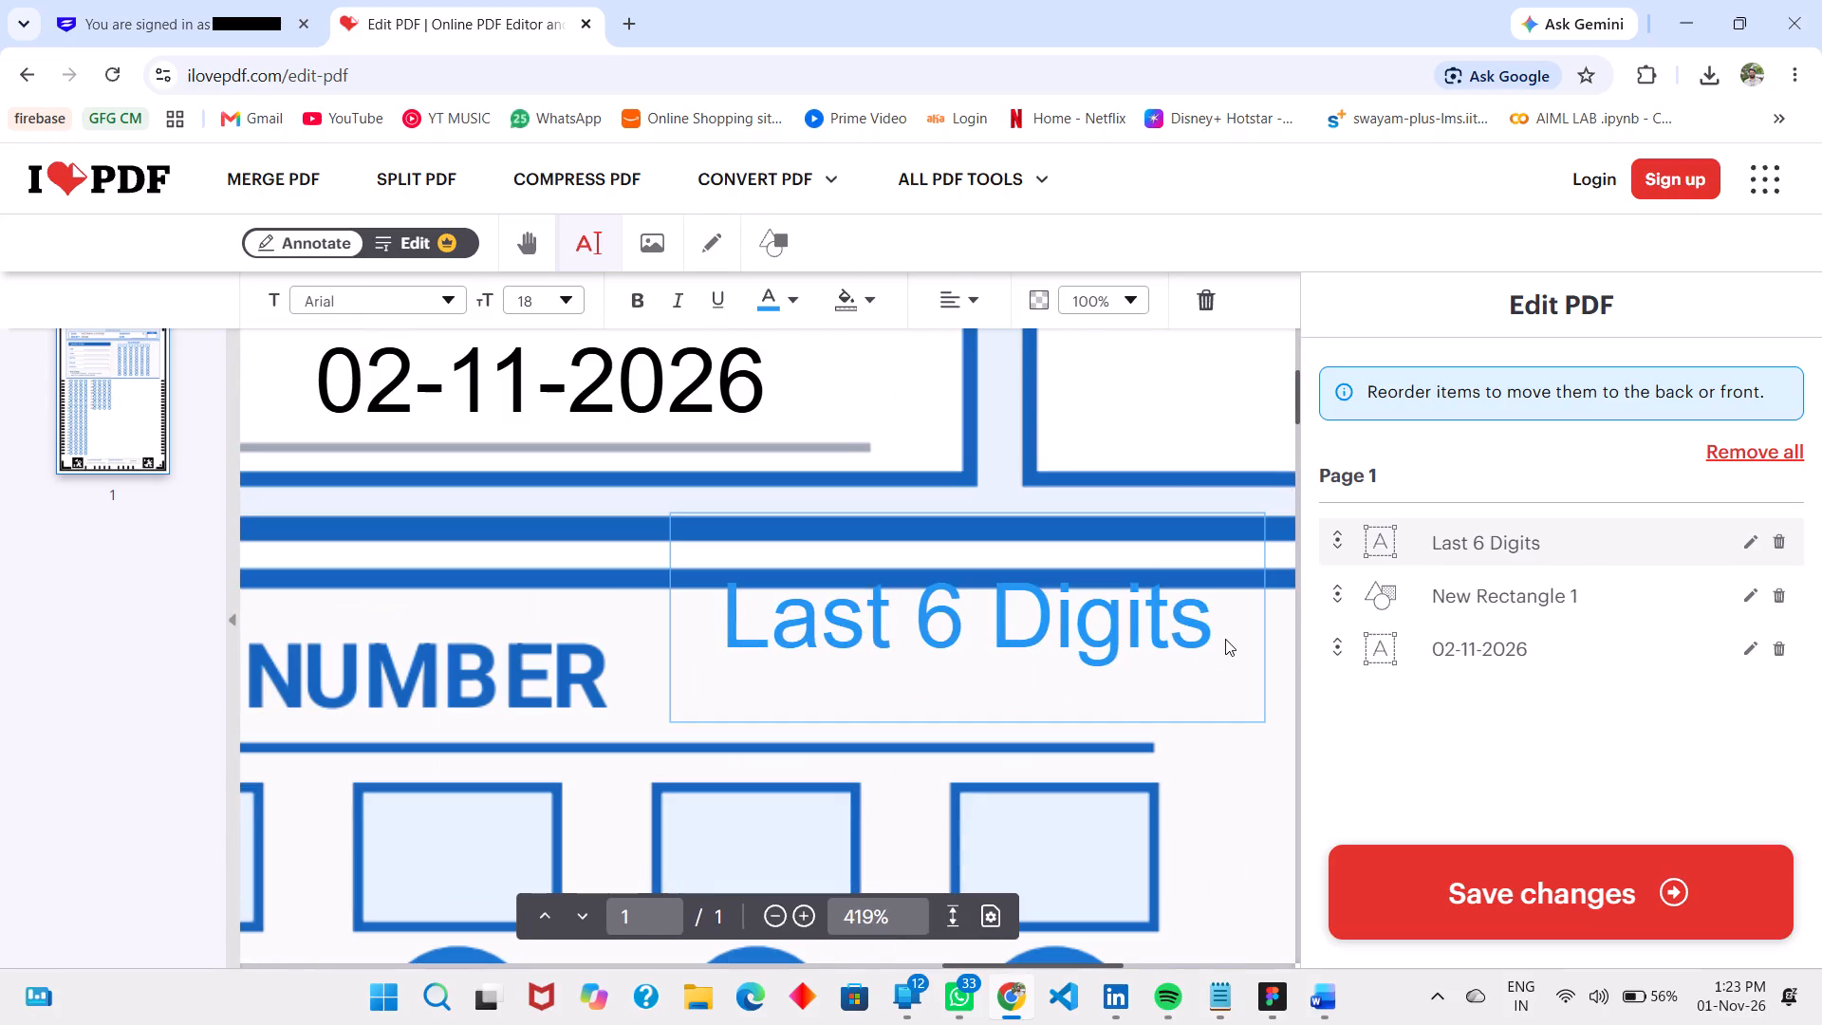
double_click(1168, 632)
key(shift+parenright)
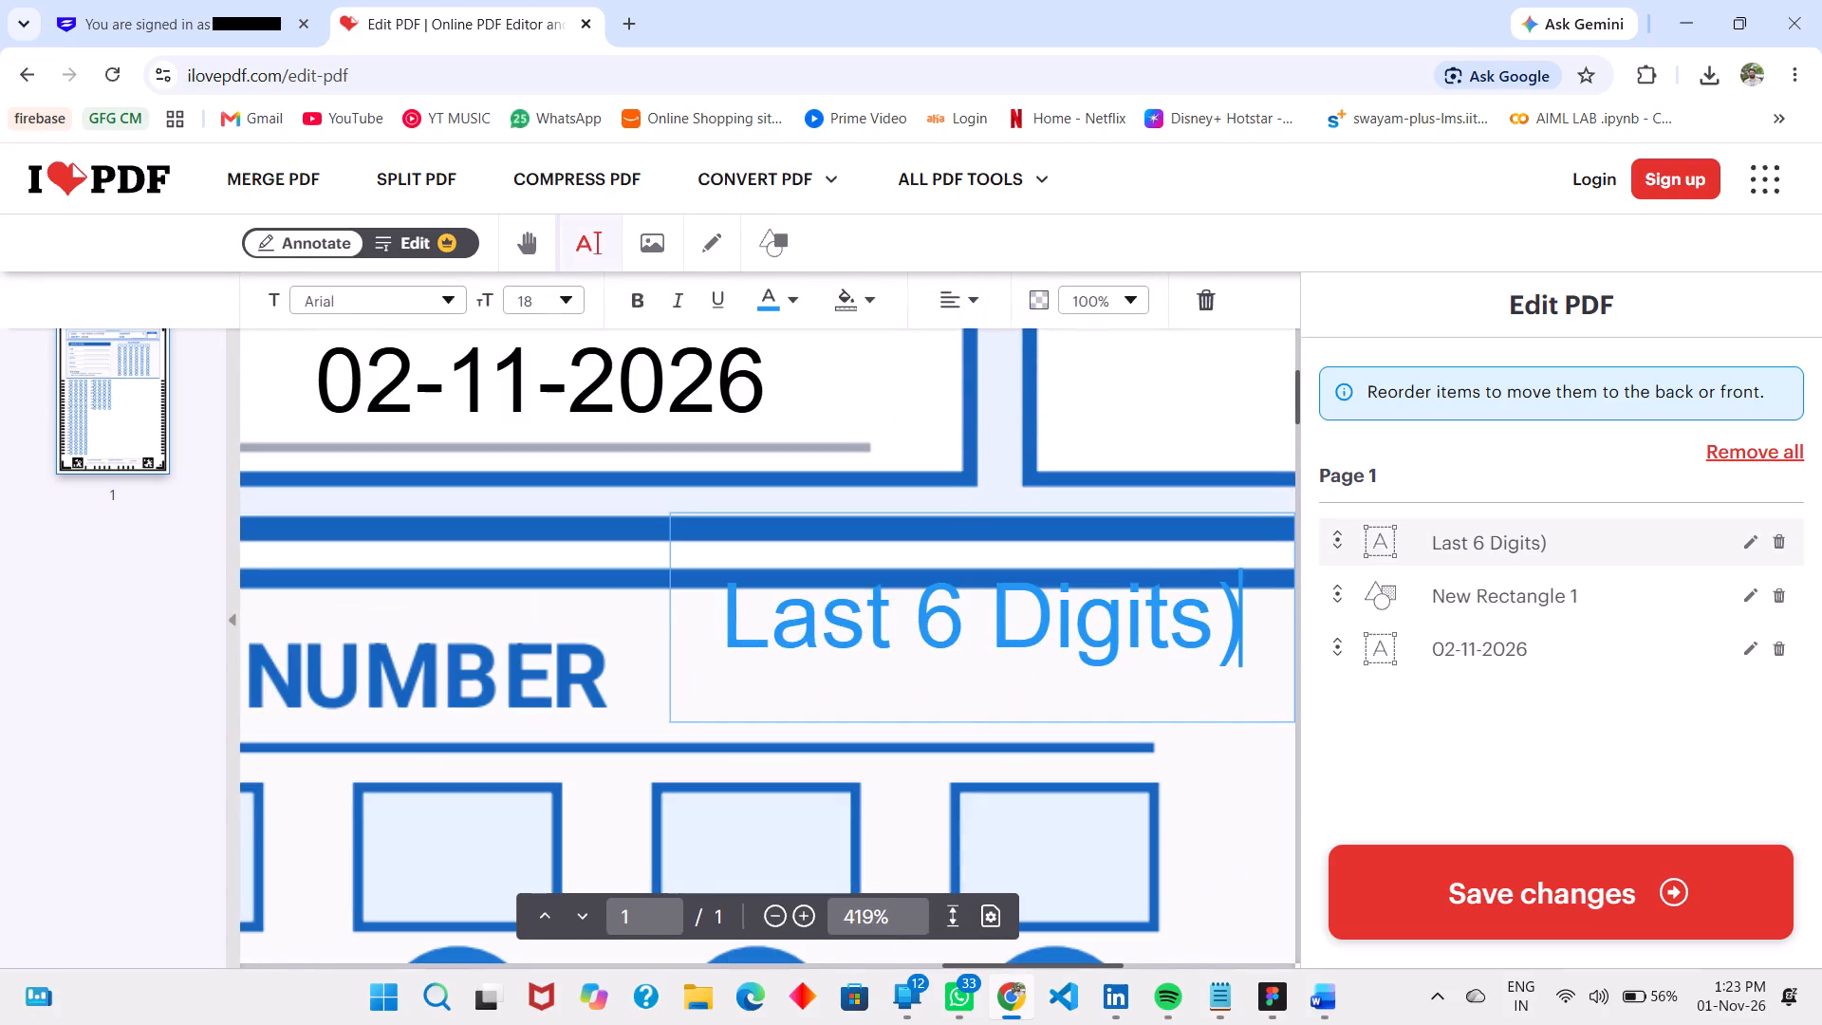
key(Left)
key(Left)
key(Left)
key(Left)
key(Left)
key(Left)
key(Left)
key(Left)
key(Left)
key(Left)
key(Left)
key(Left)
key(Left)
key(Left)
key(Left)
key(Left)
key(Left)
key(Left)
key(Left)
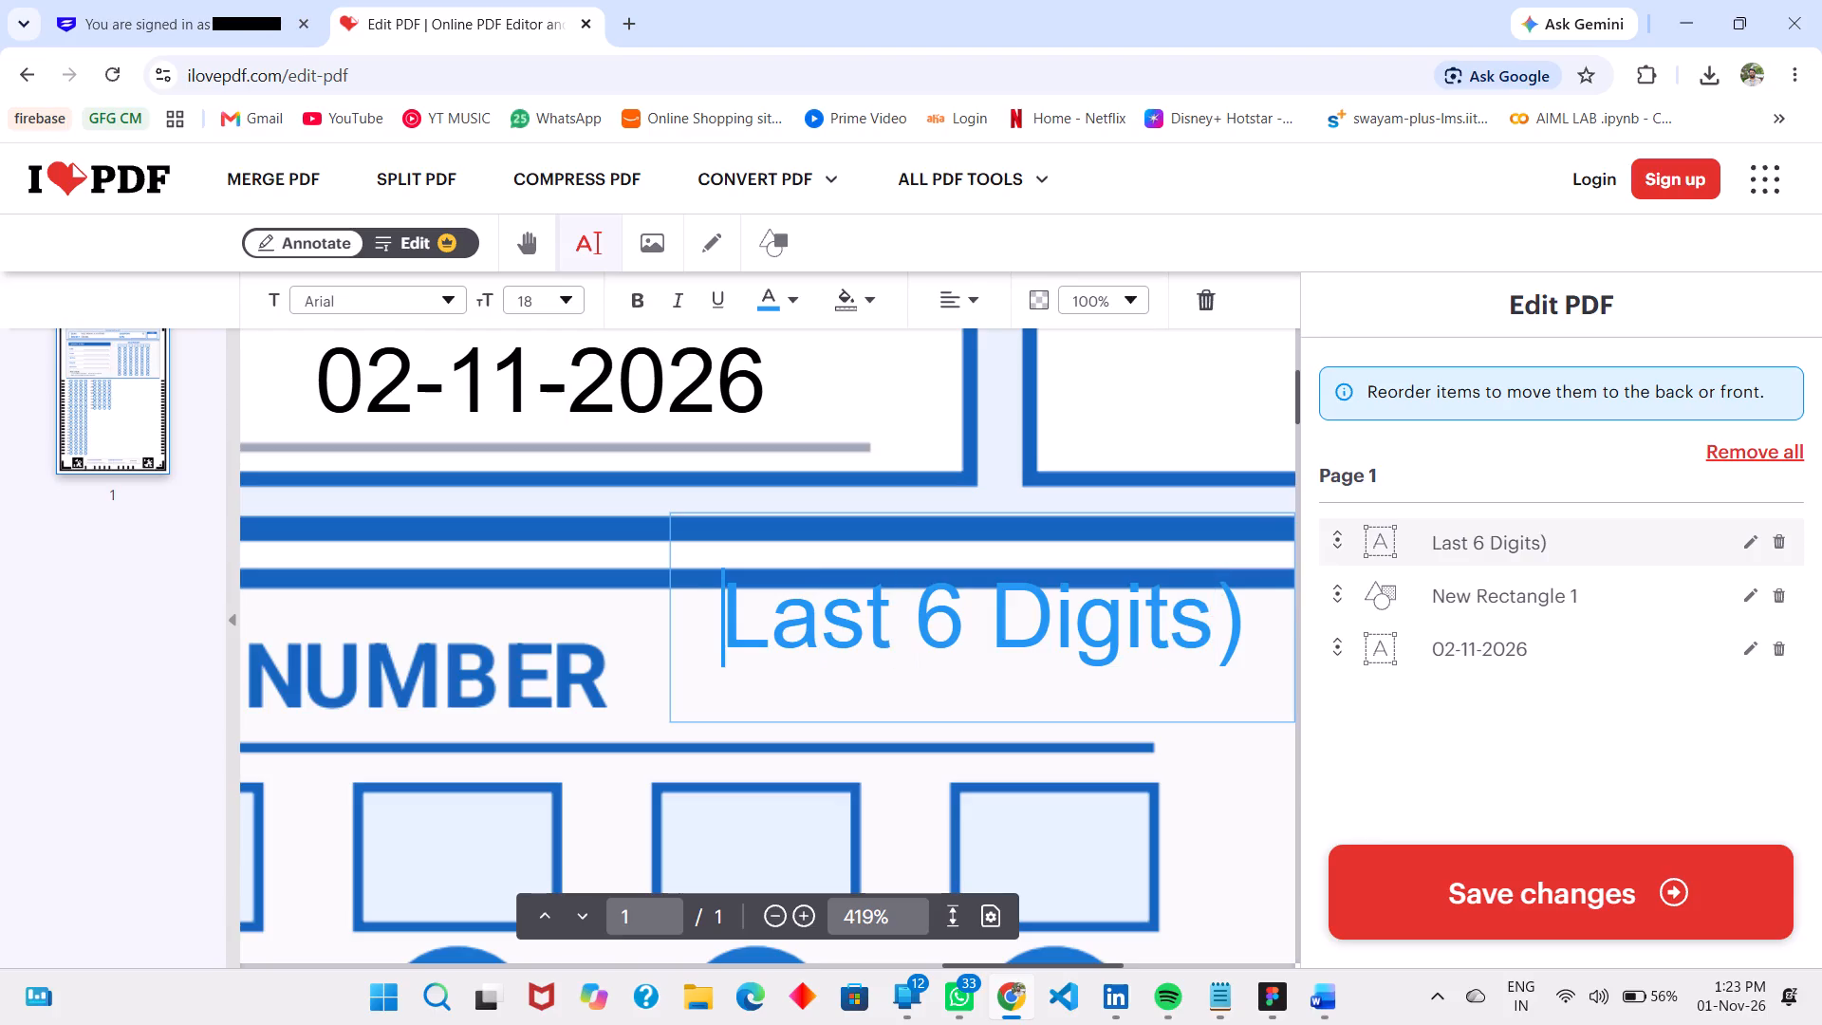
key(shift+parenleft)
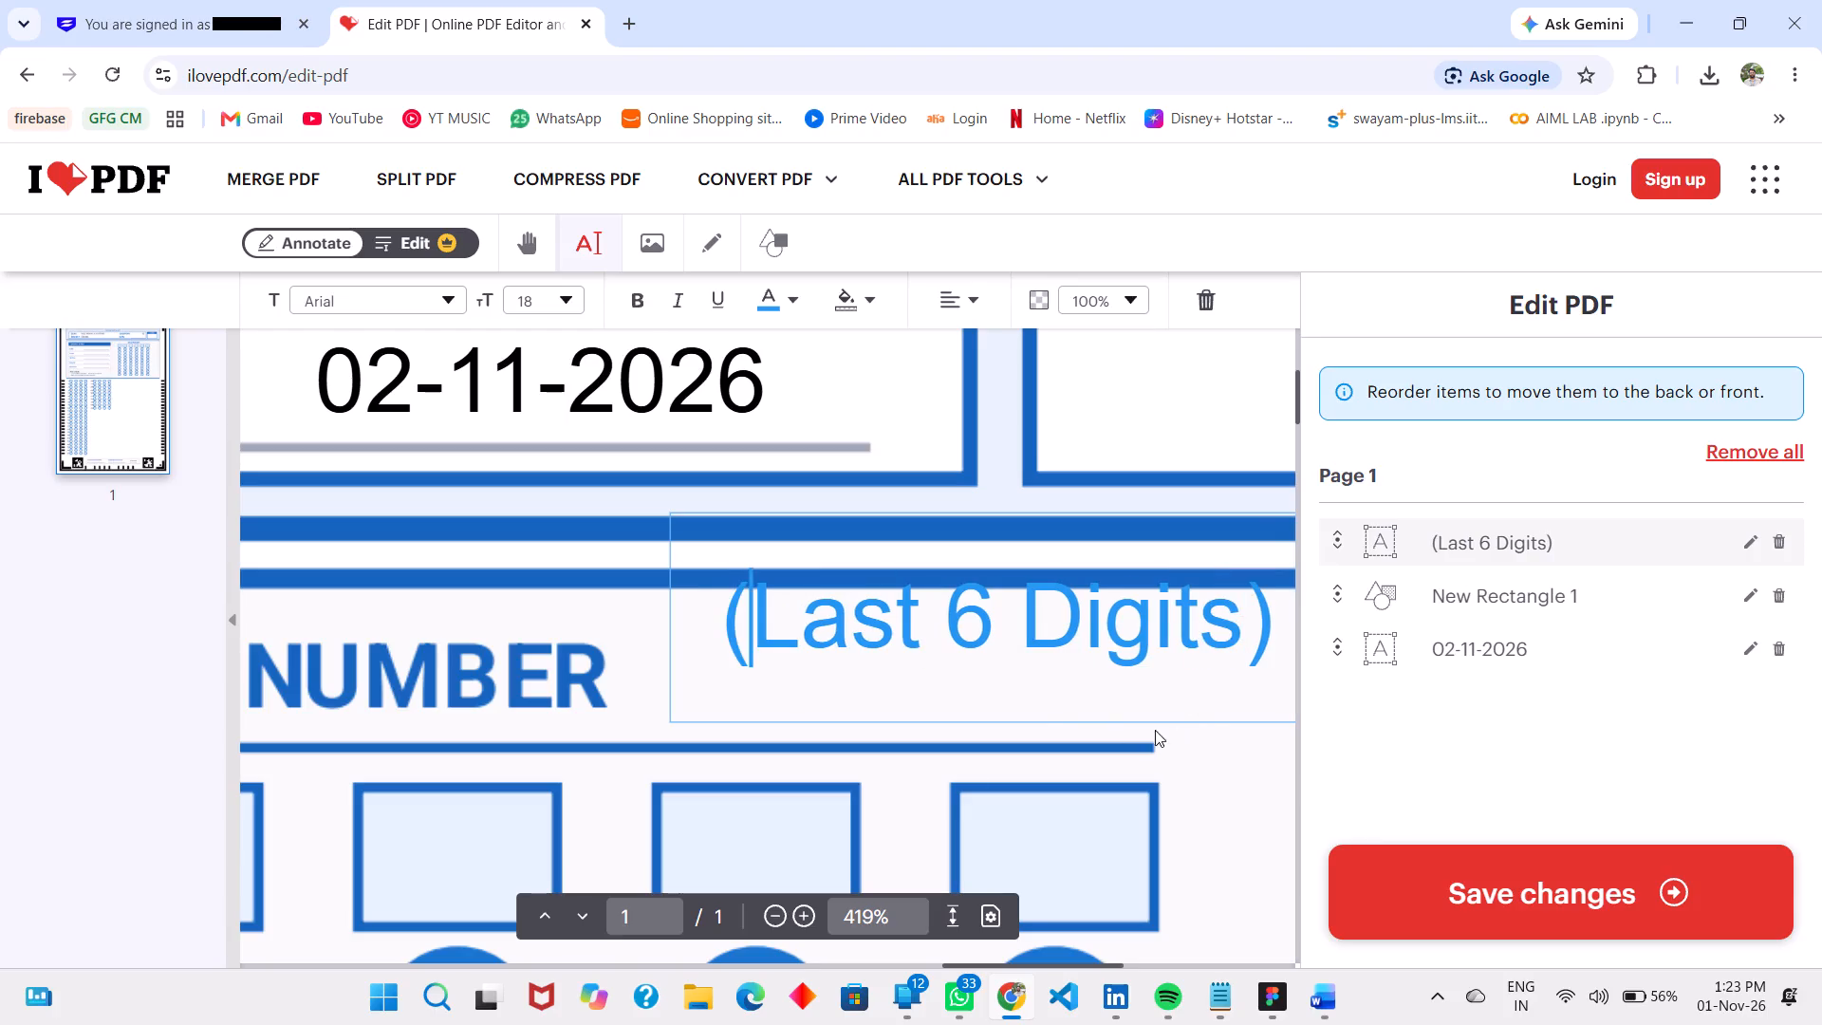
Position "(Last 6 Digits)" directly after the ROLL NUMBER heading, level with it and above the heading's underline, and deselect it.
drag(1026, 687, 1016, 724)
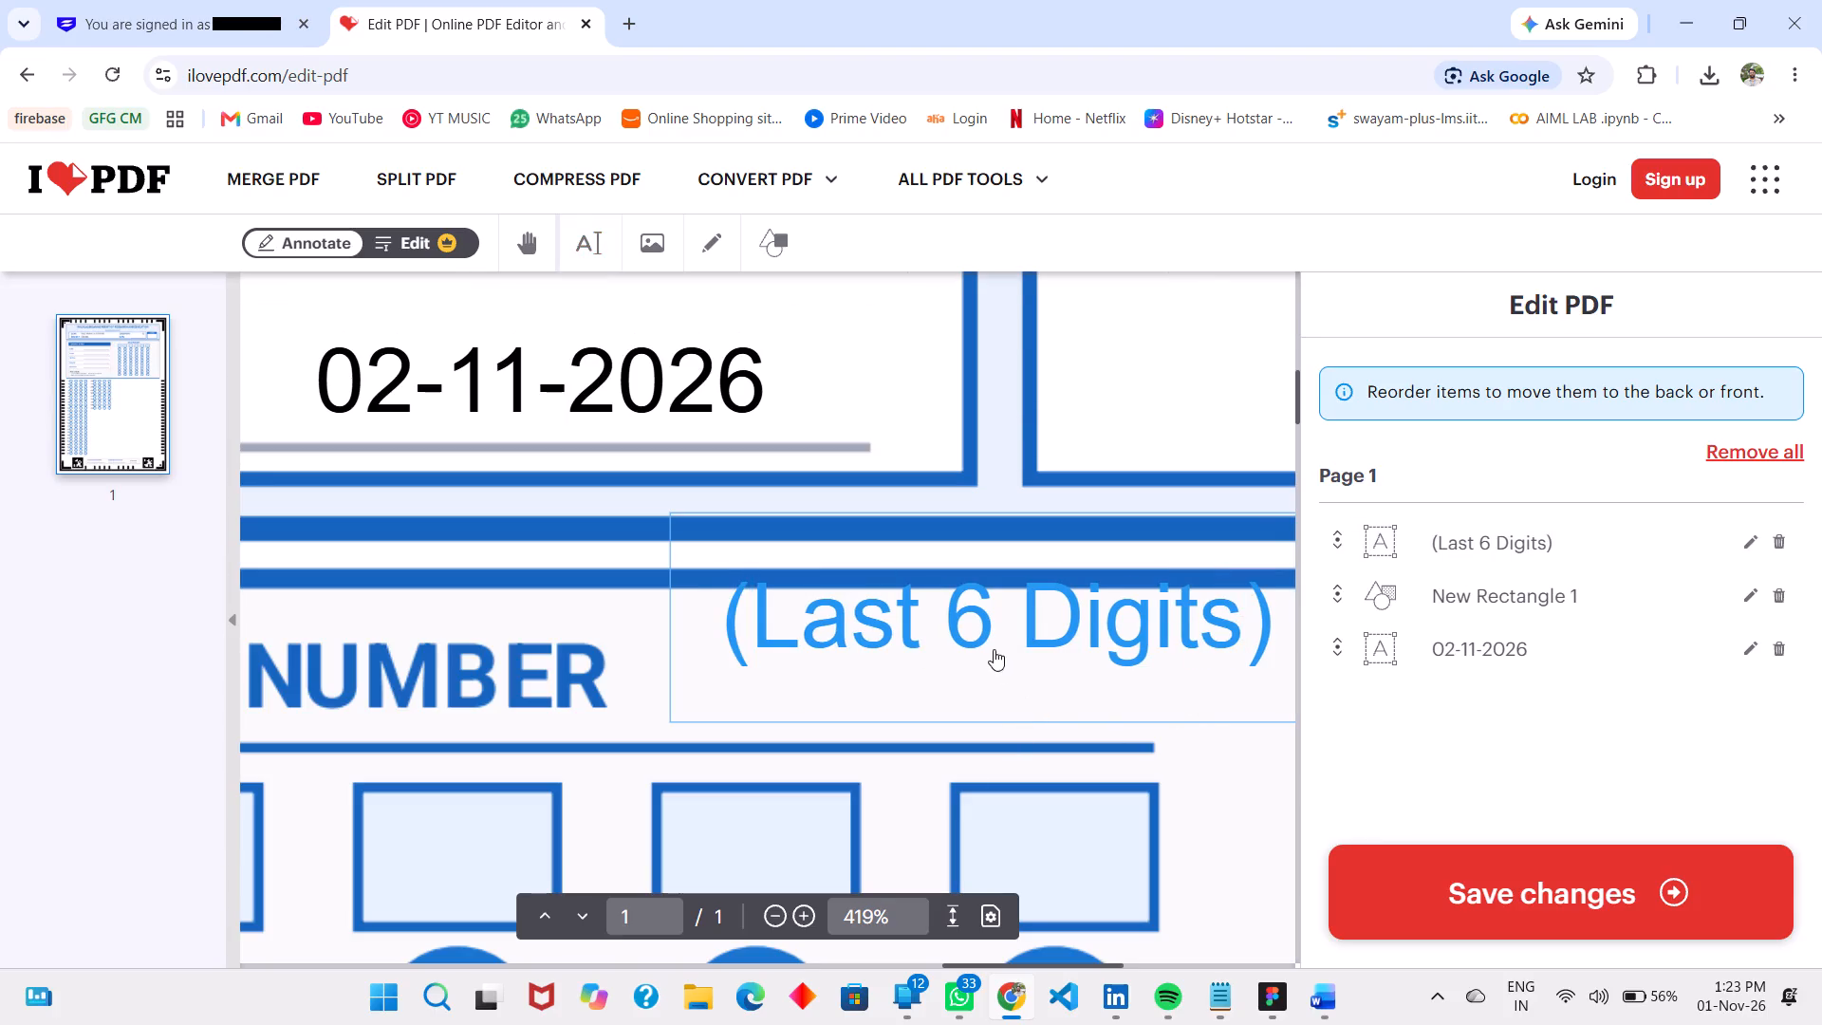
drag(990, 640, 906, 693)
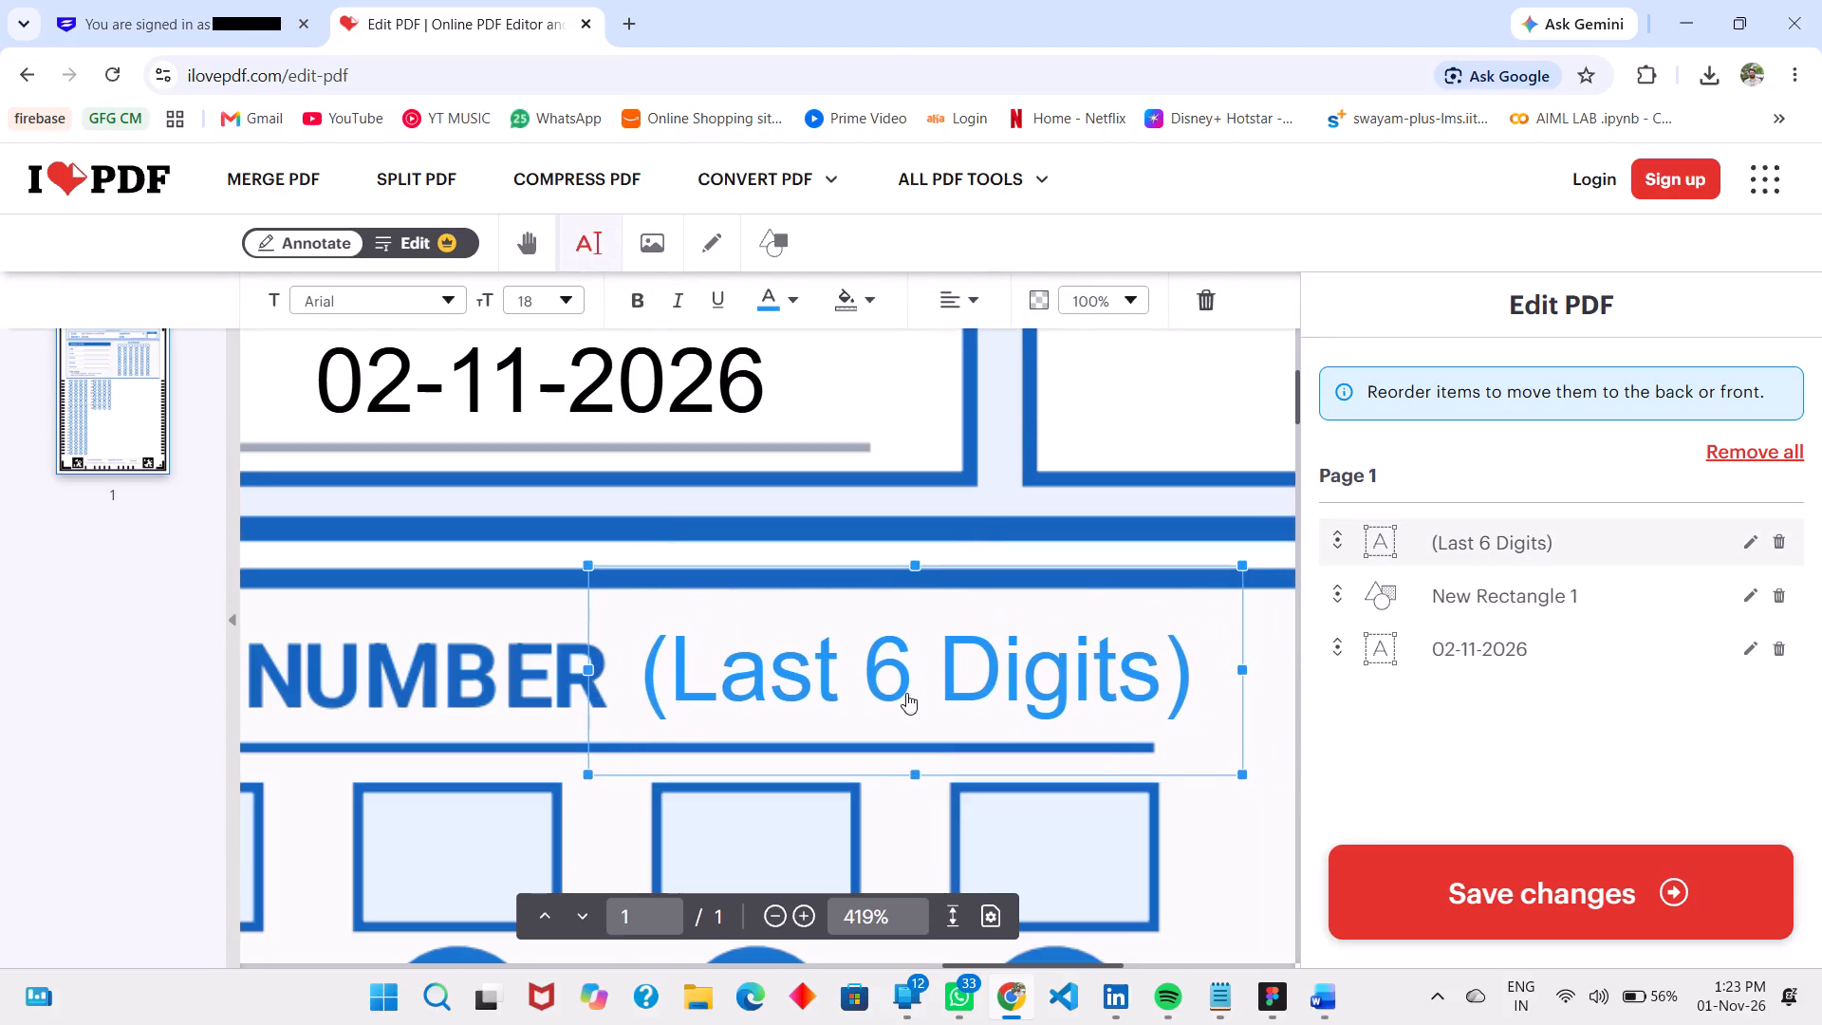
drag(906, 693, 890, 693)
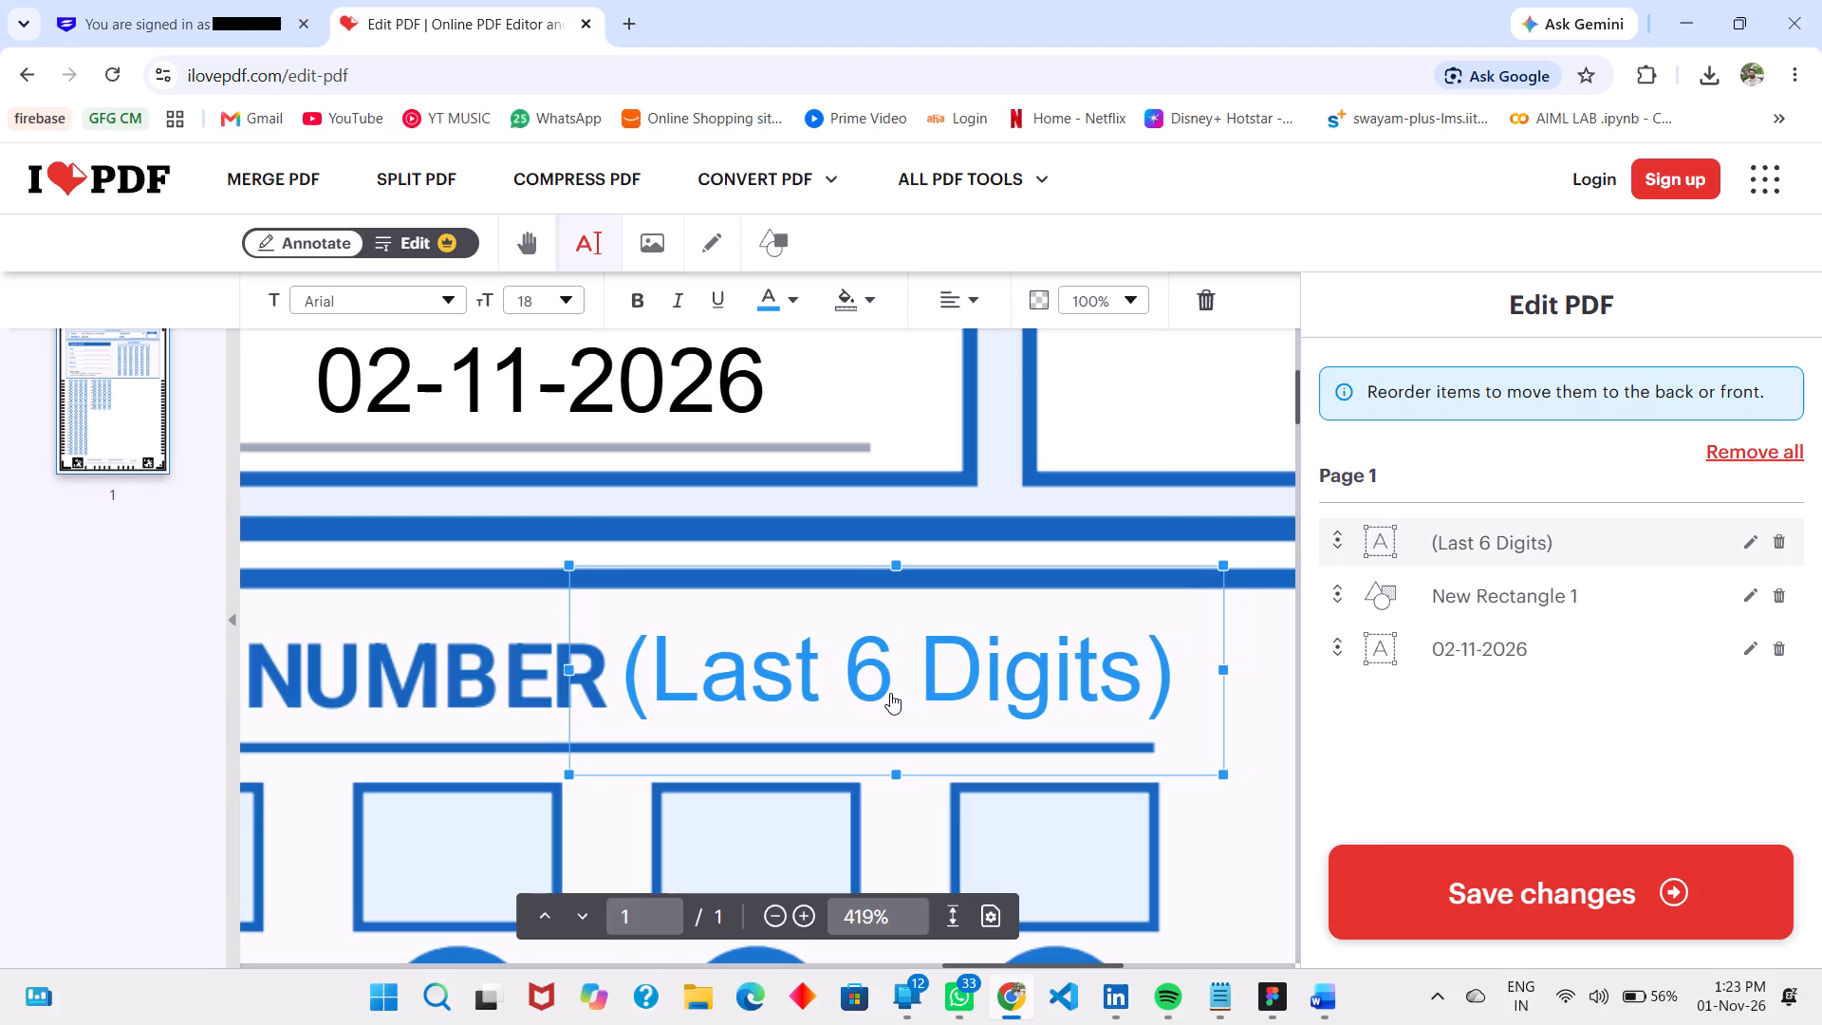
drag(890, 693, 875, 692)
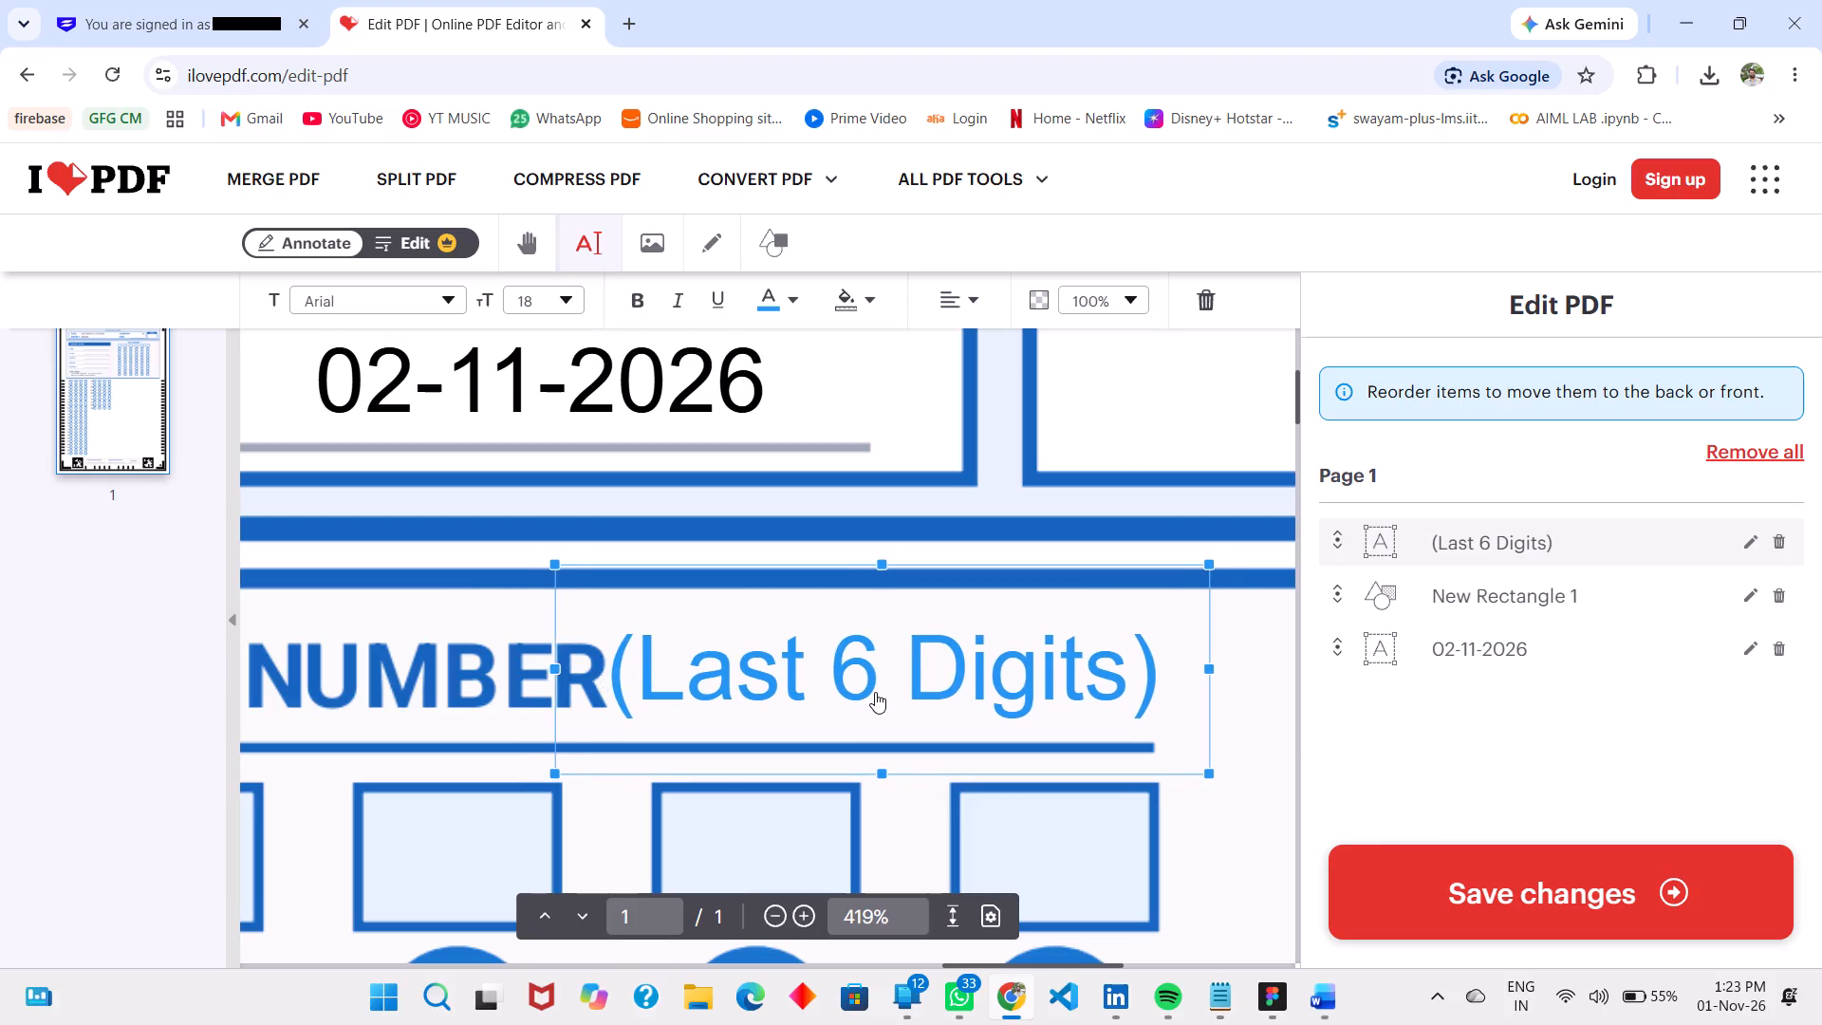
drag(875, 692, 879, 692)
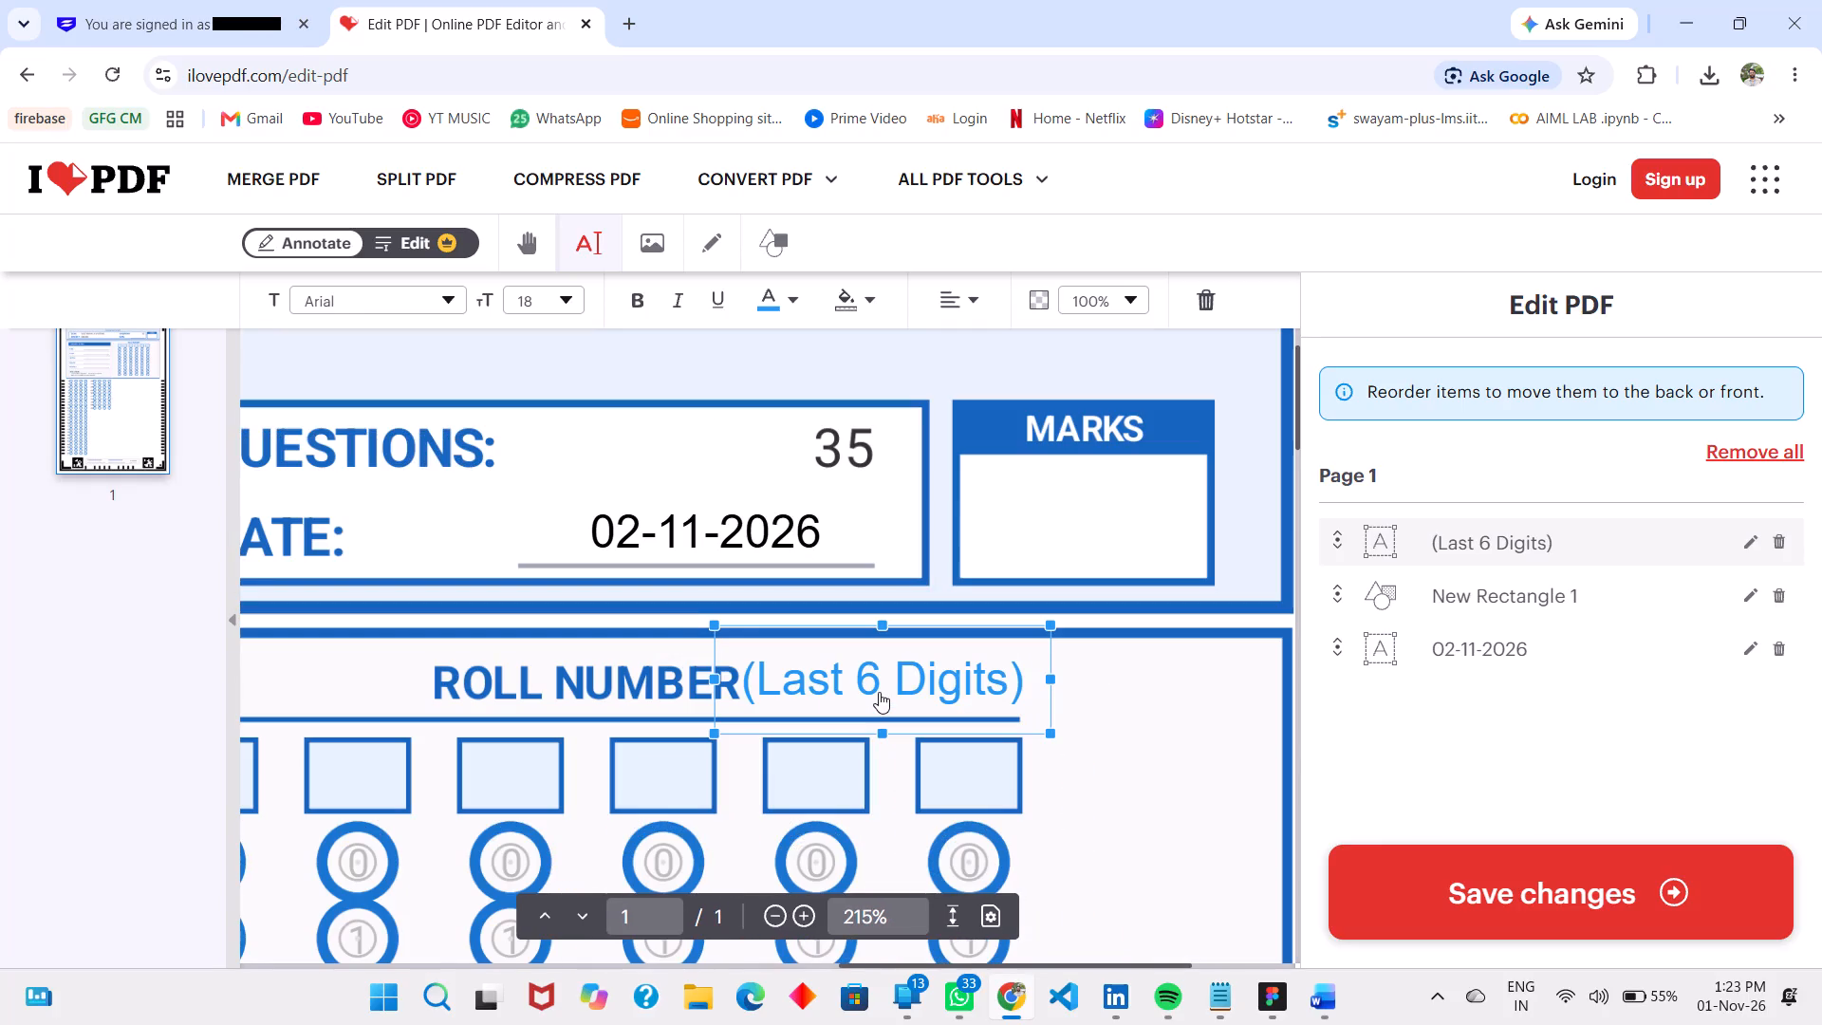
click(883, 685)
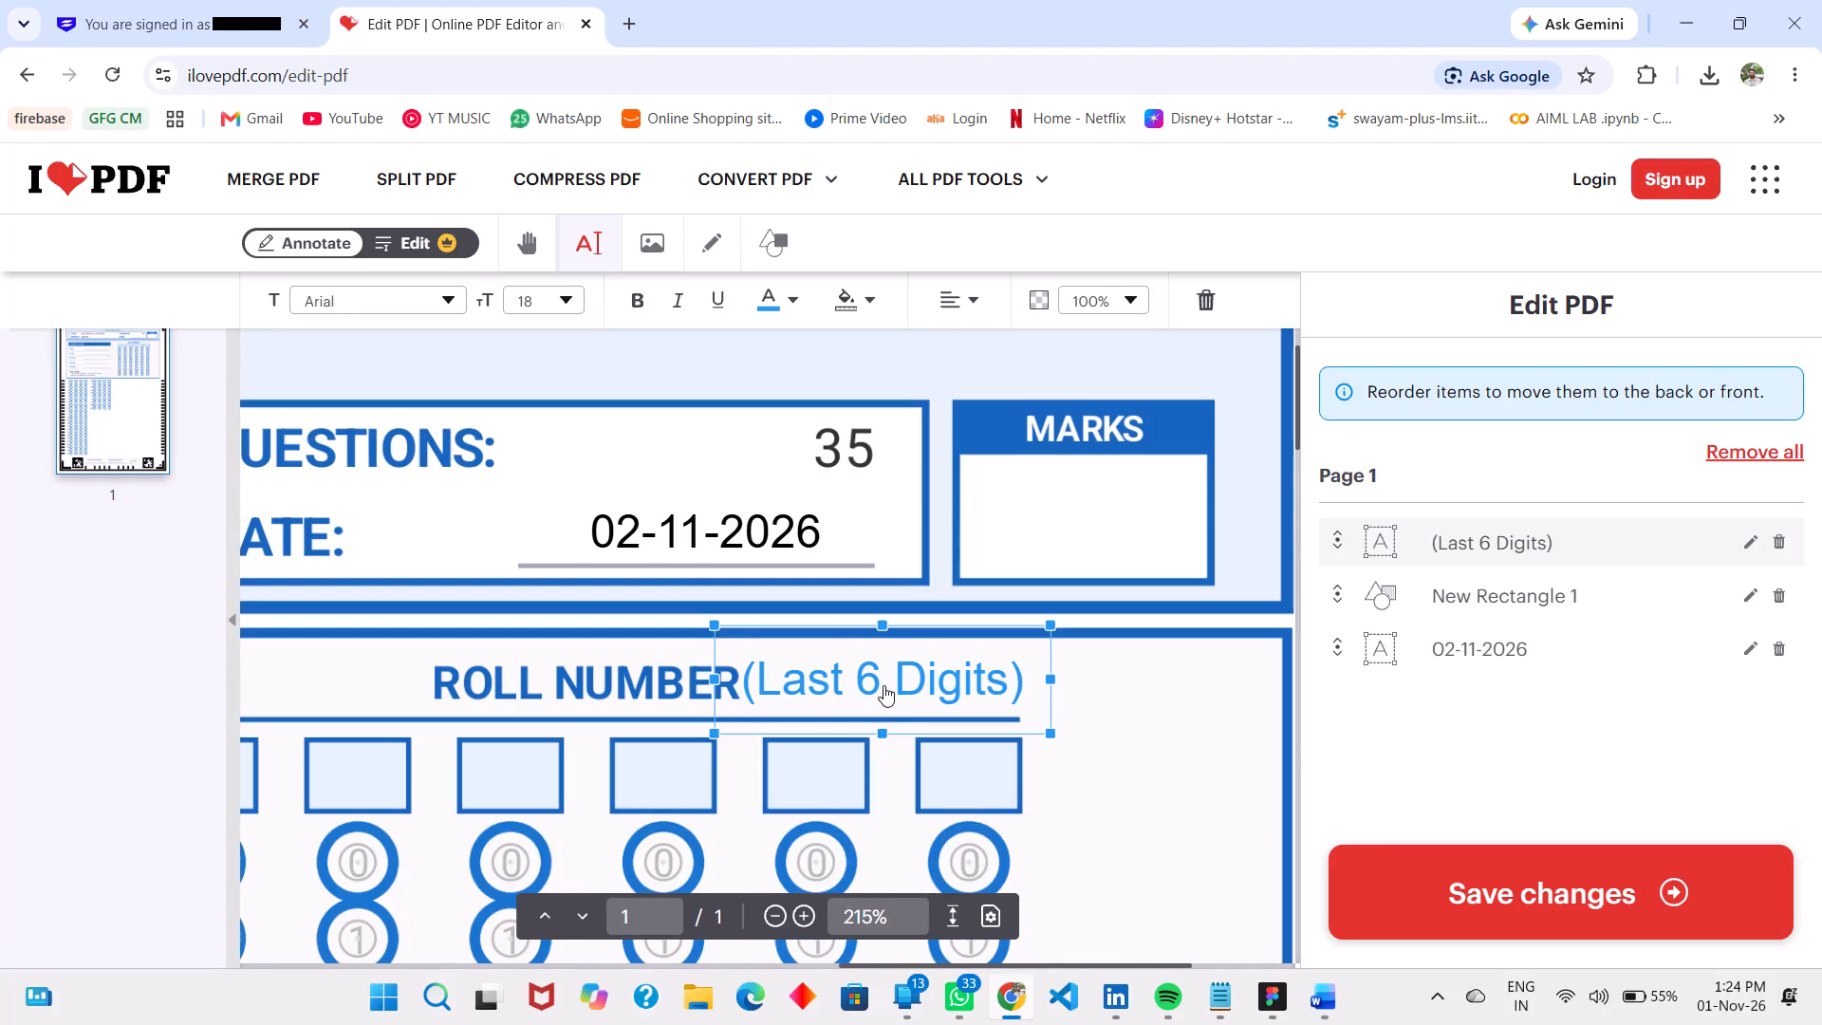
click(884, 691)
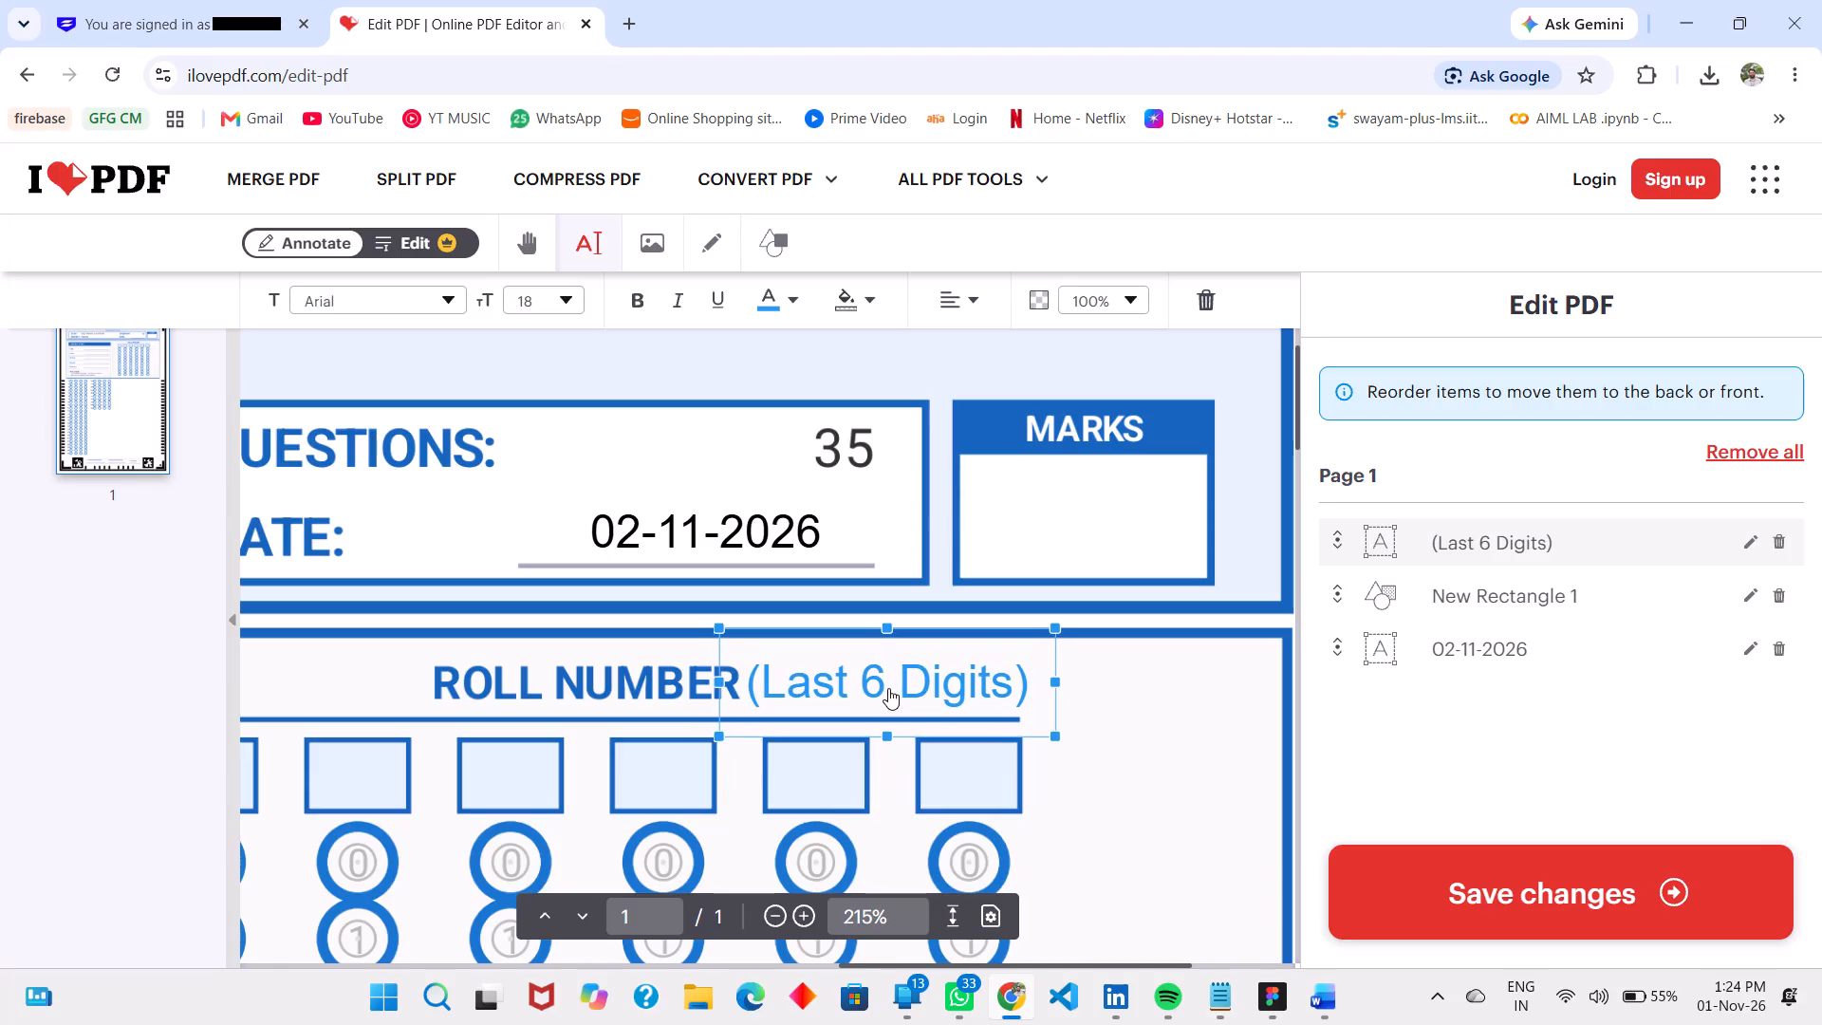
click(1146, 686)
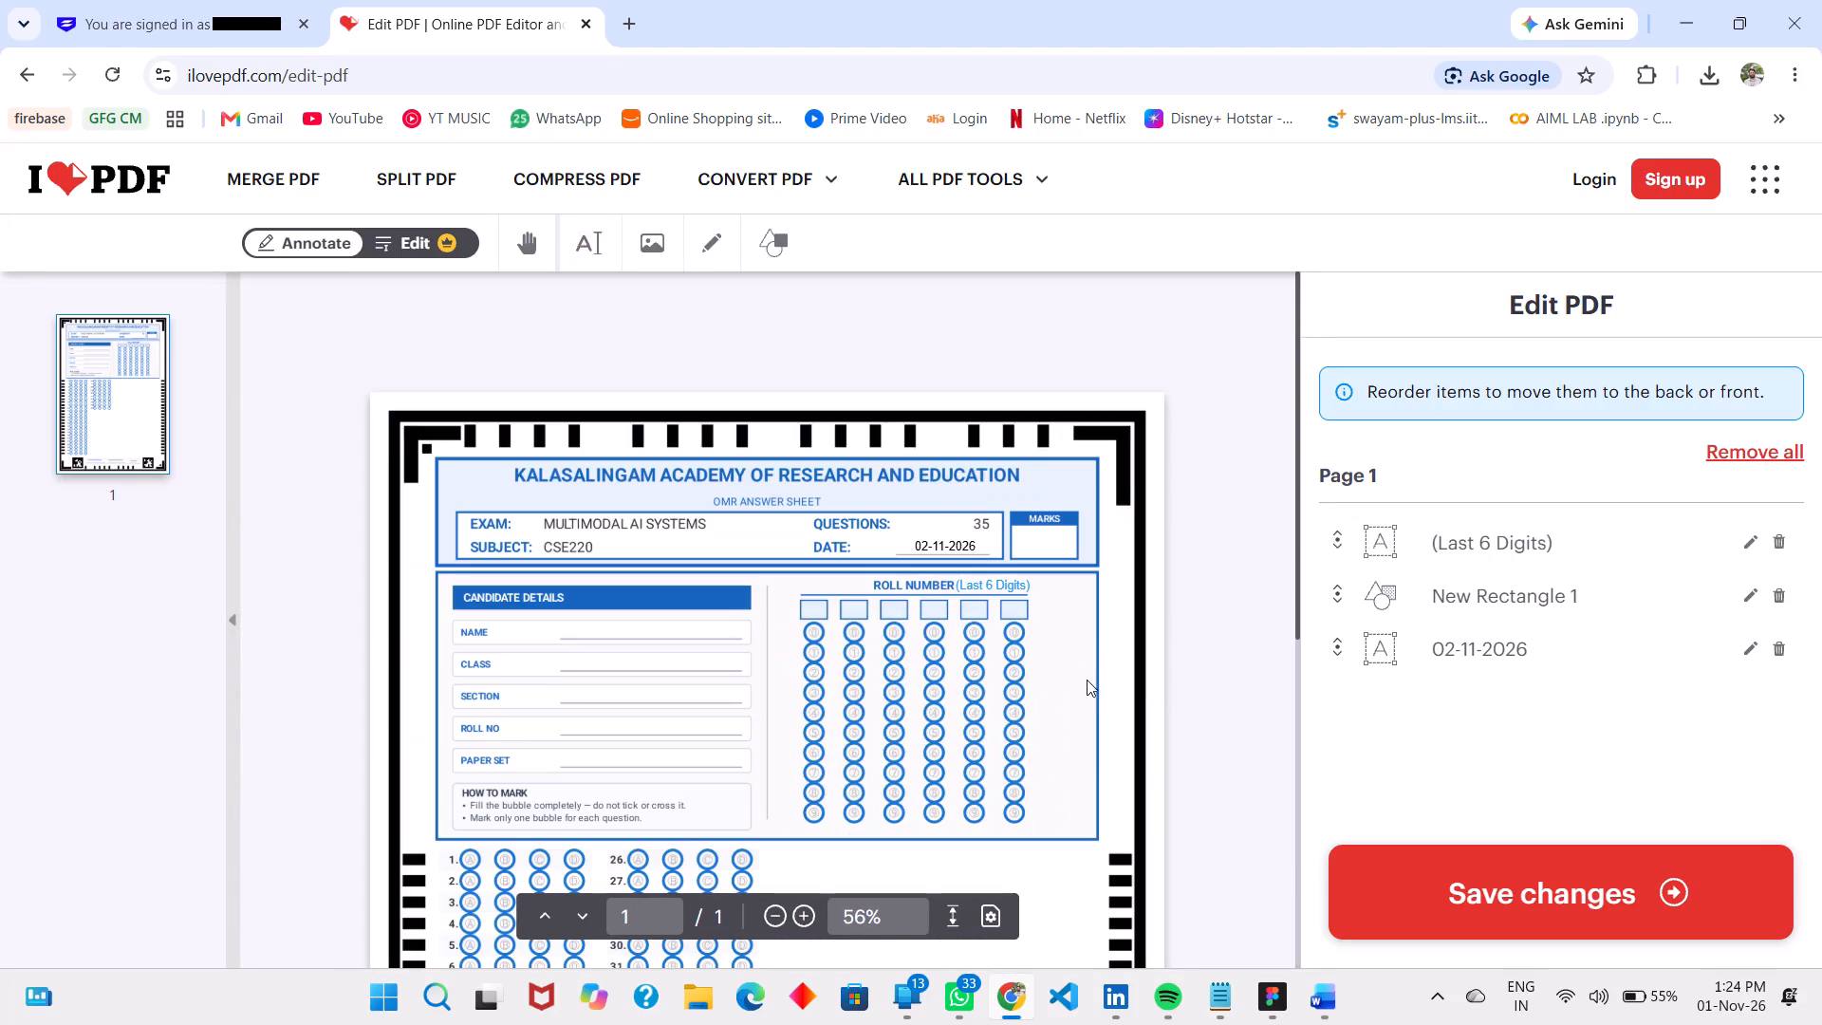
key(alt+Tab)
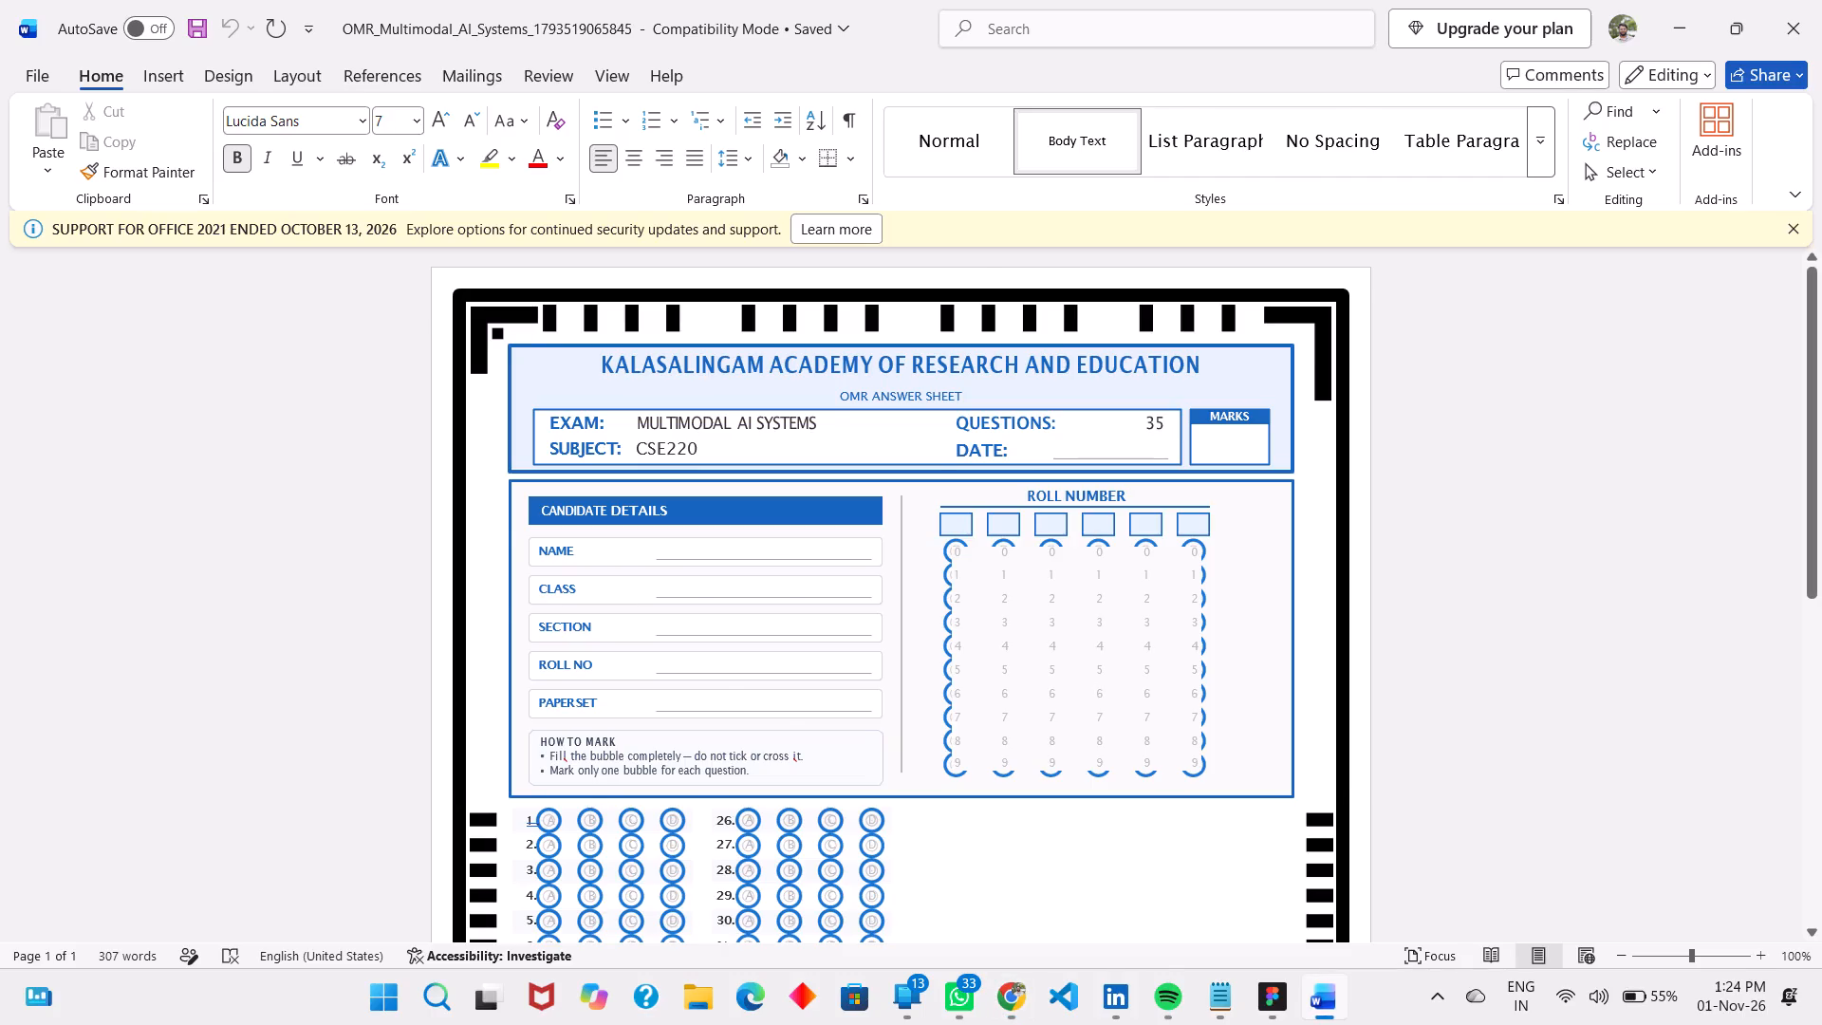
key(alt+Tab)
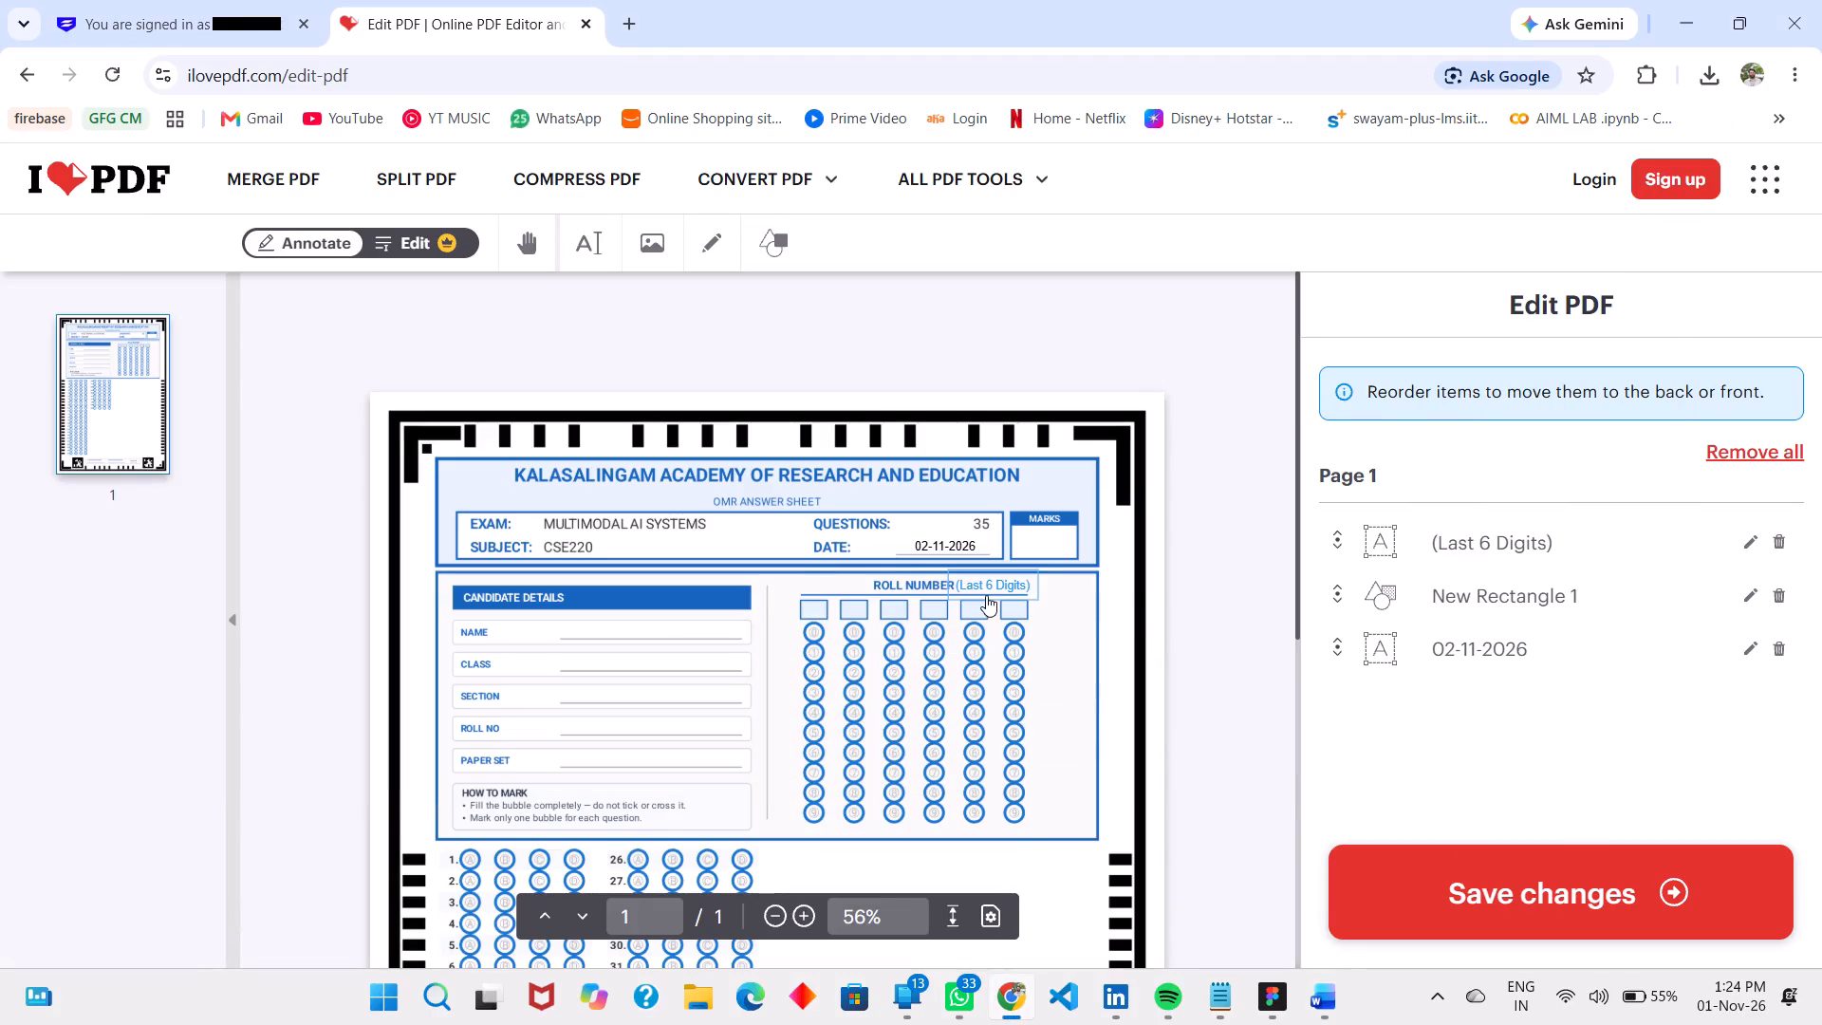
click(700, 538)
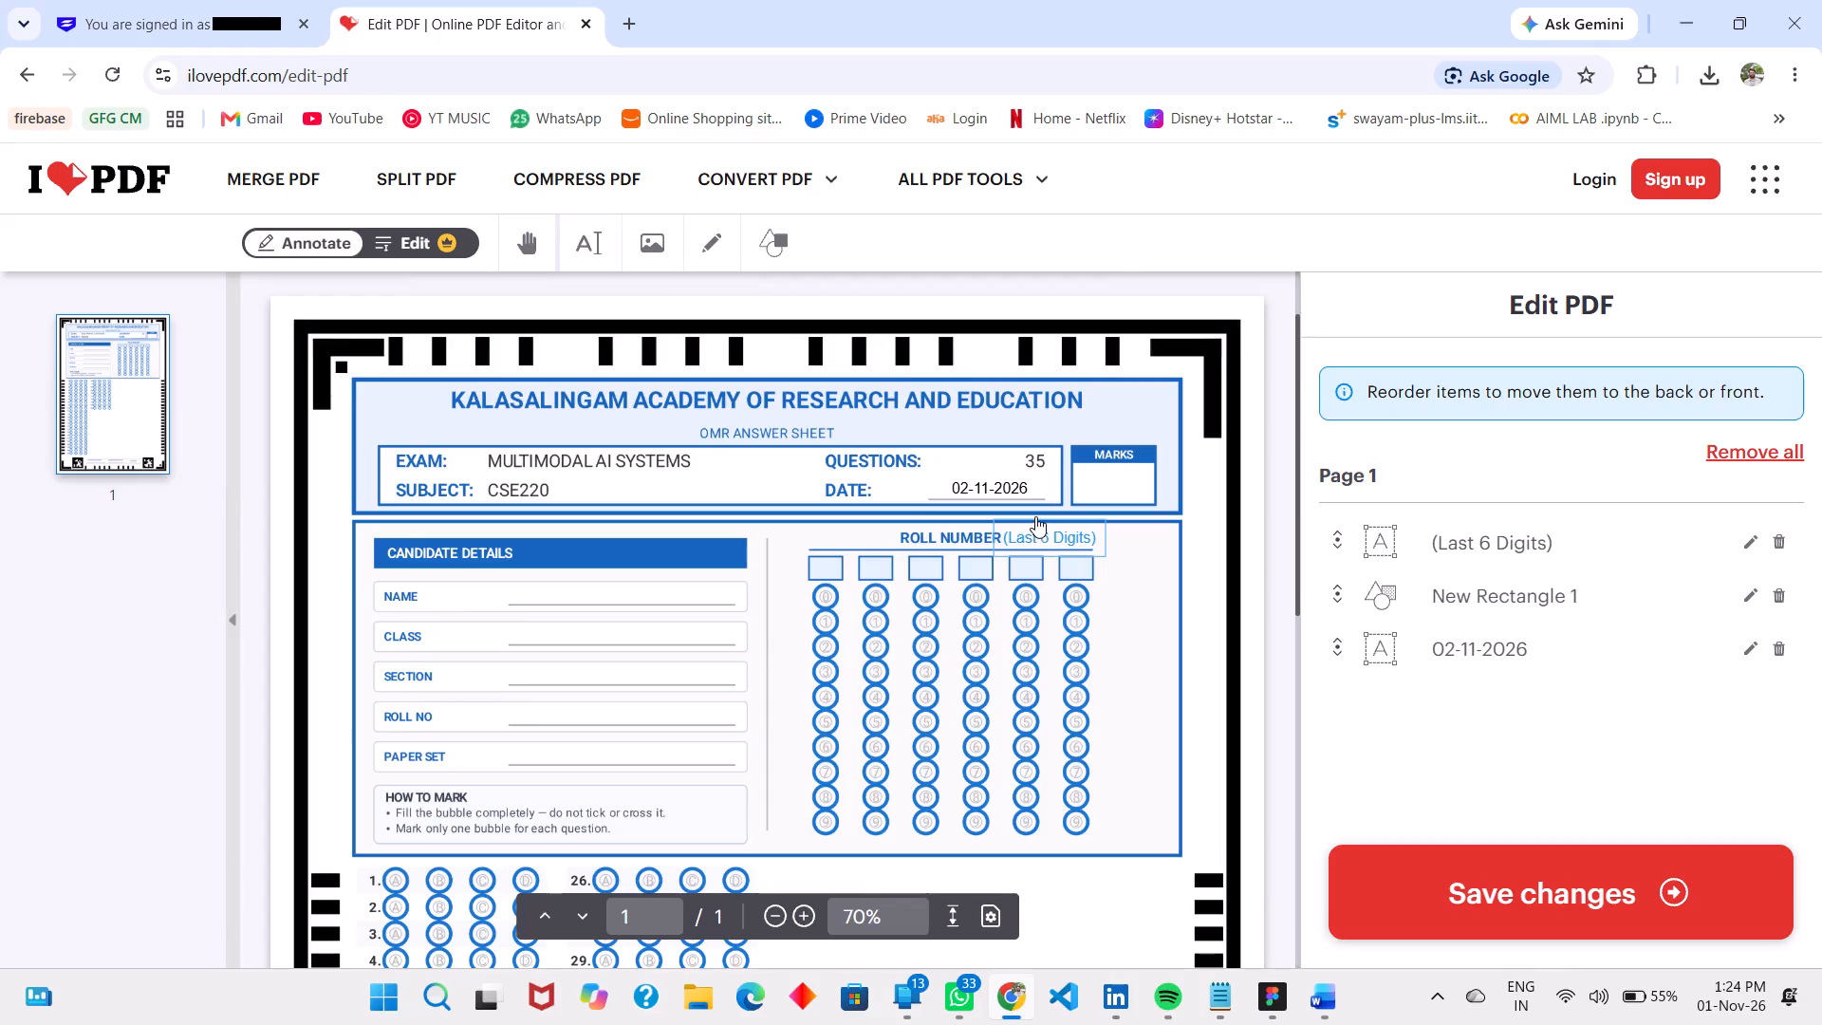
Move "(Last 6 Digits)" down out of the way and cover the ROLL NUMBER heading with a white rectangle kept above its underline.
drag(1018, 541, 1034, 697)
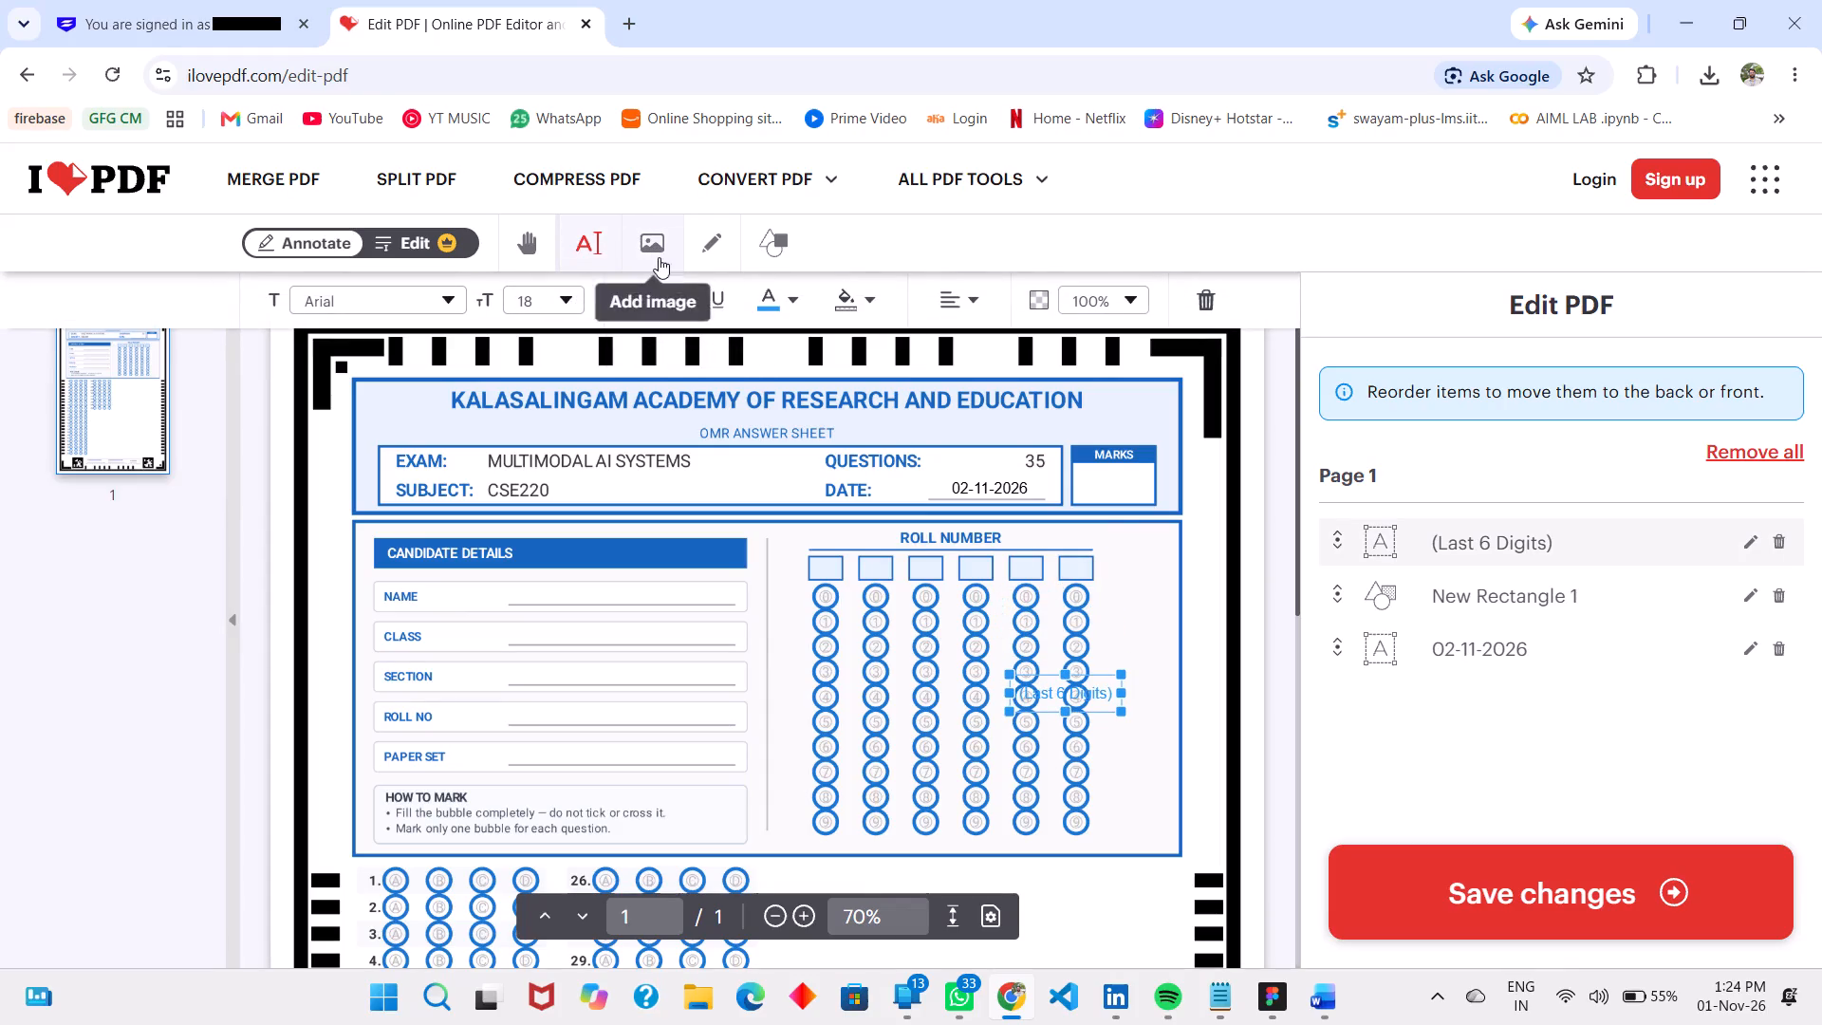
click(763, 244)
click(365, 304)
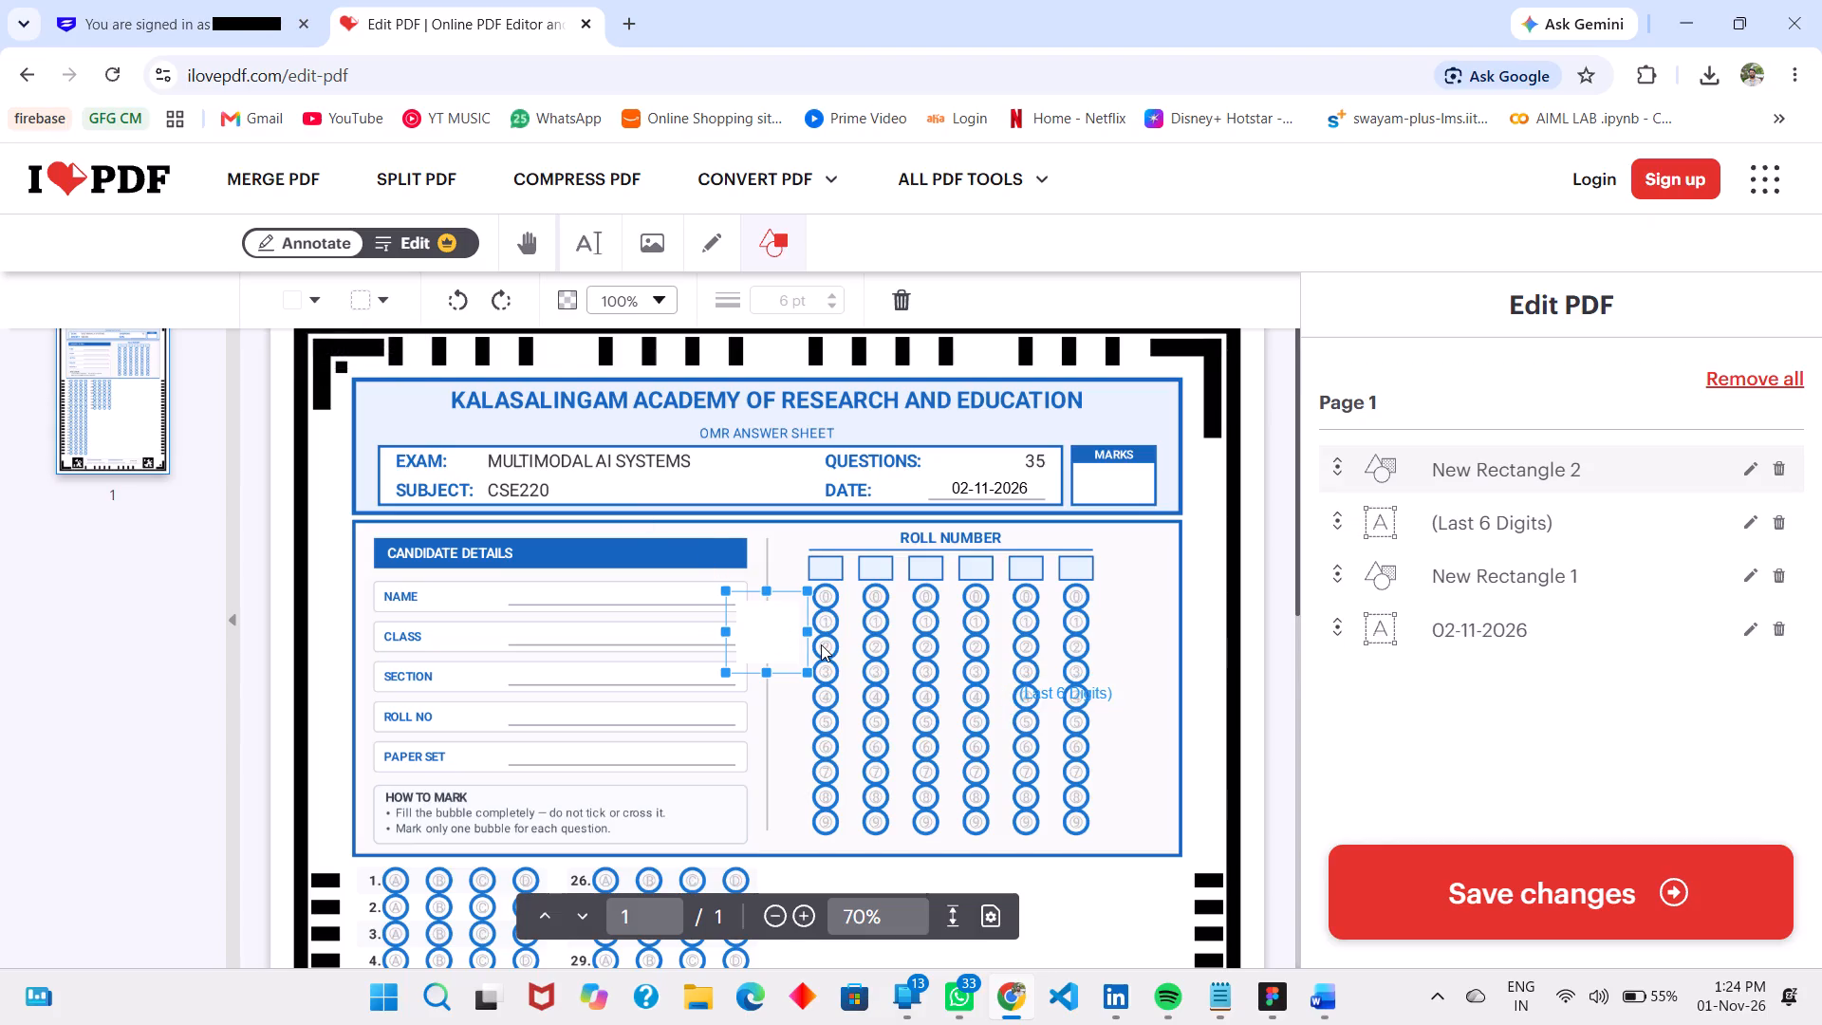
drag(809, 630, 994, 630)
drag(856, 675, 860, 643)
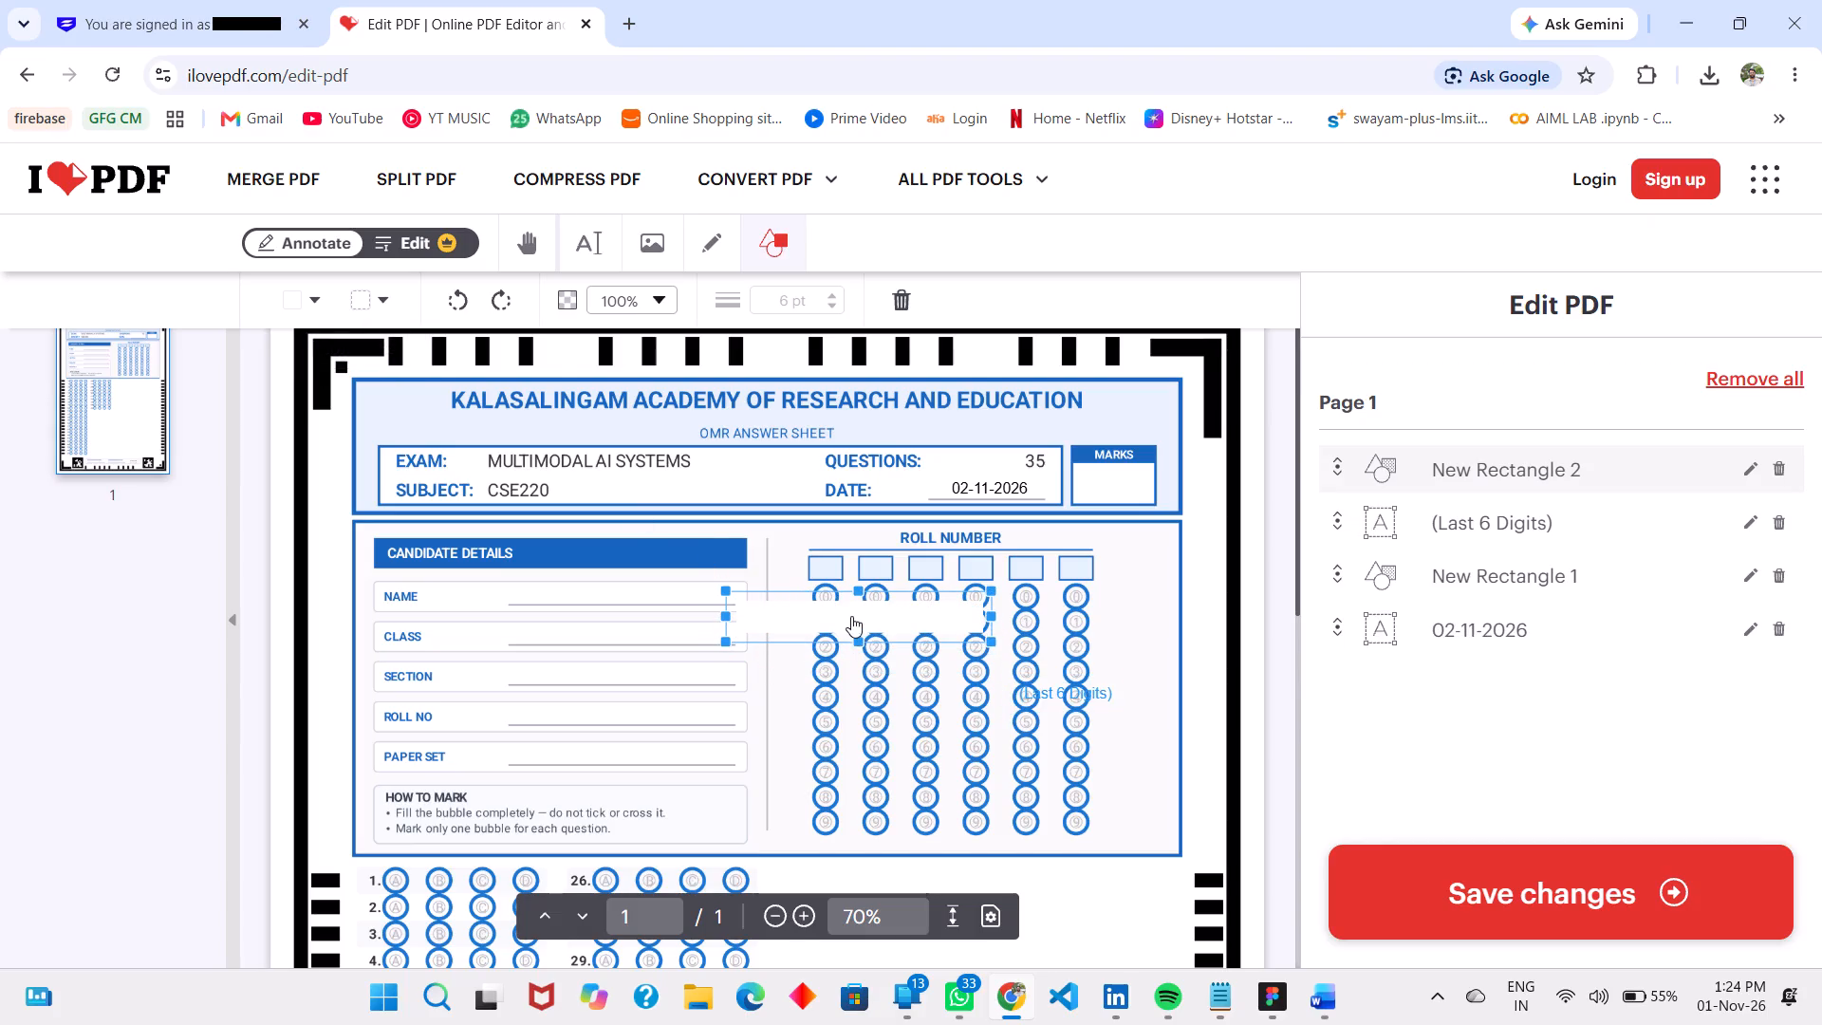
drag(856, 611, 934, 531)
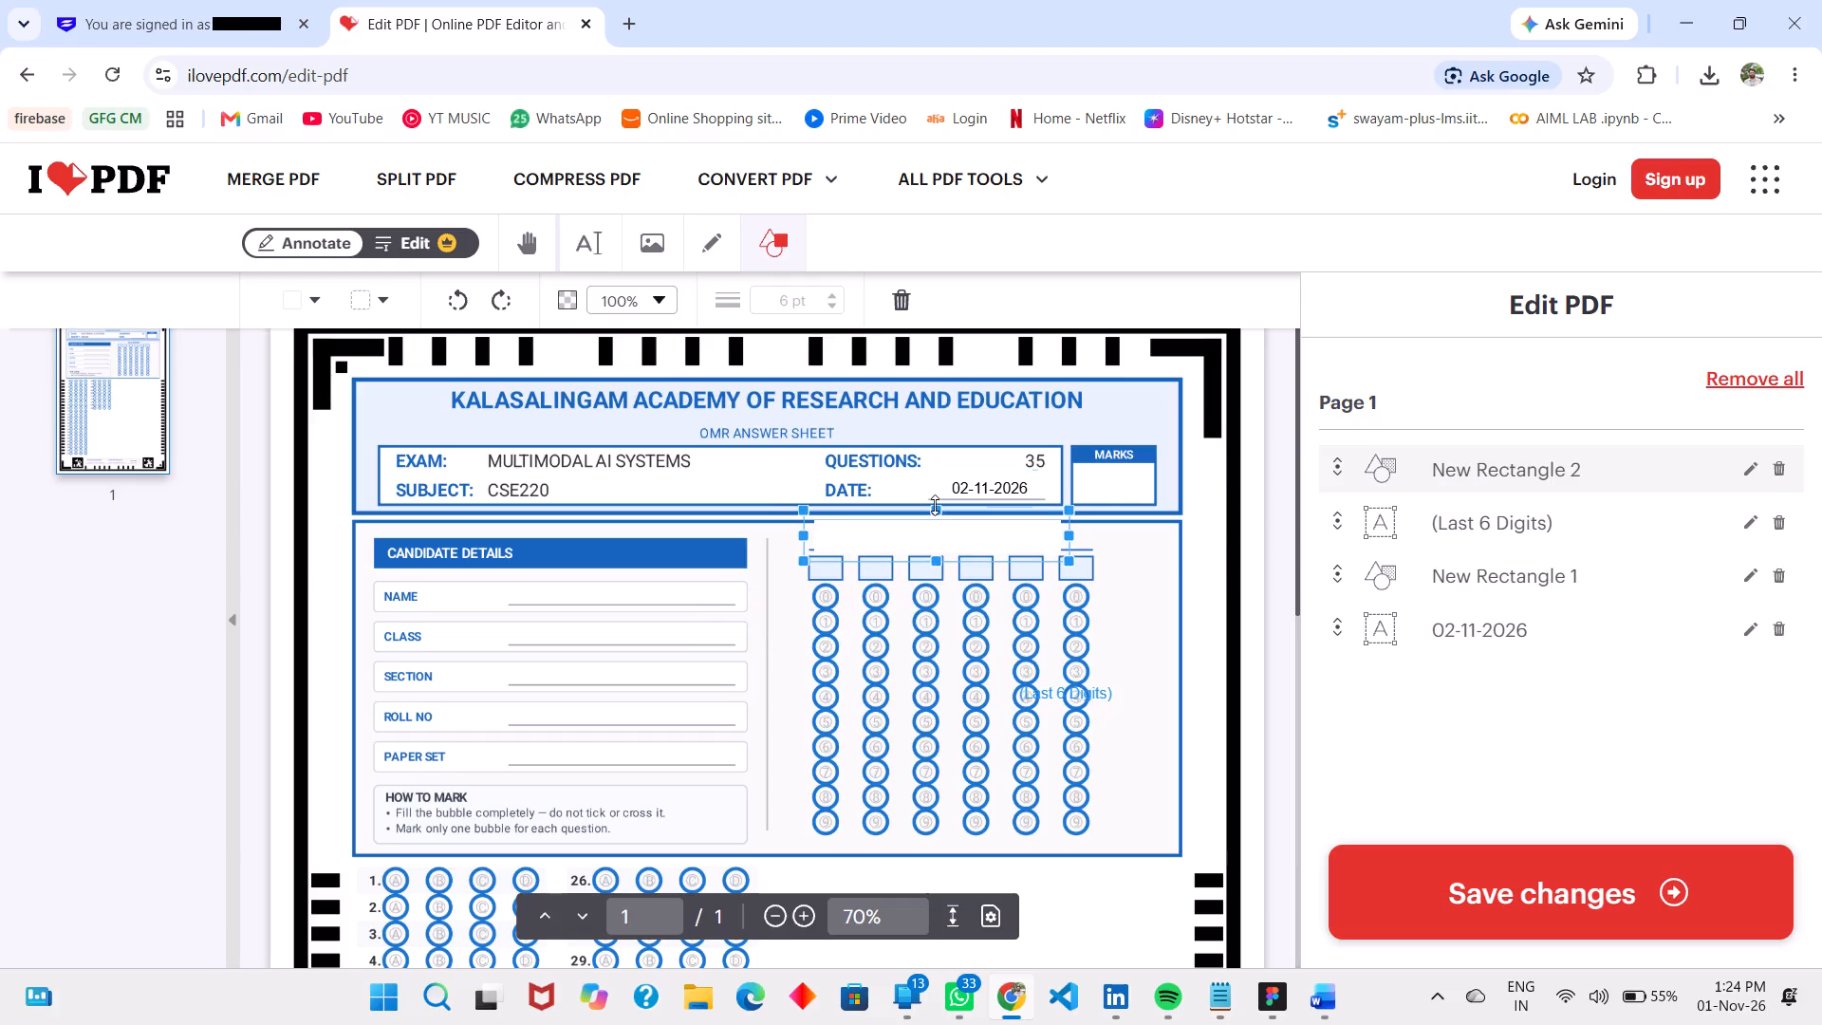
drag(935, 506, 935, 519)
click(935, 519)
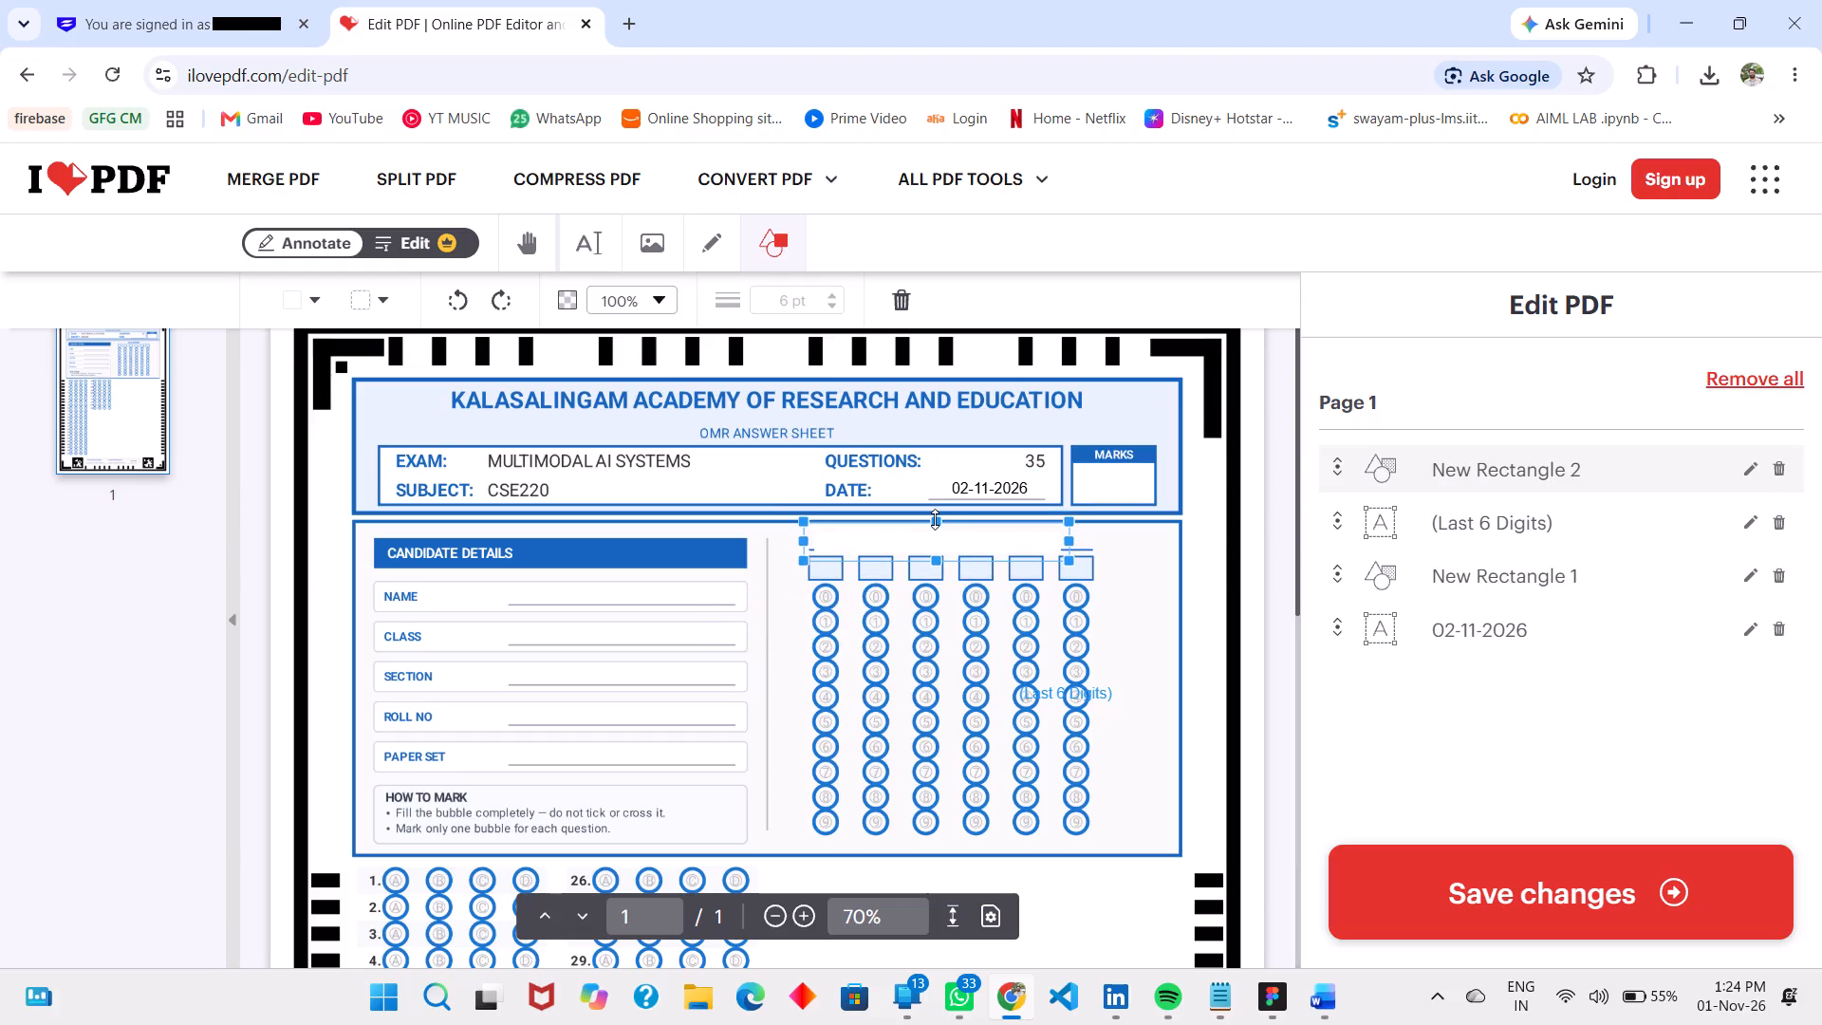
click(935, 531)
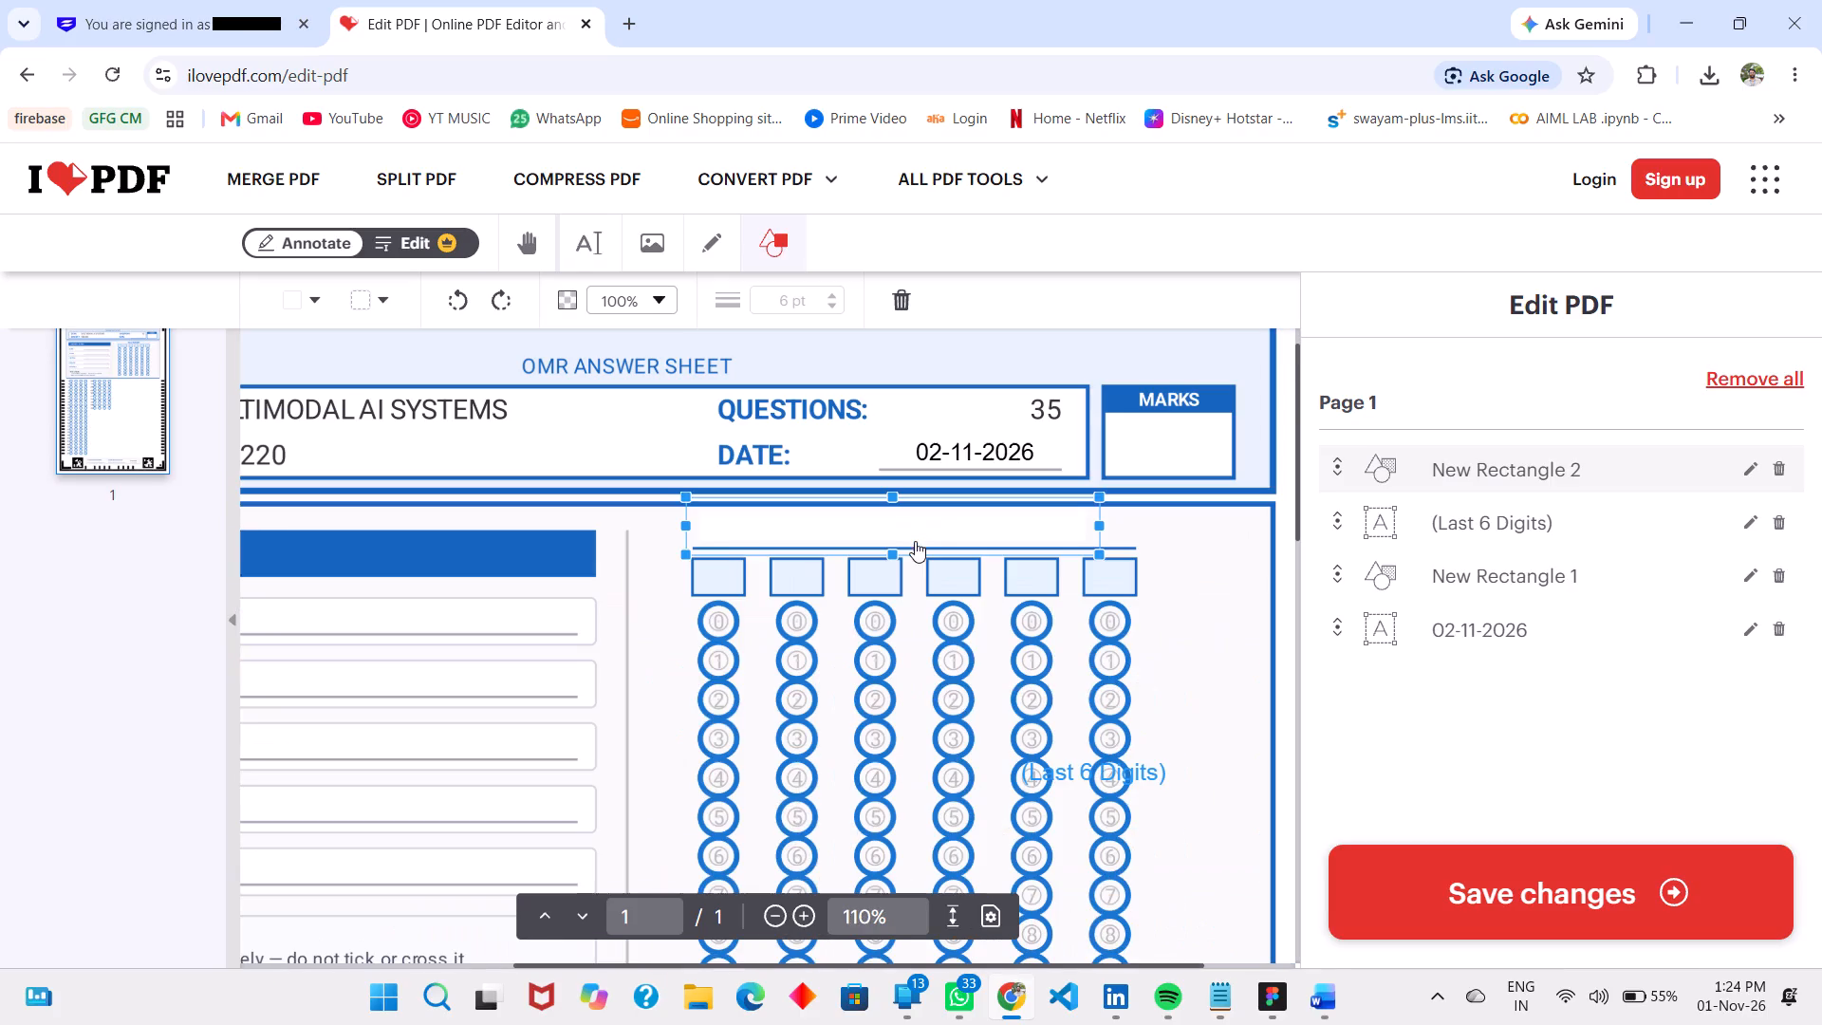
drag(948, 520, 966, 520)
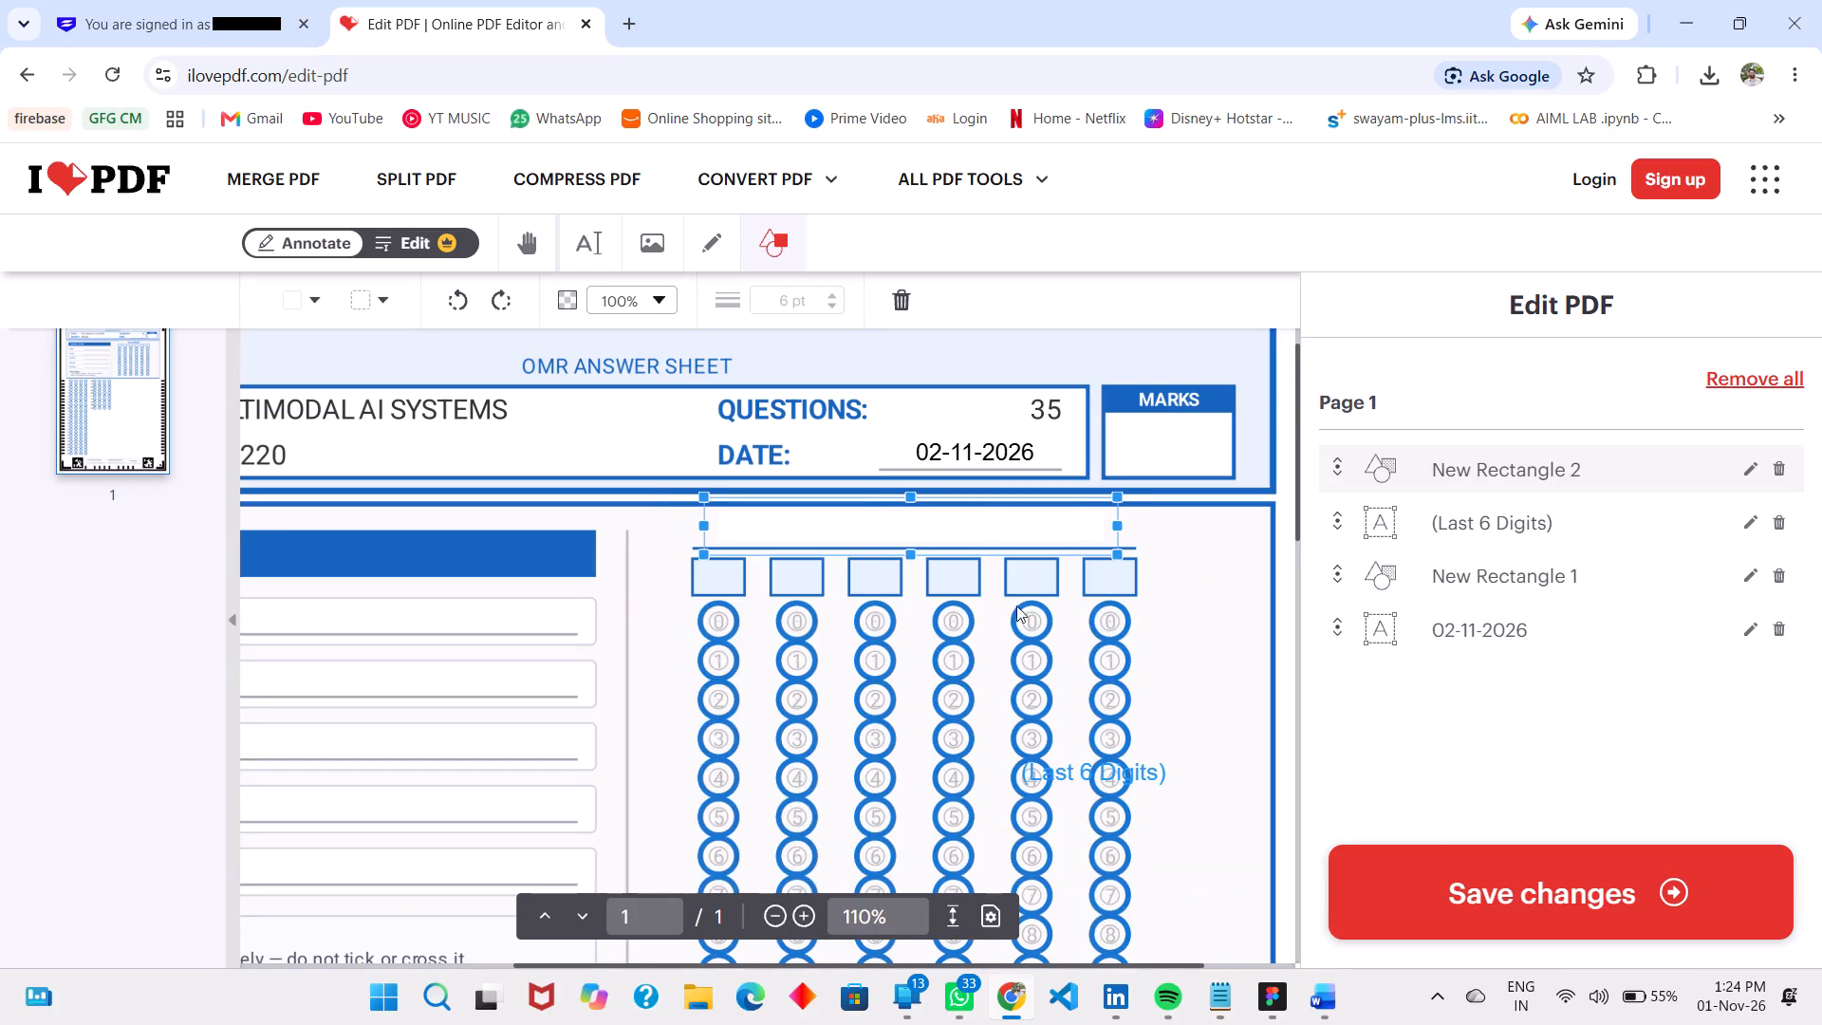
Move "(Last 6 Digits)" onto the masked heading area above the roll number boxes.
click(1088, 791)
drag(1086, 777, 957, 531)
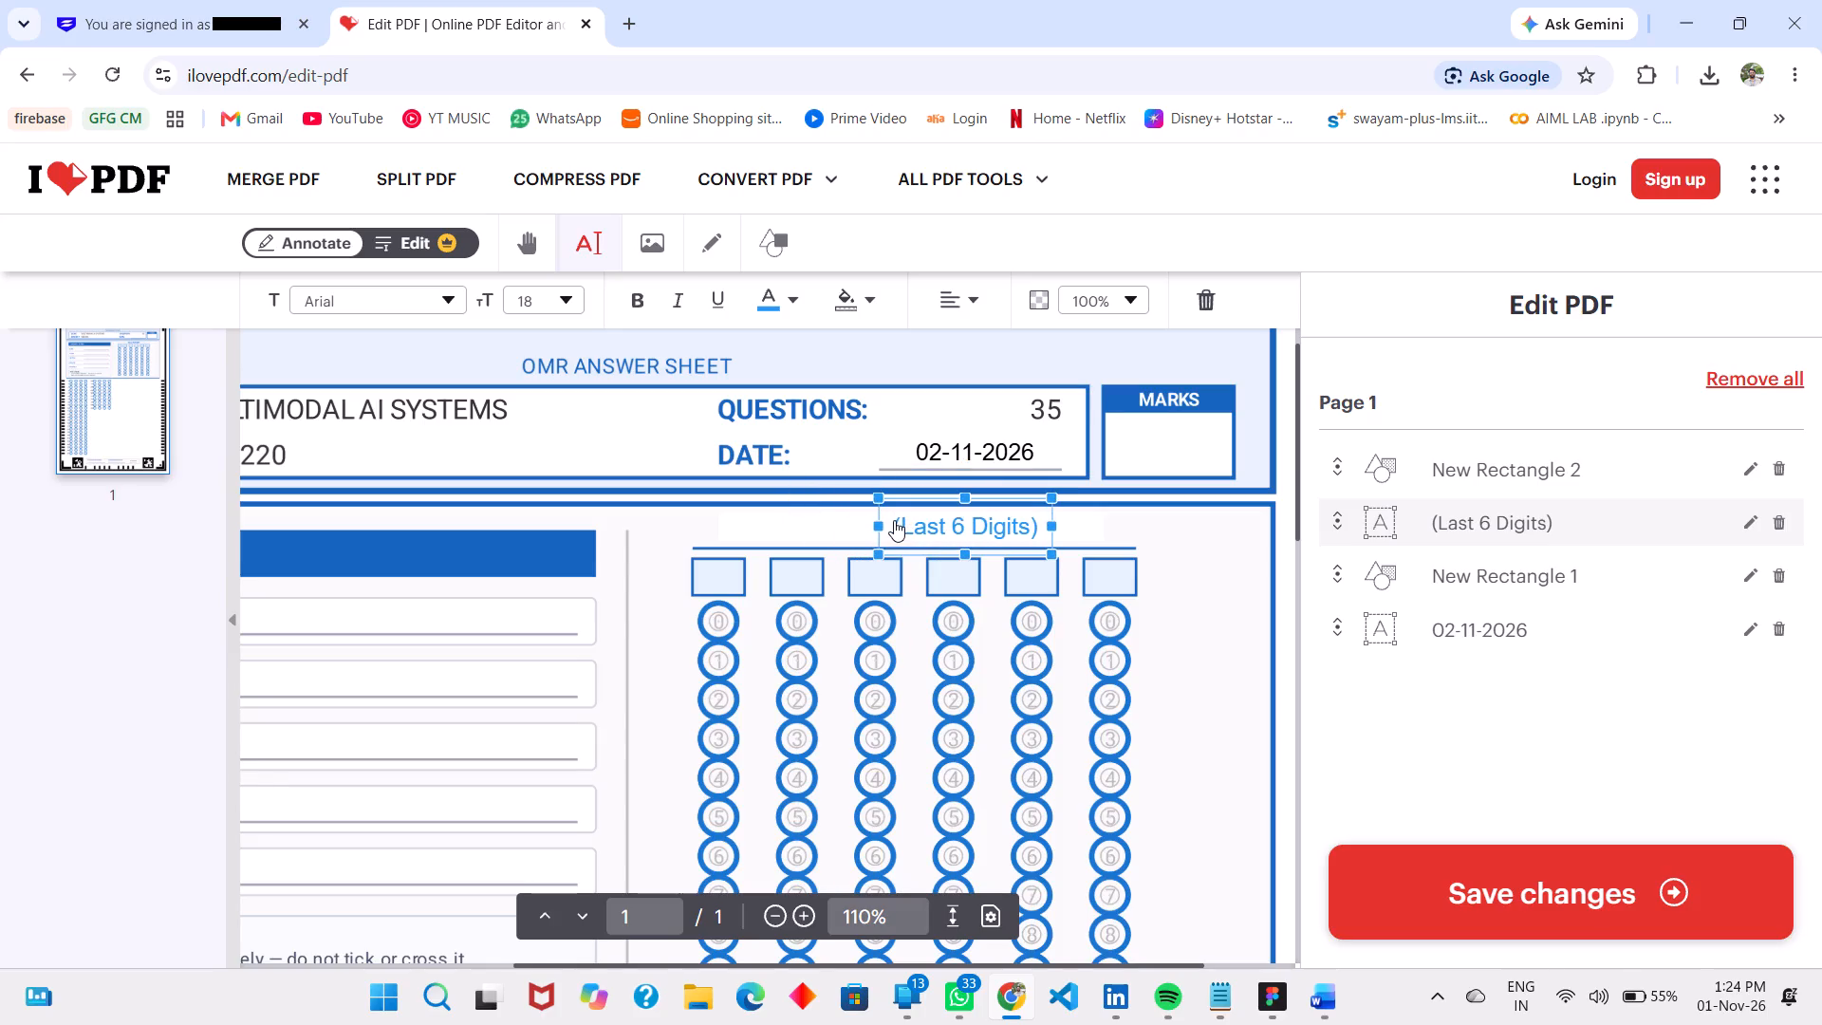
Add "REG.NO" before the parentheses so the heading text reads "REG.NO (Last 6 Digits)".
double_click(894, 520)
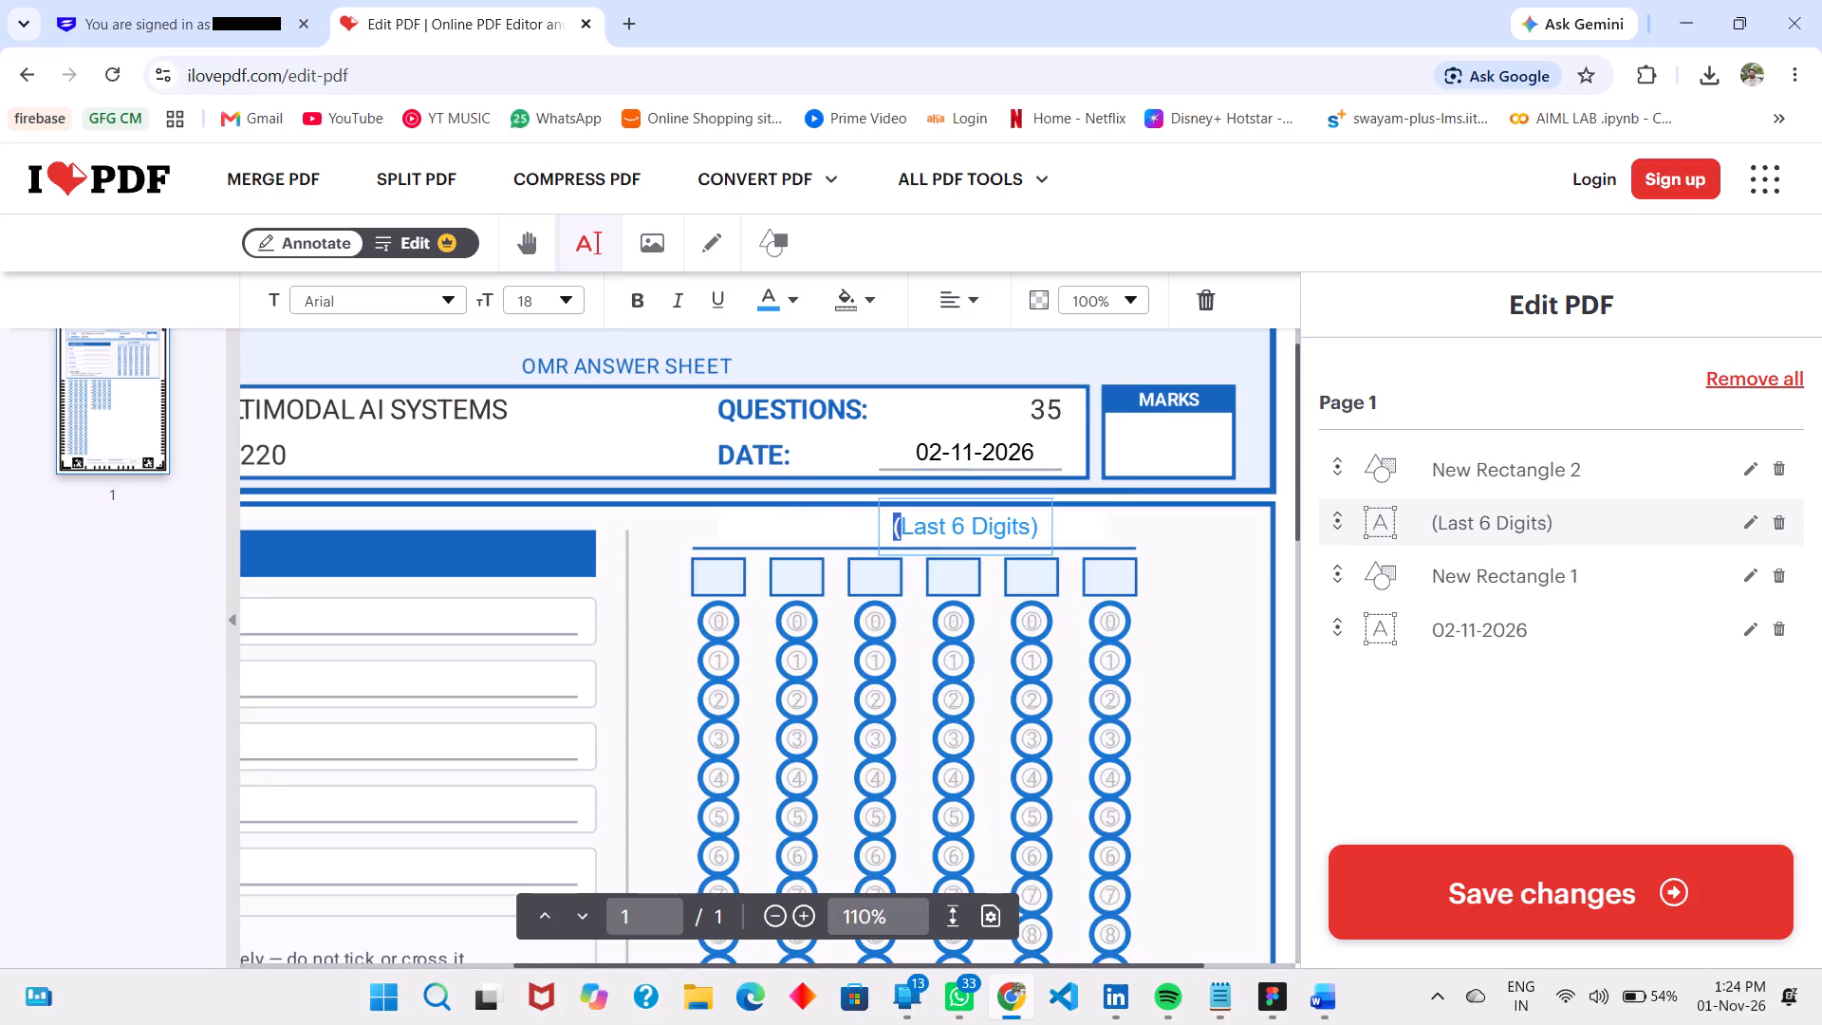
click(895, 520)
text(RE)
key(shift+g)
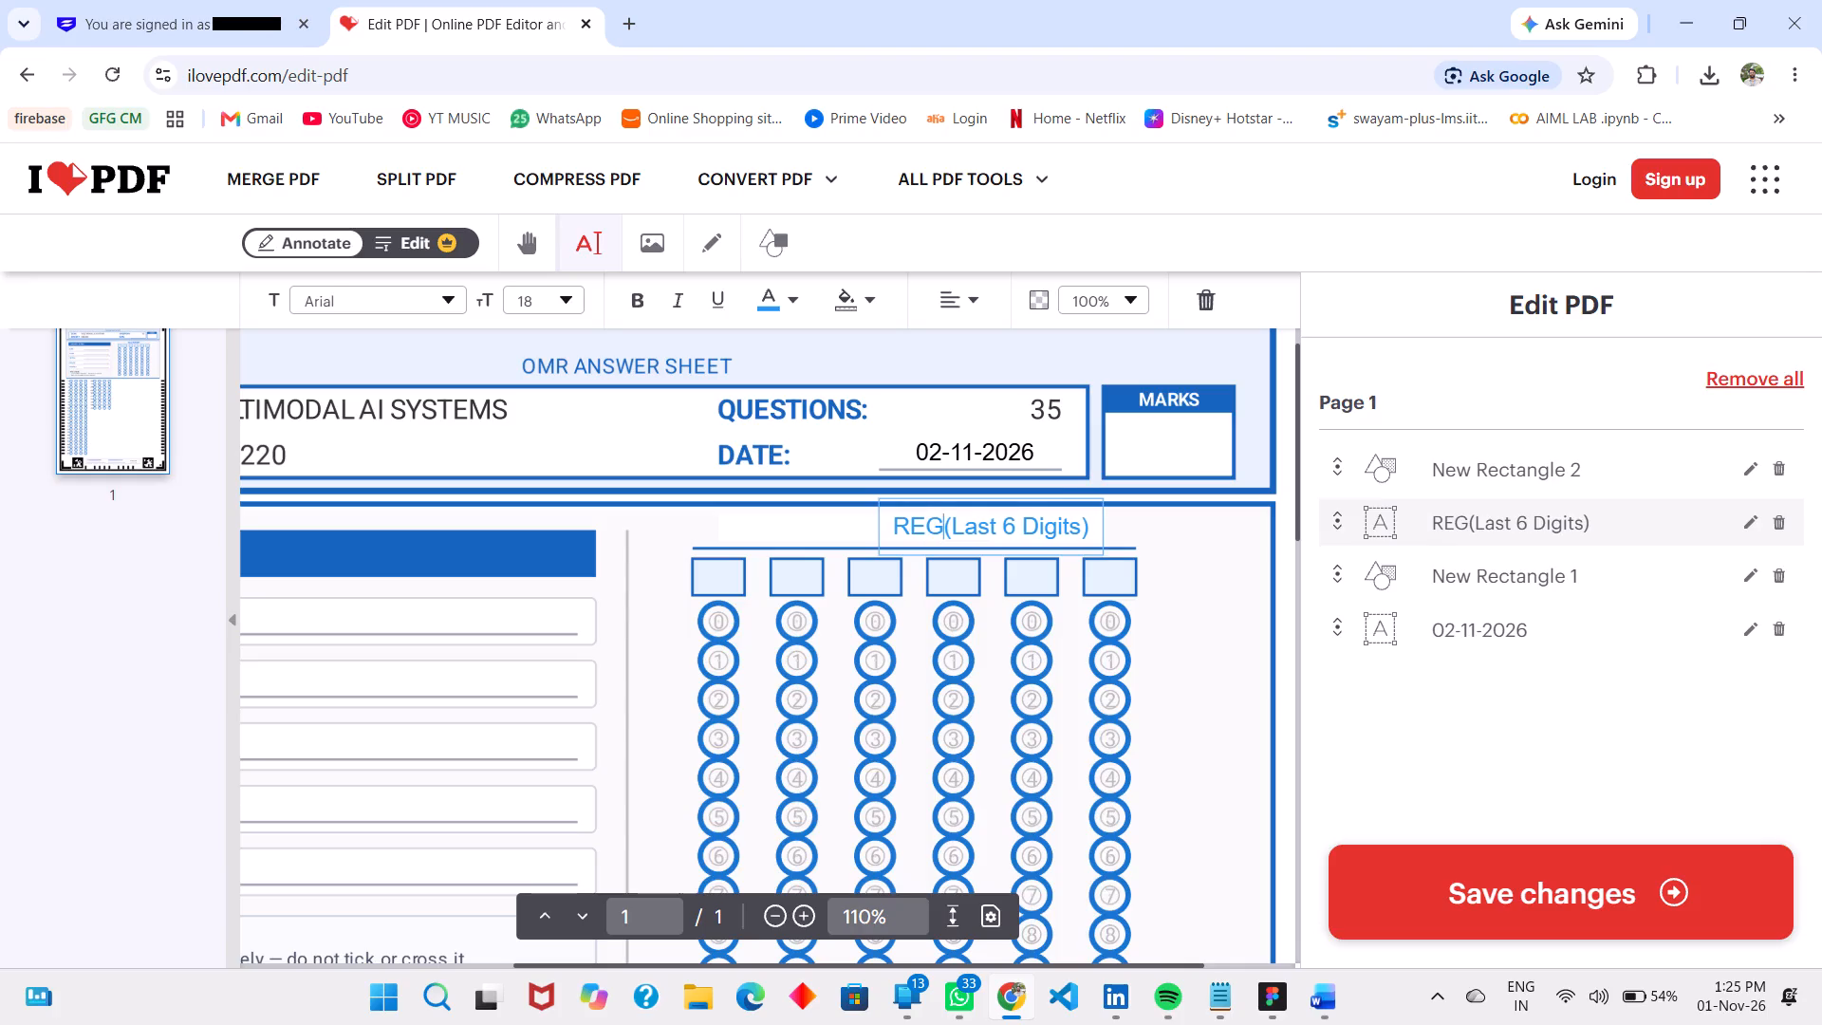
text(.)
key(space)
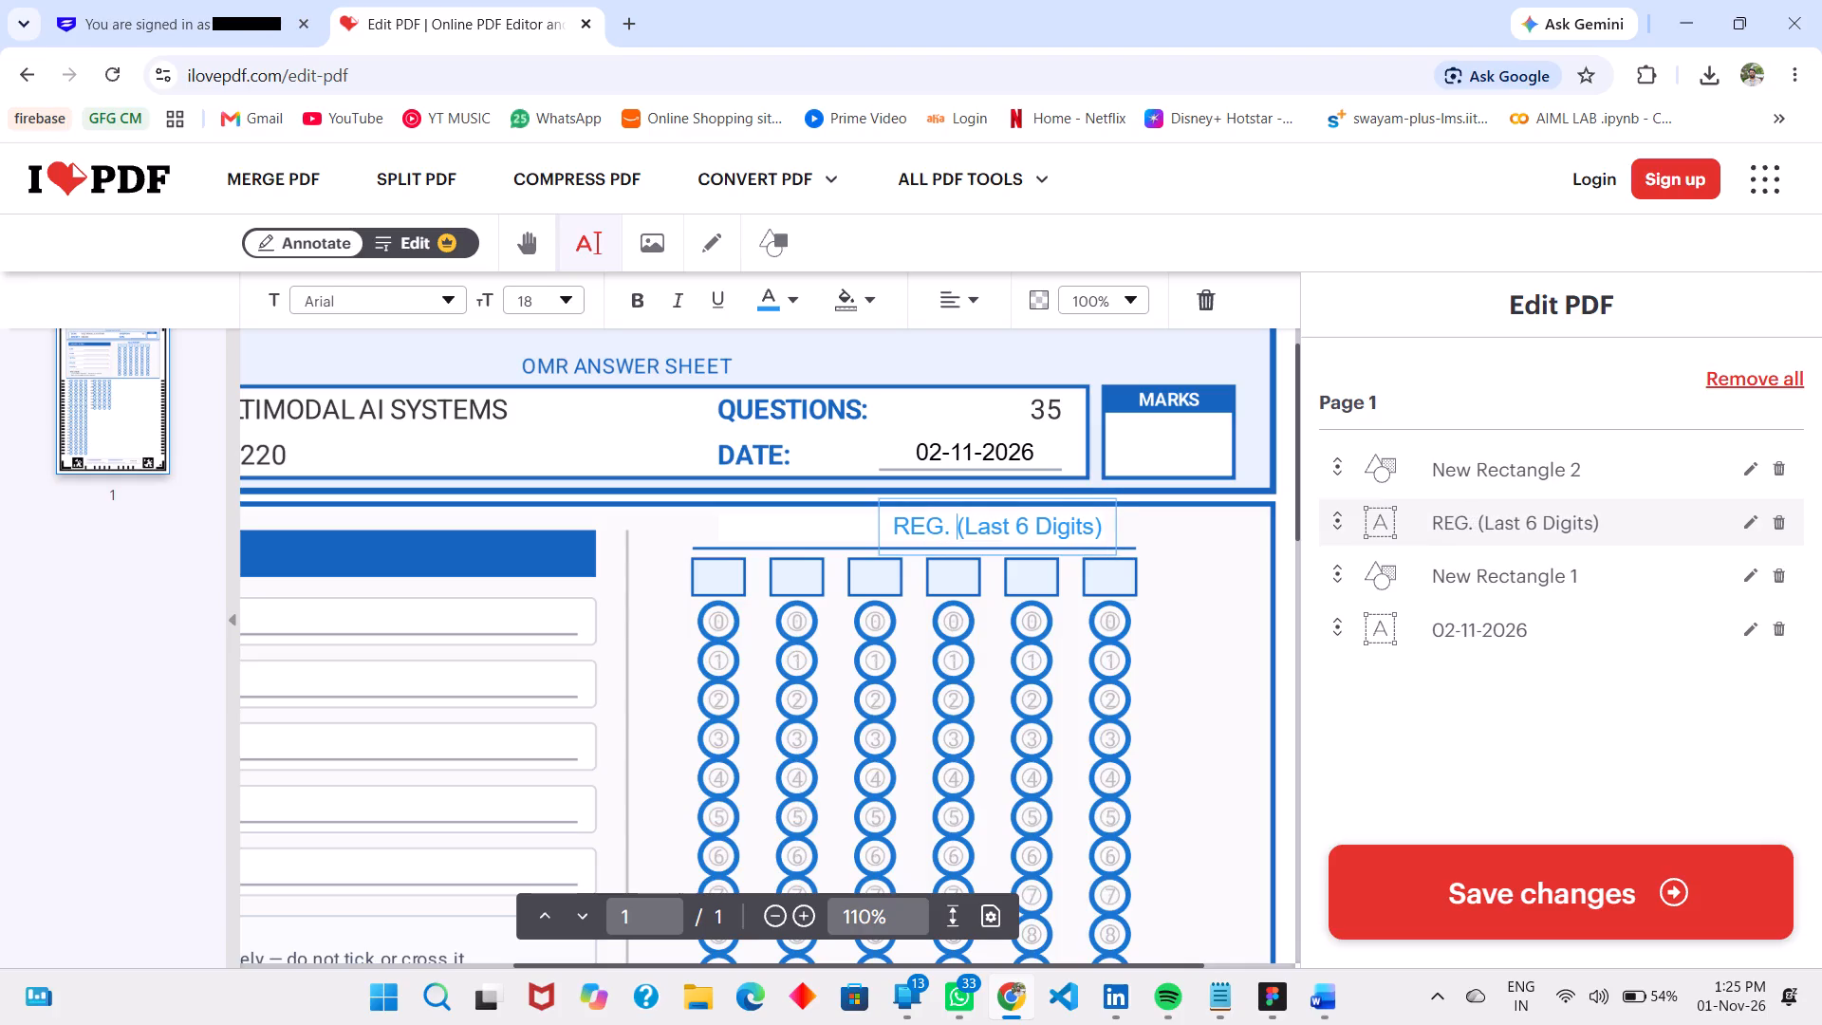
key(BackSpace)
key(BackSpace)
key(space)
key(BackSpace)
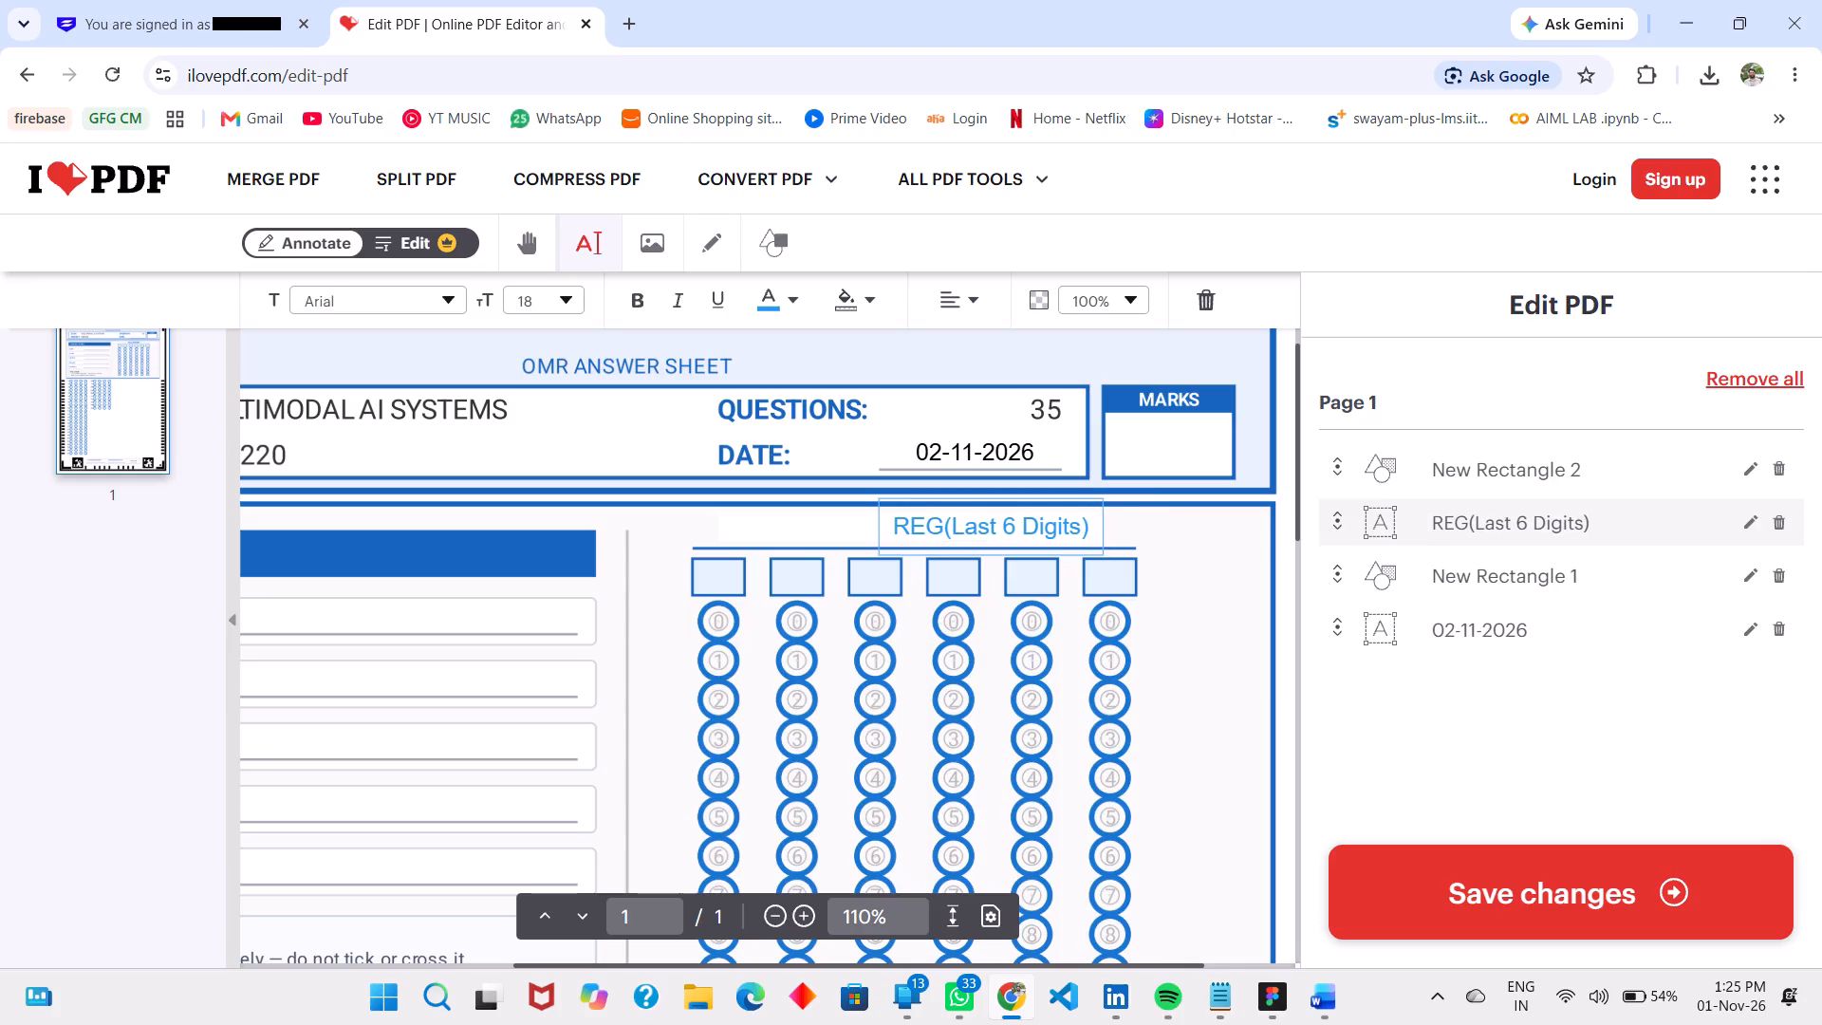
text(.NO)
key(space)
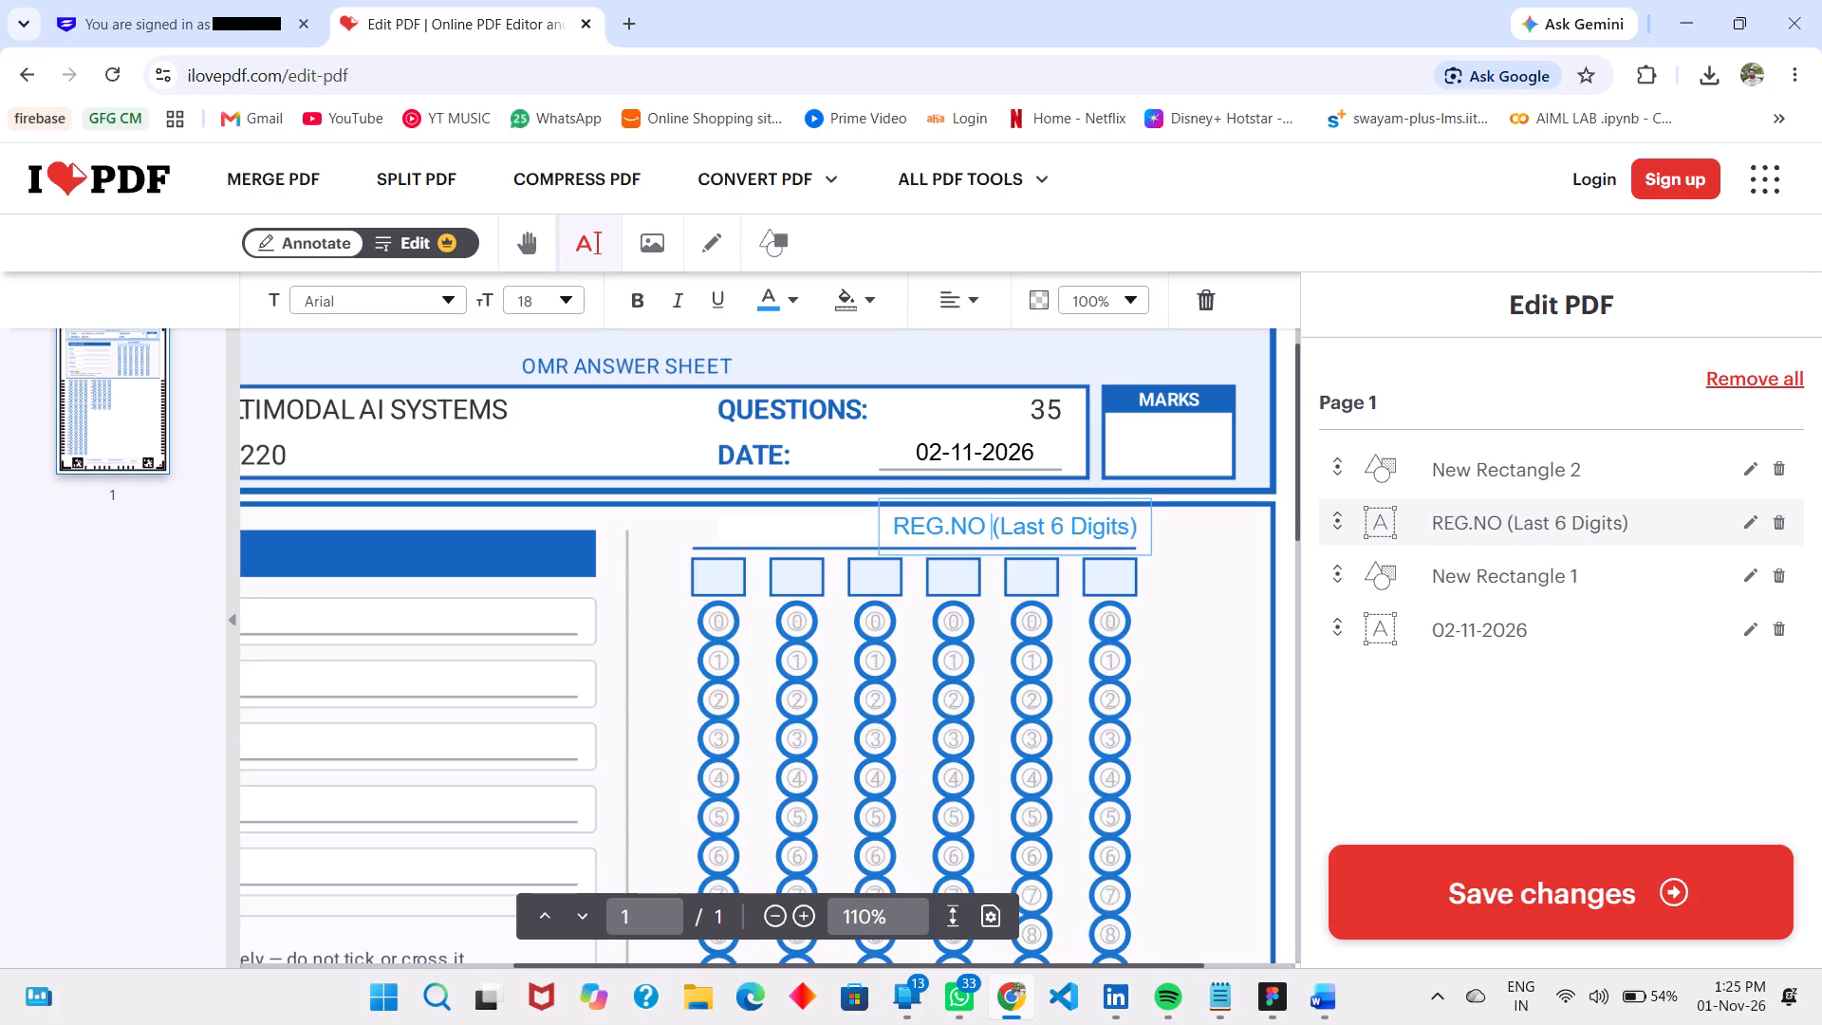
Switch to the Word version of the OMR answer sheet.
key(alt+Tab)
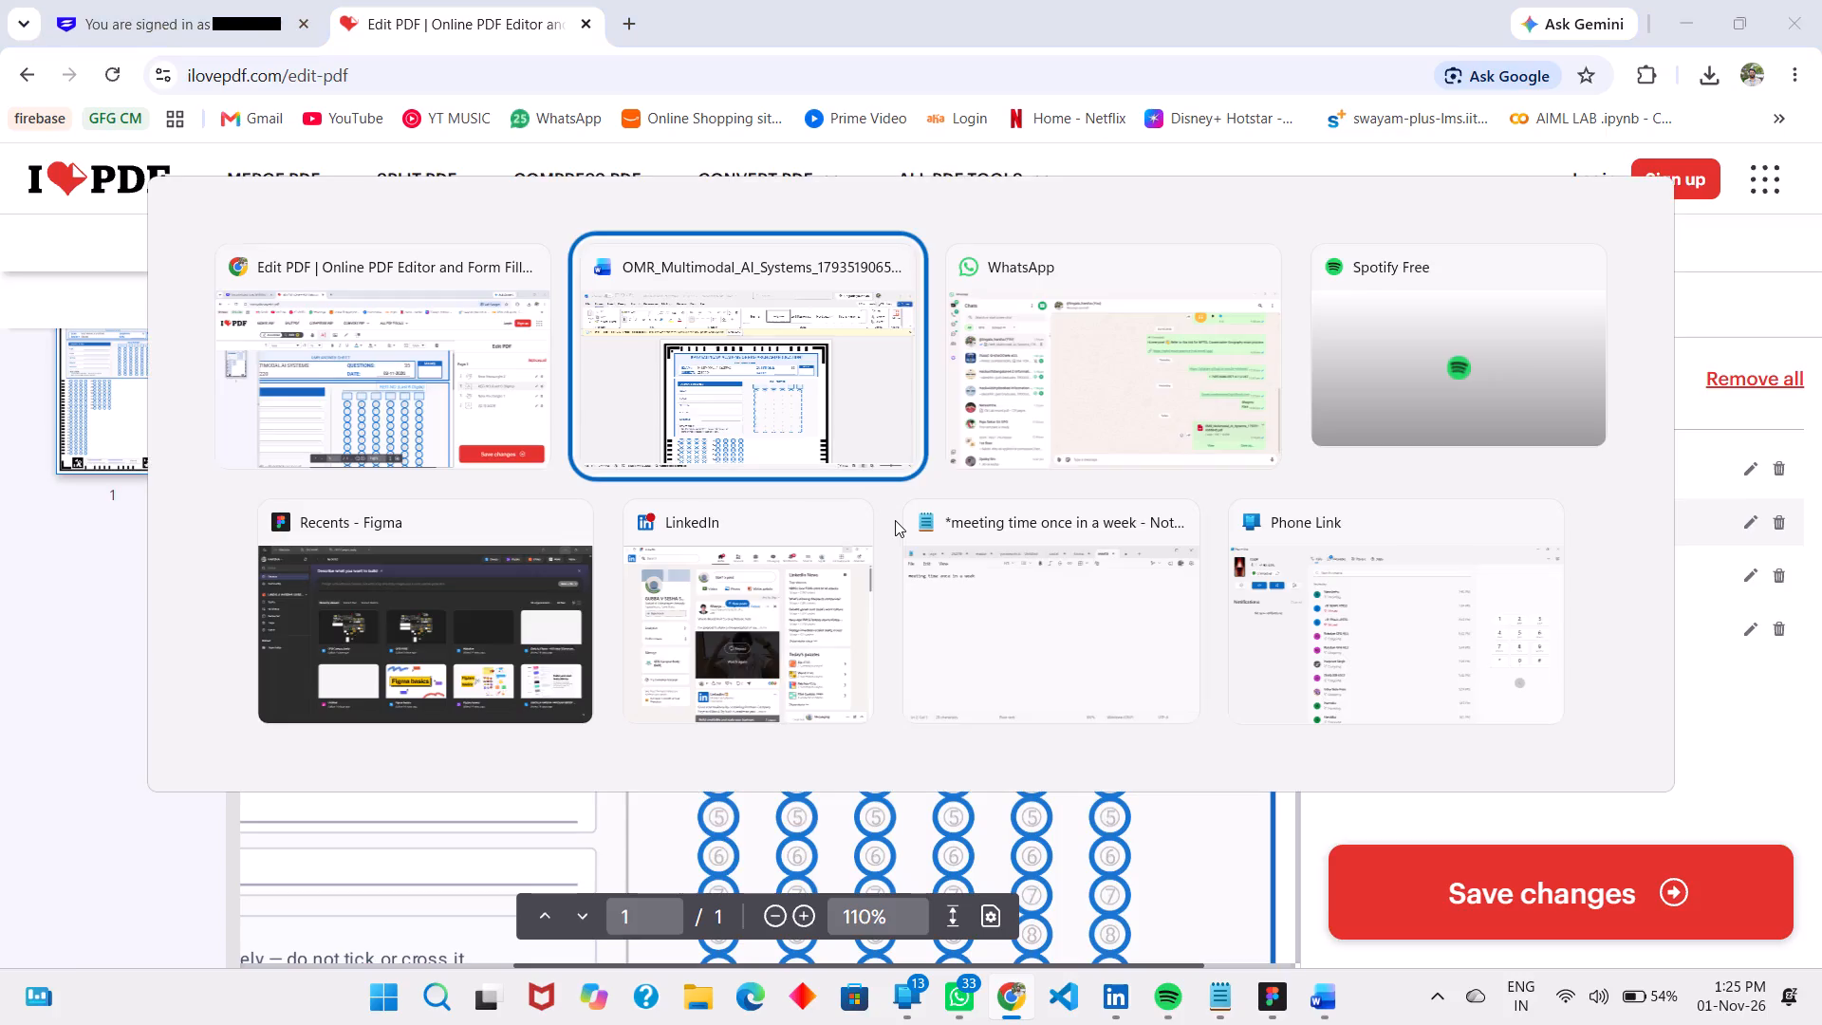
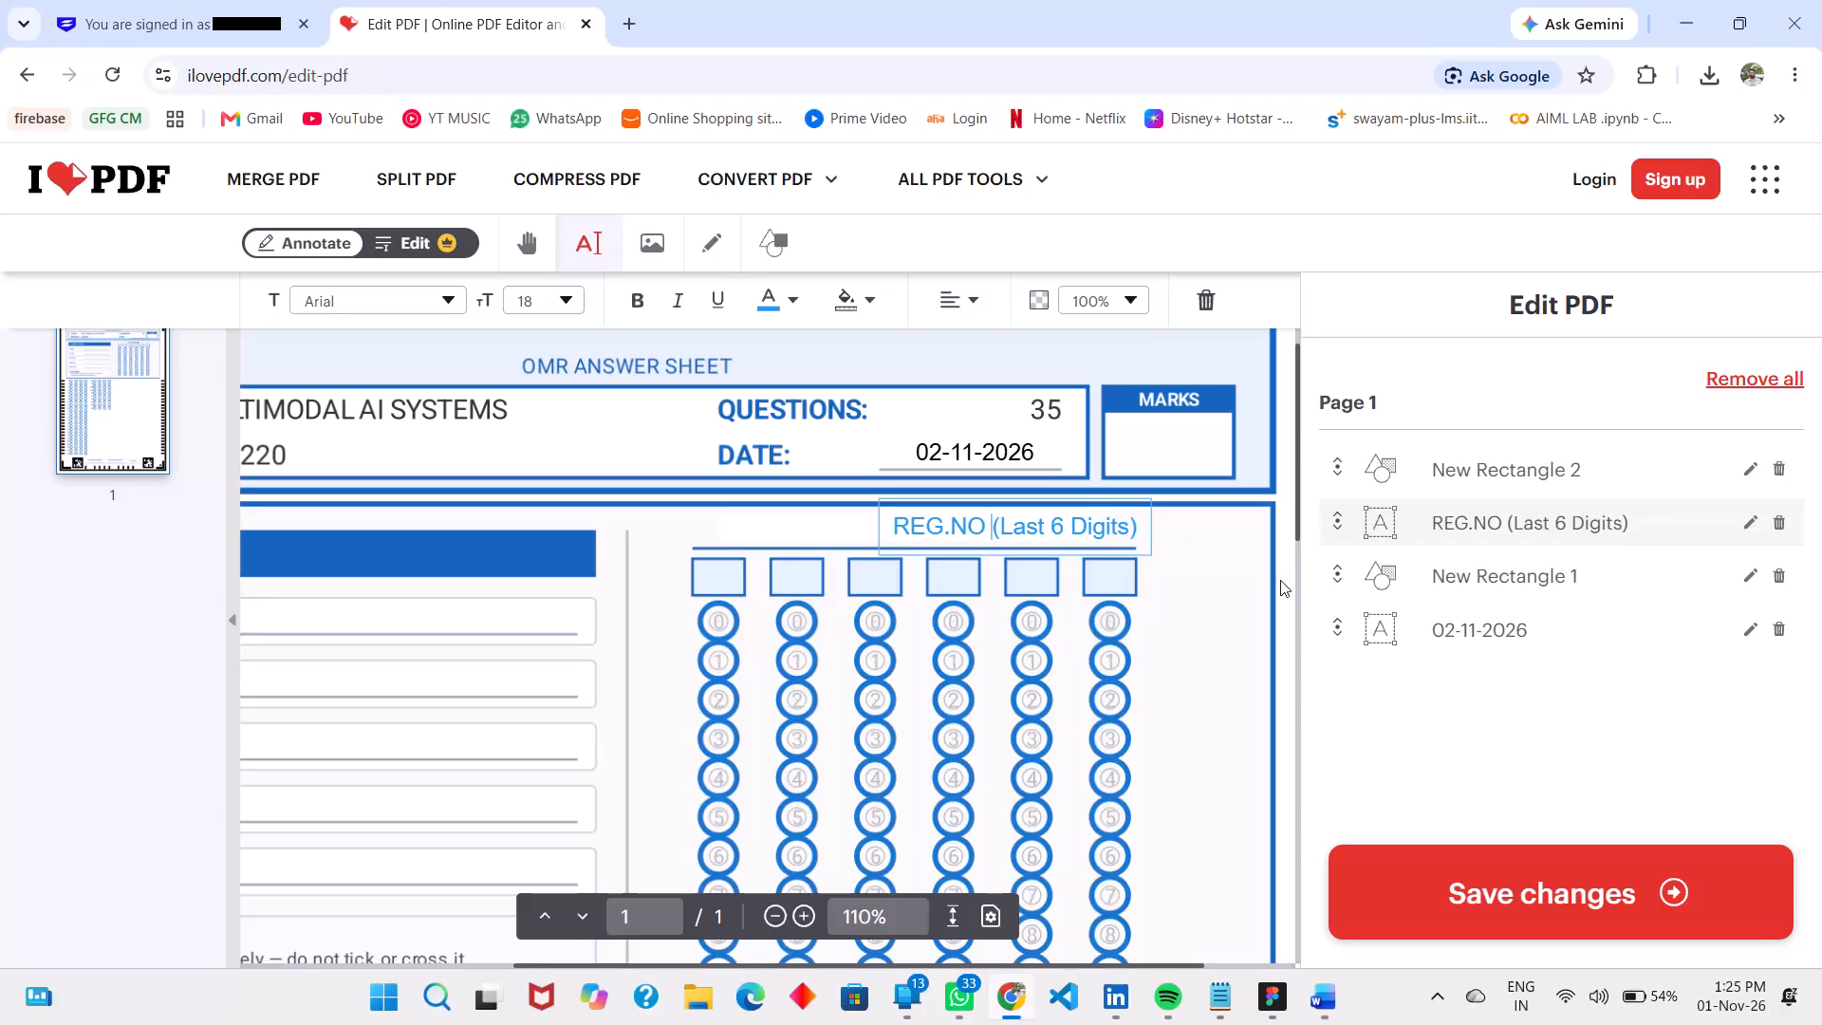
Move the "REG.NO (Last 6 Digits)" text over the masked heading area so it is centred above the six roll number boxes.
click(1205, 583)
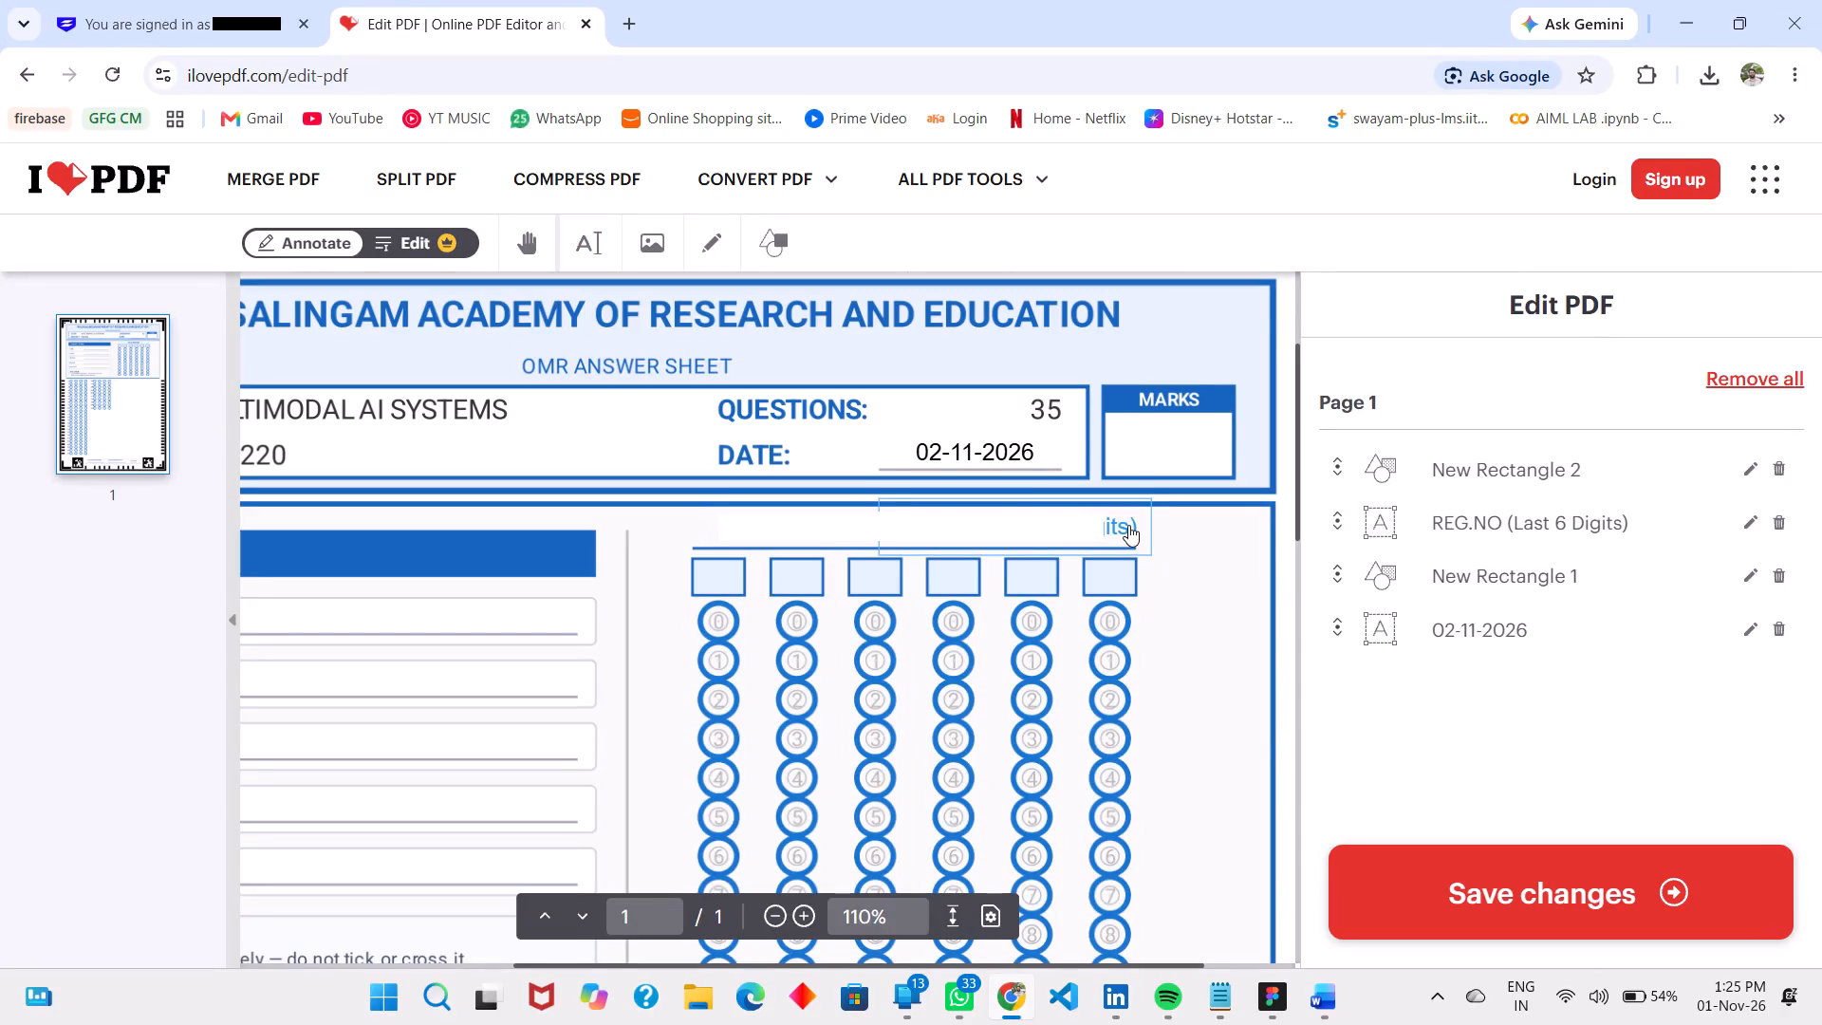
click(1128, 525)
drag(1128, 525, 1046, 527)
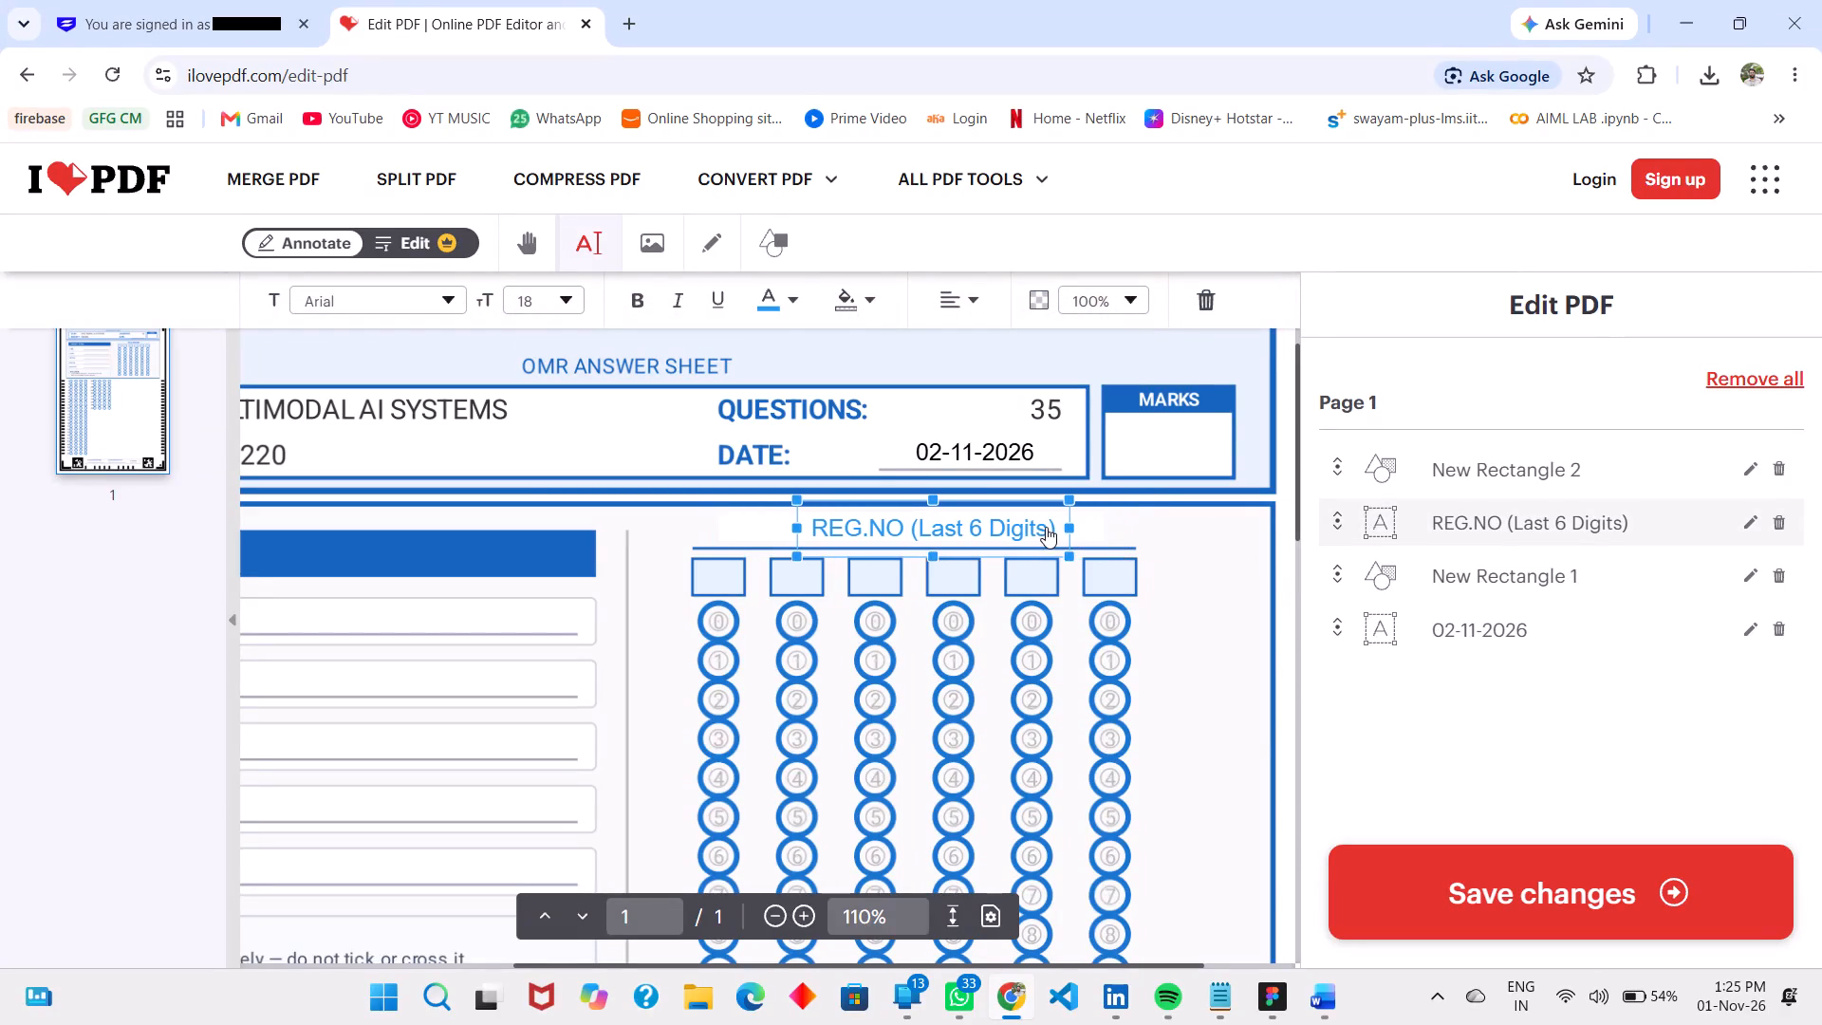
drag(1046, 527, 1004, 530)
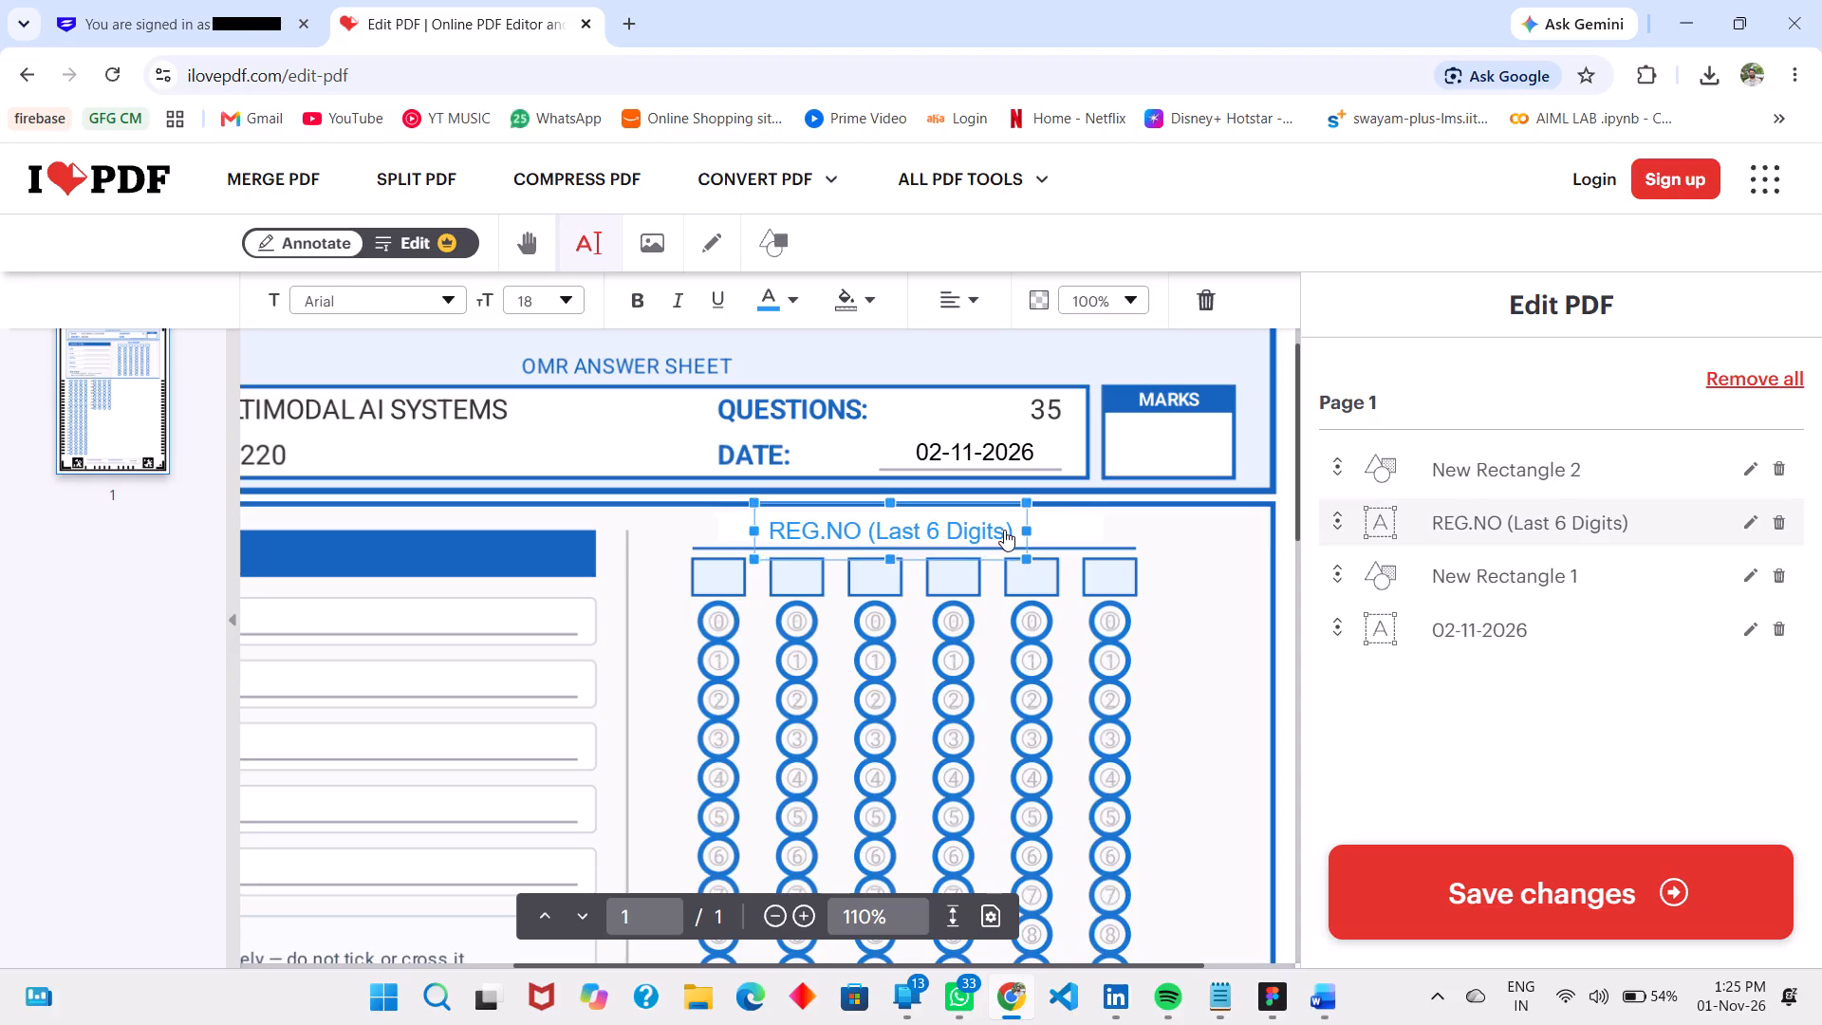
drag(1004, 530, 1023, 527)
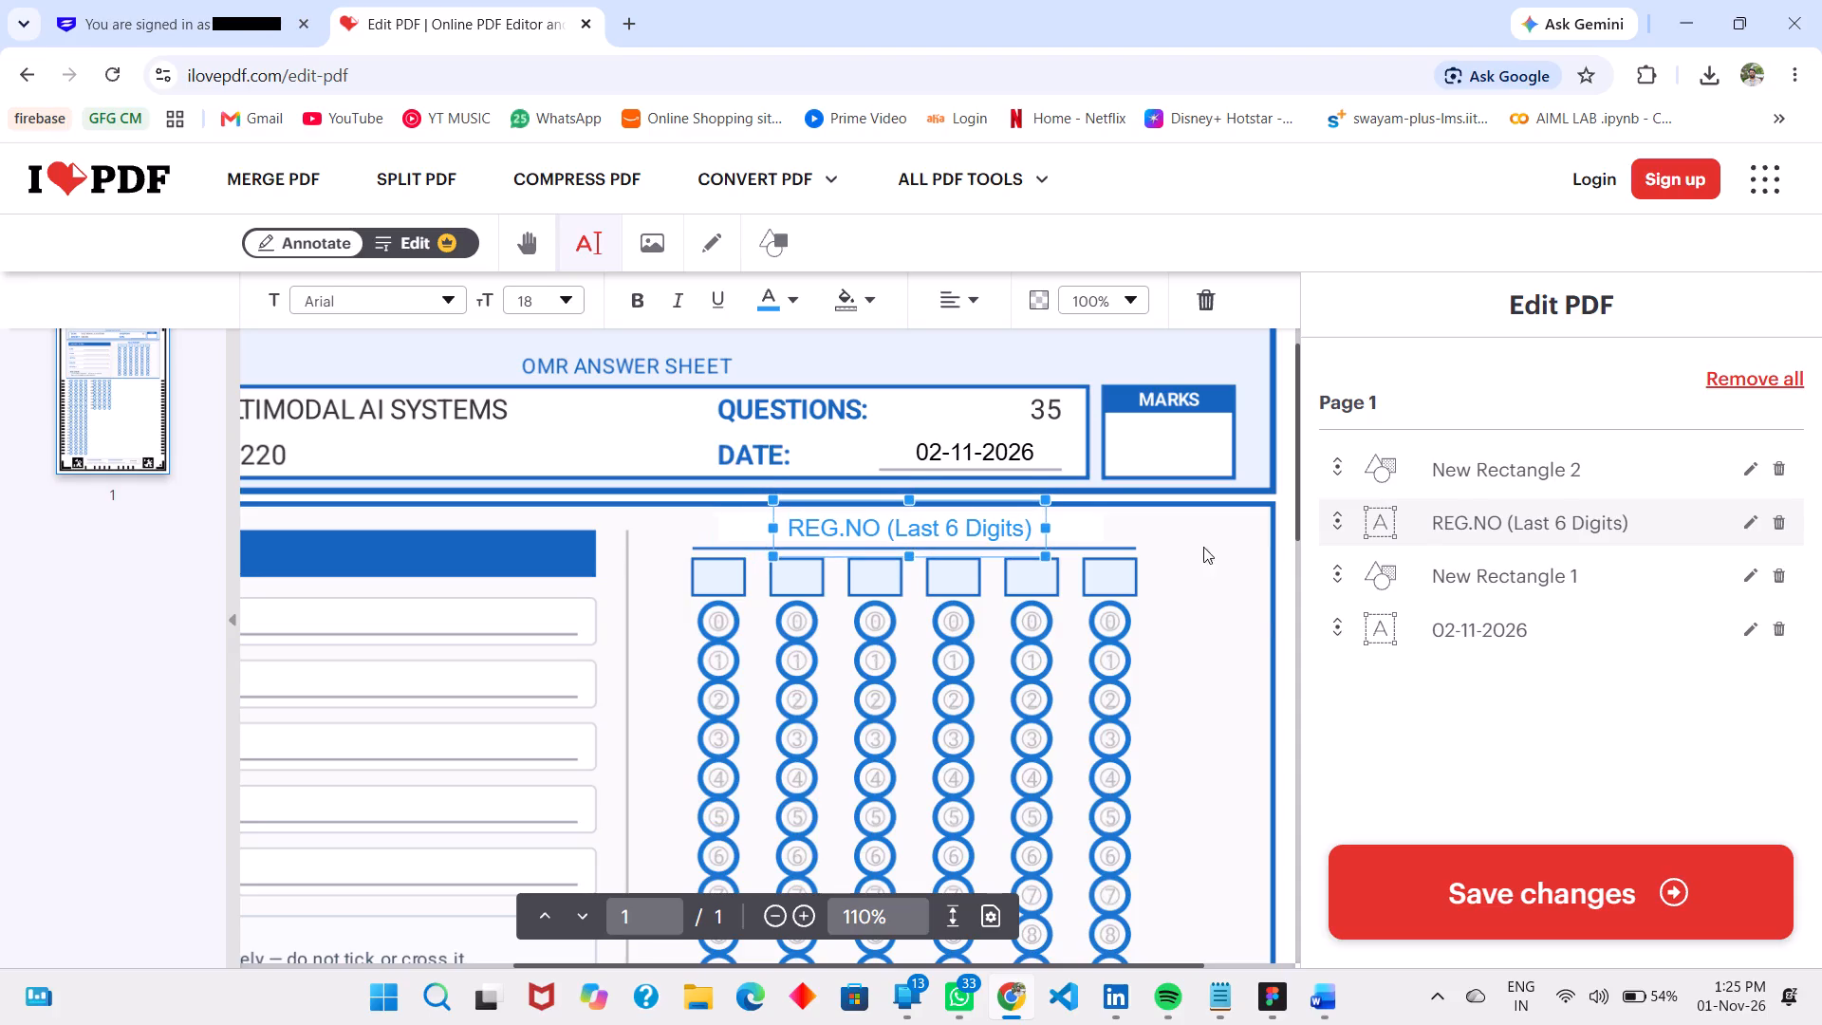
click(1262, 606)
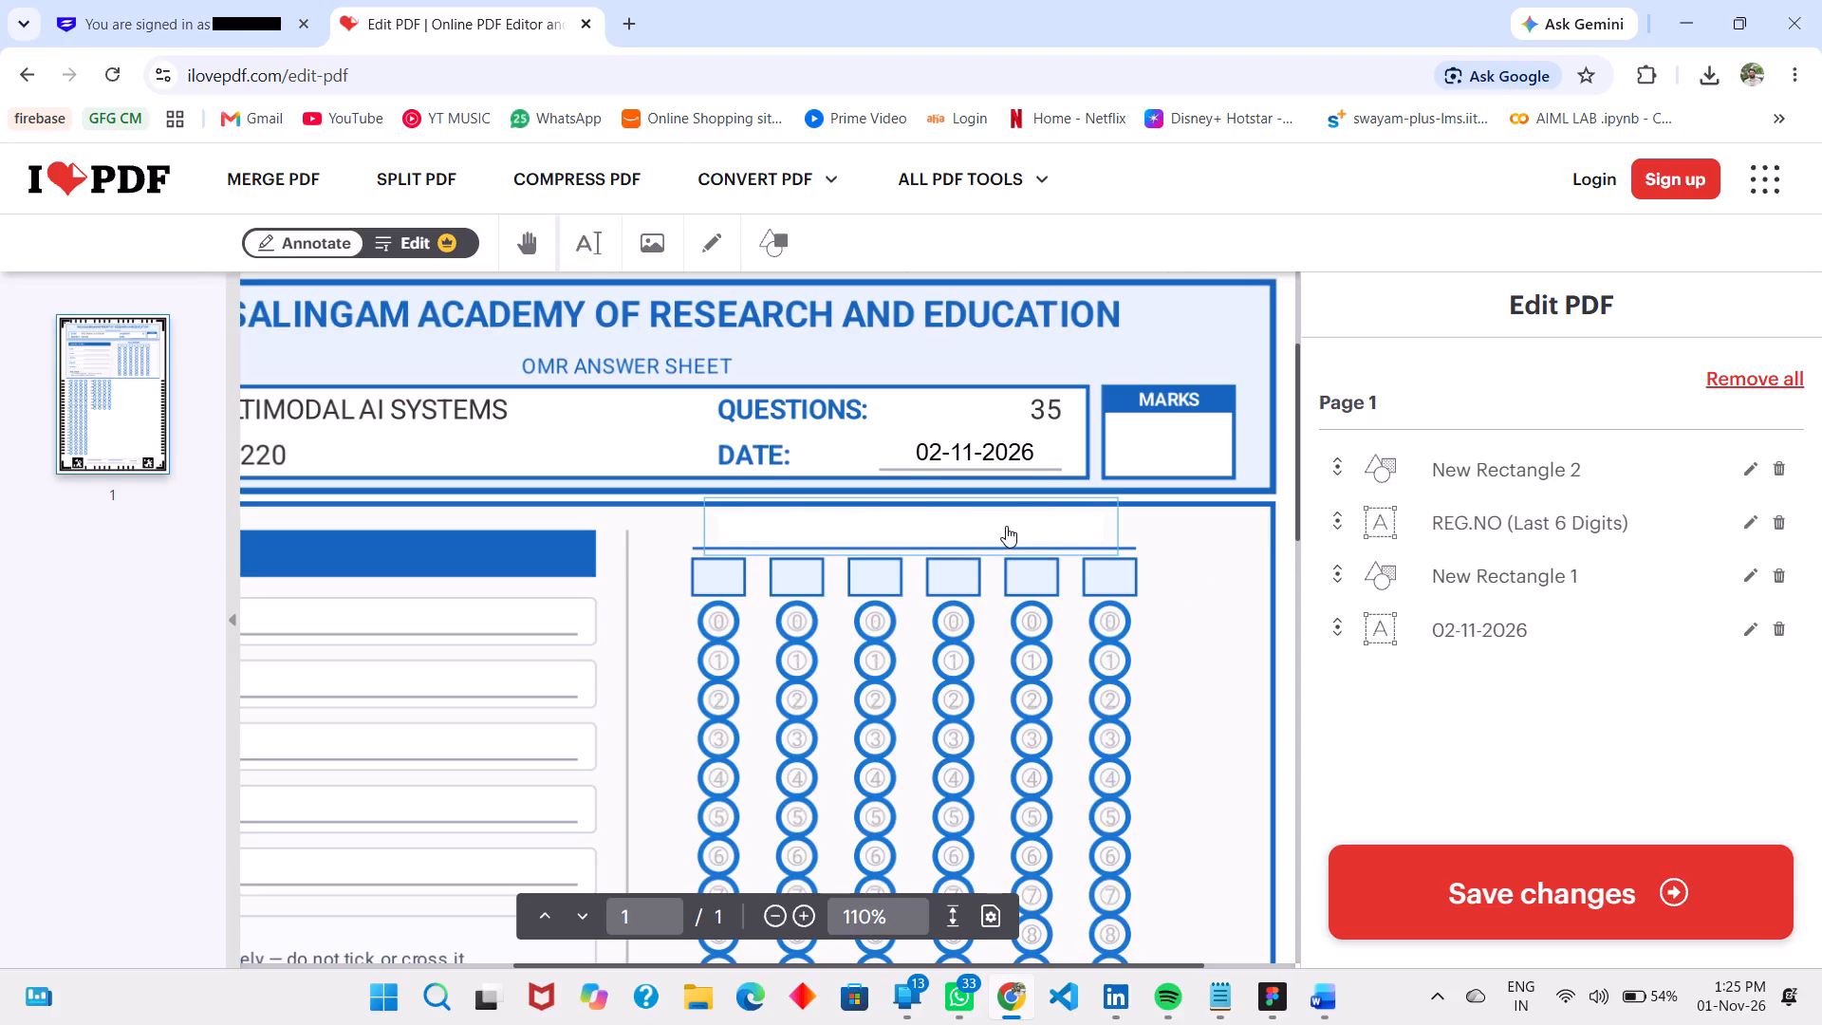
Bring the "REG.NO (Last 6 Digits)" text in front of New Rectangle 2, the white rectangle masking the old heading.
drag(1444, 640, 1319, 513)
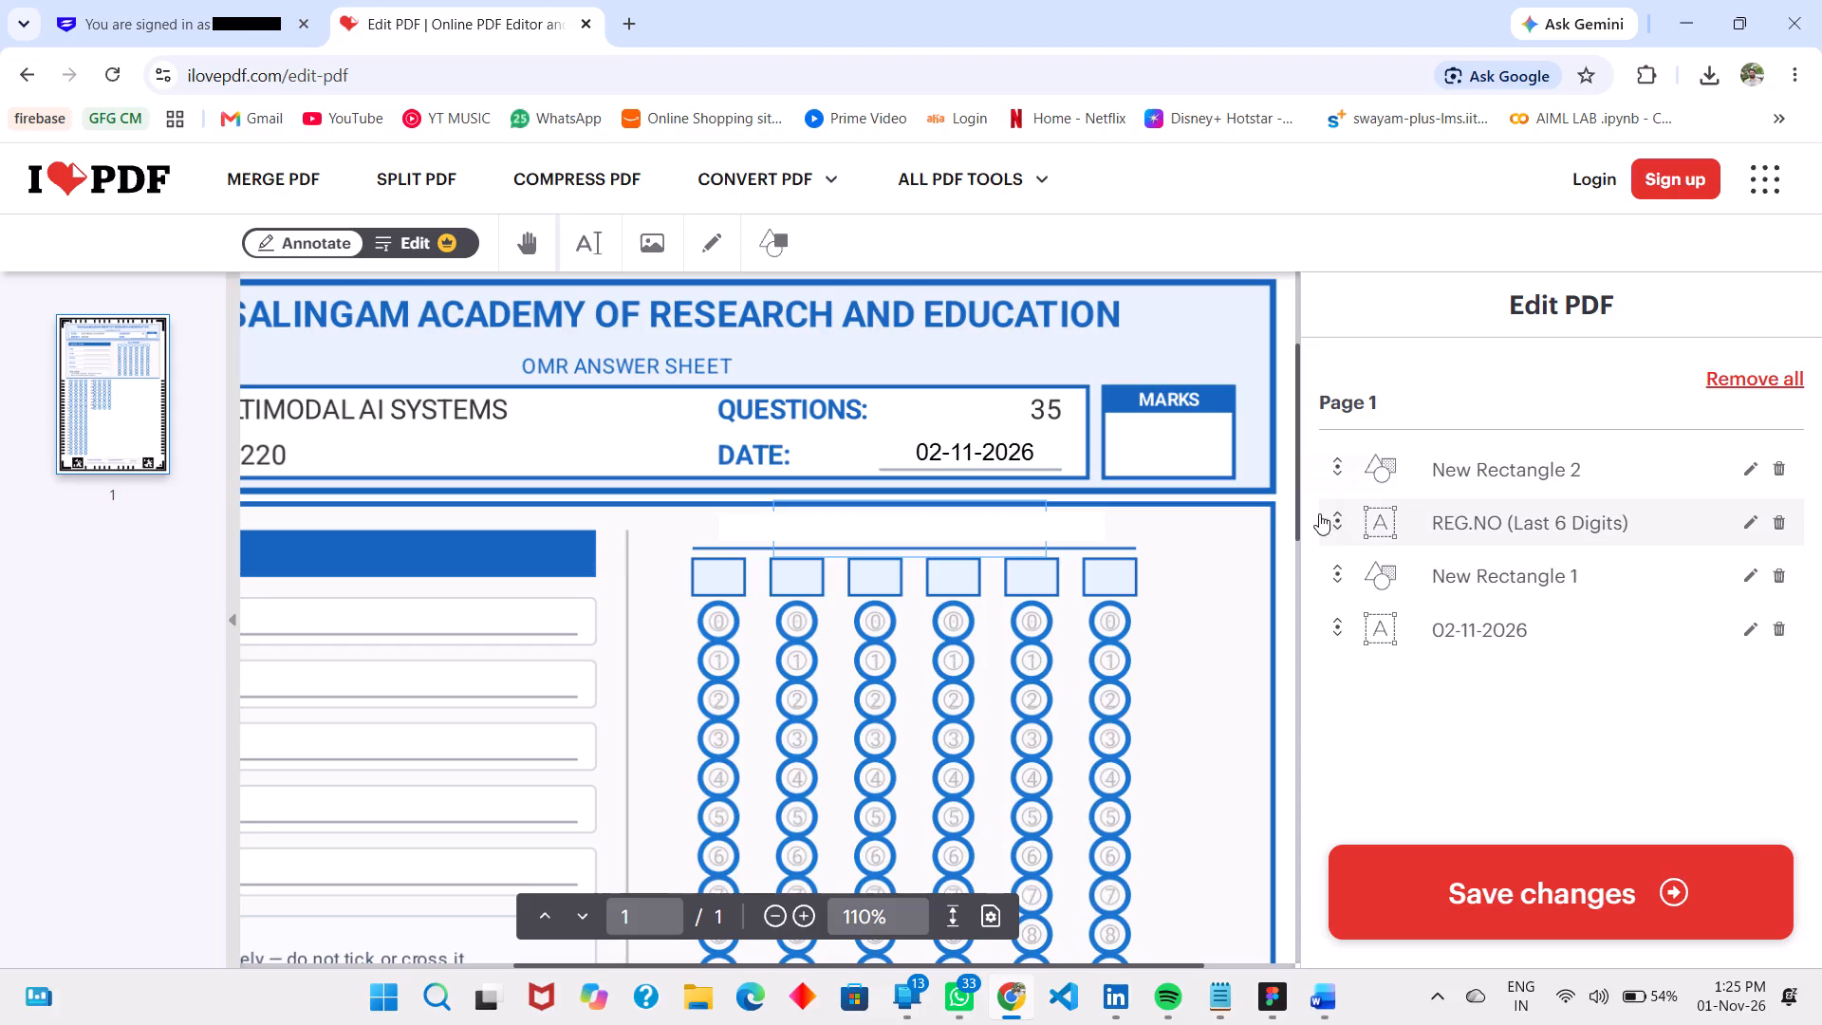
drag(1319, 513, 1339, 516)
drag(1339, 516, 1333, 478)
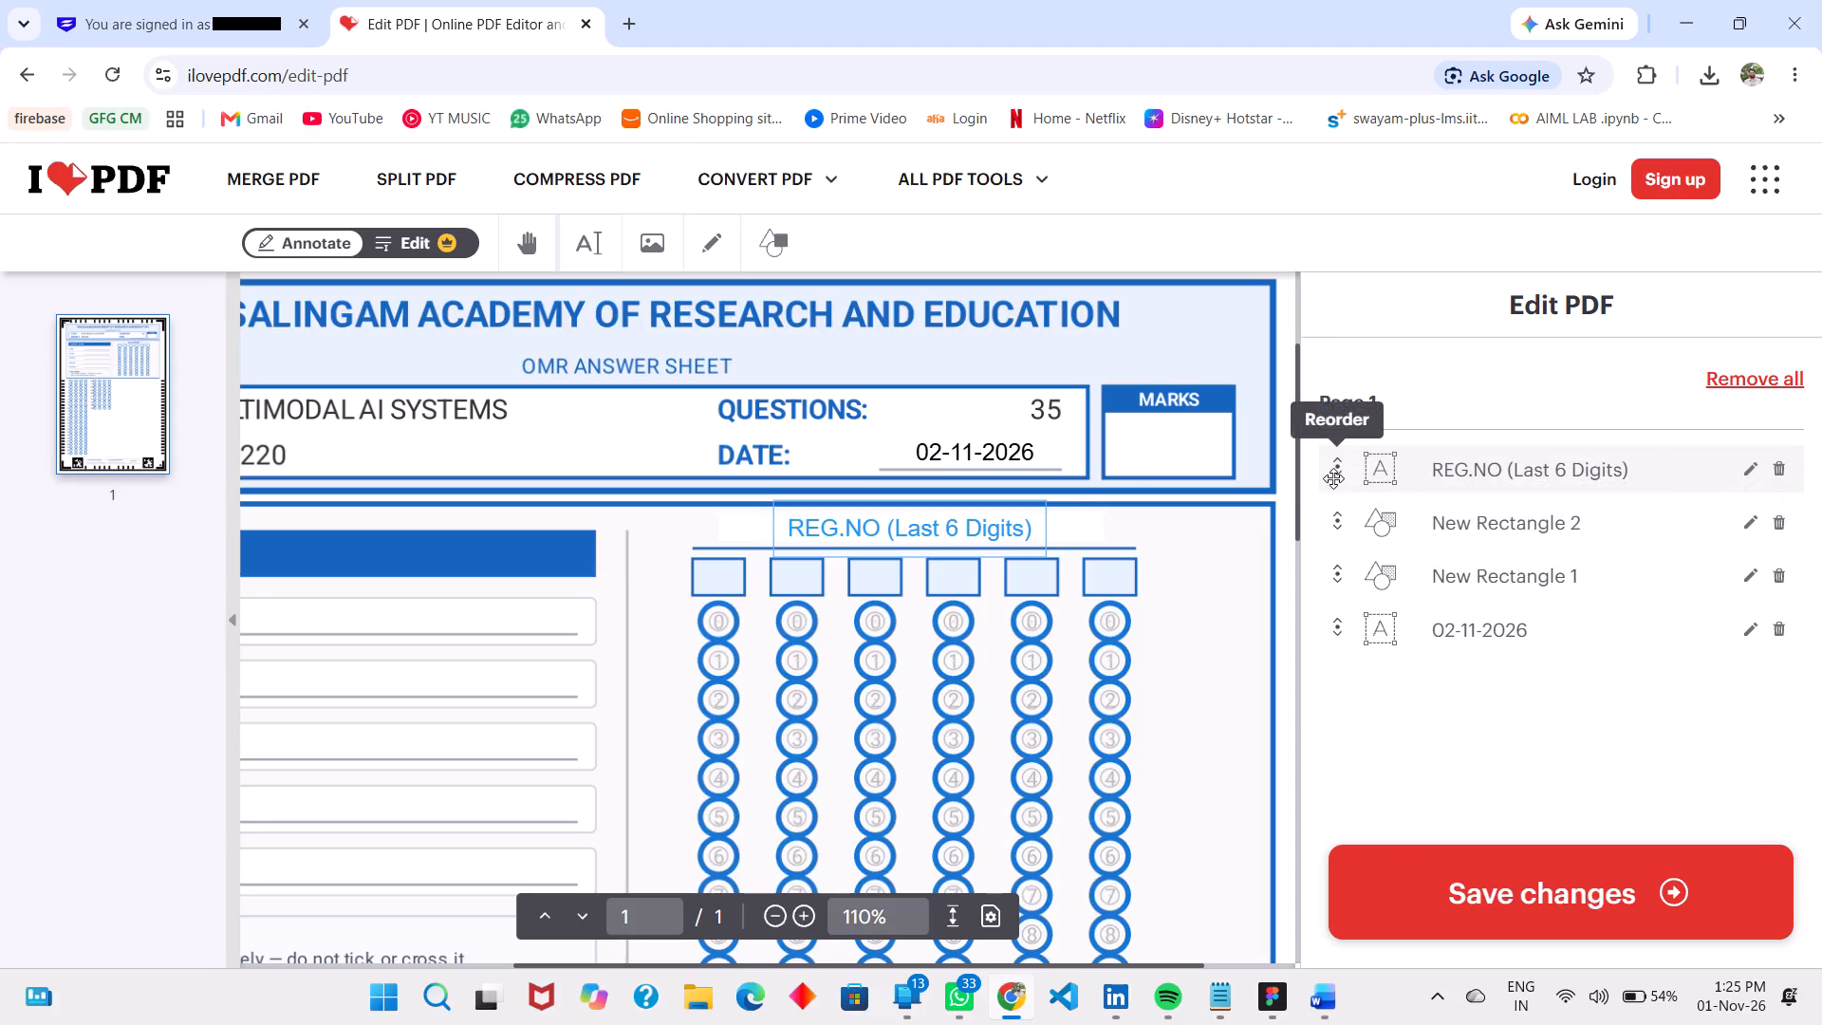
click(1159, 558)
click(1159, 558)
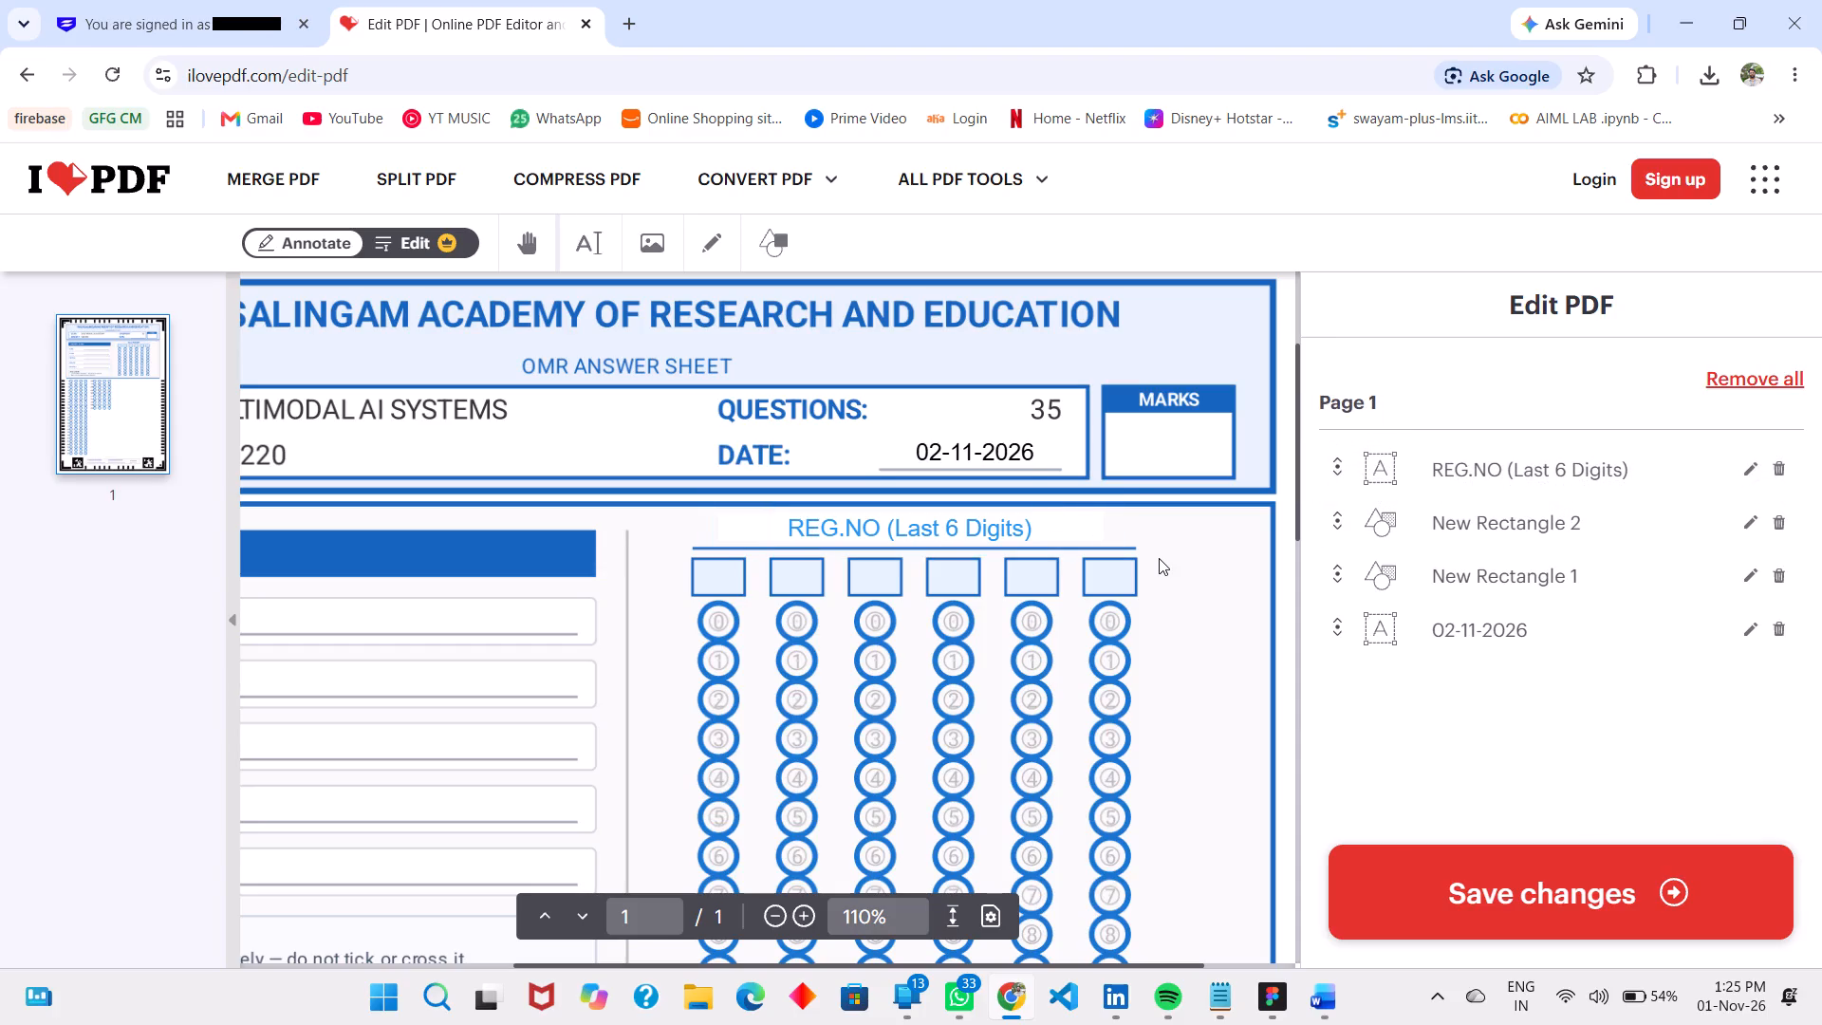
Nudge the "REG.NO (Last 6 Digits)" heading slightly sideways to fine-tune its centring above the boxes.
click(926, 520)
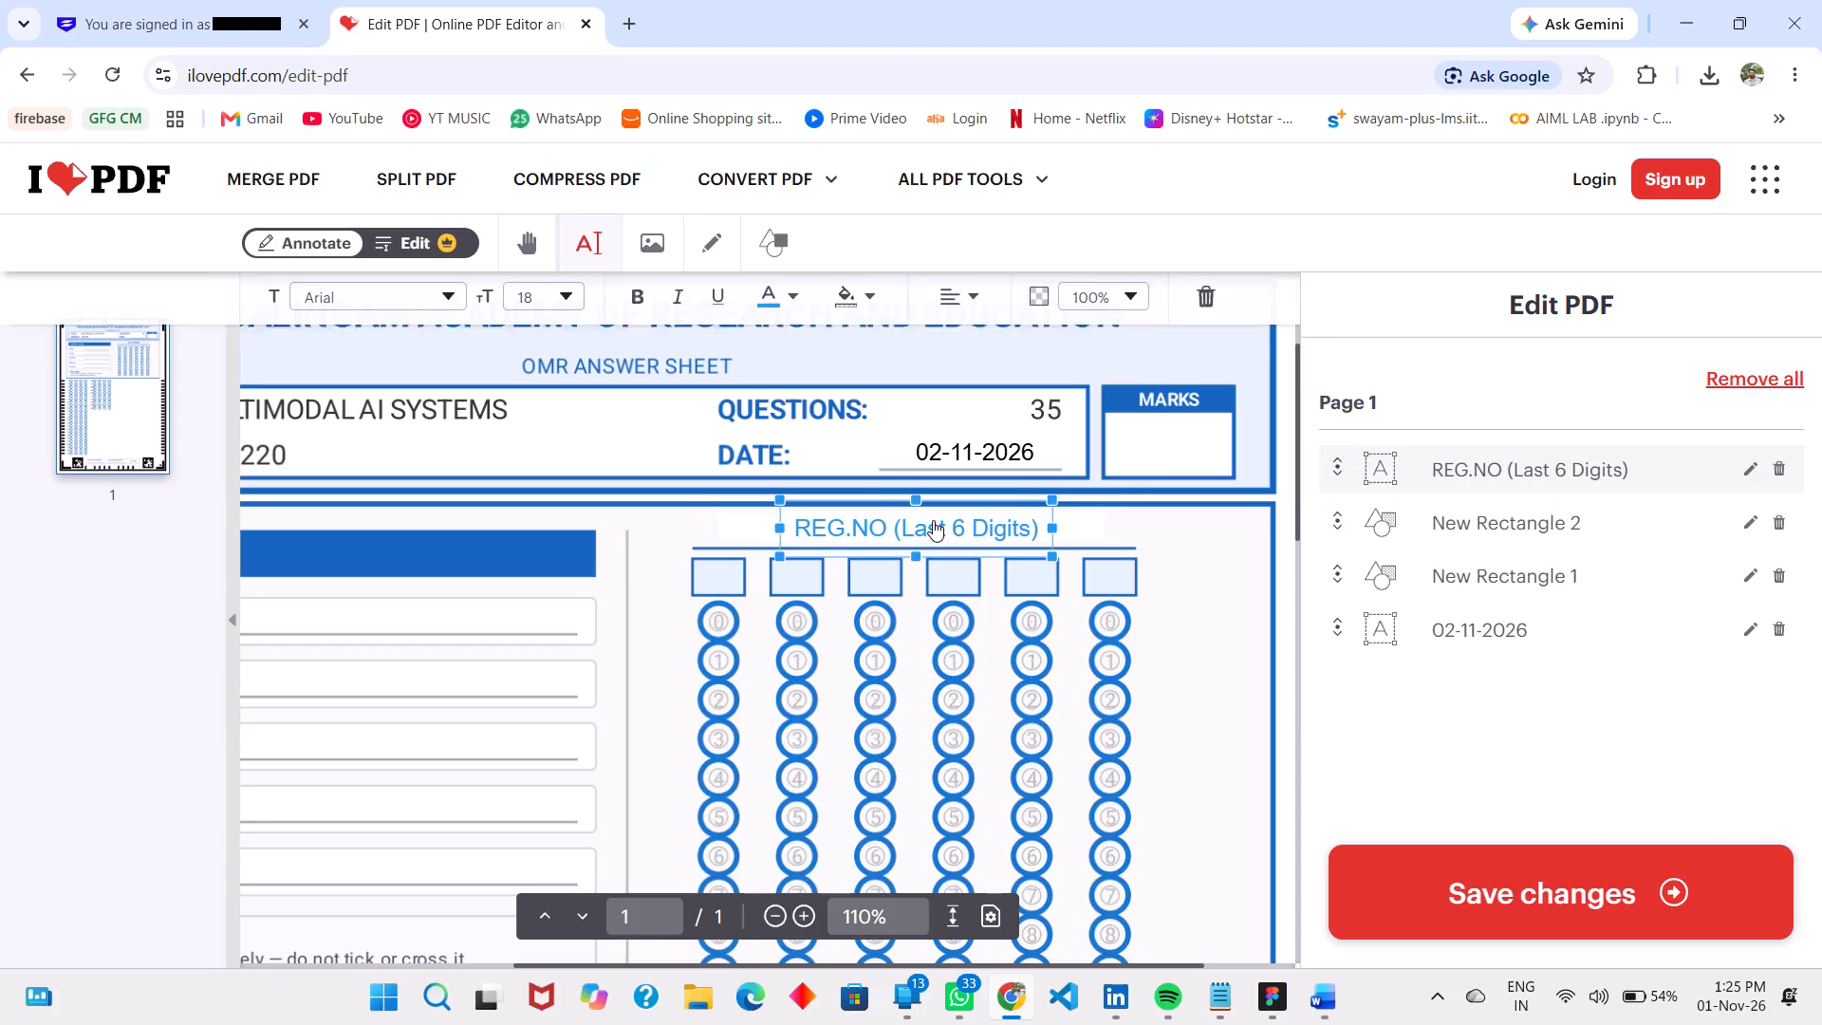
click(889, 523)
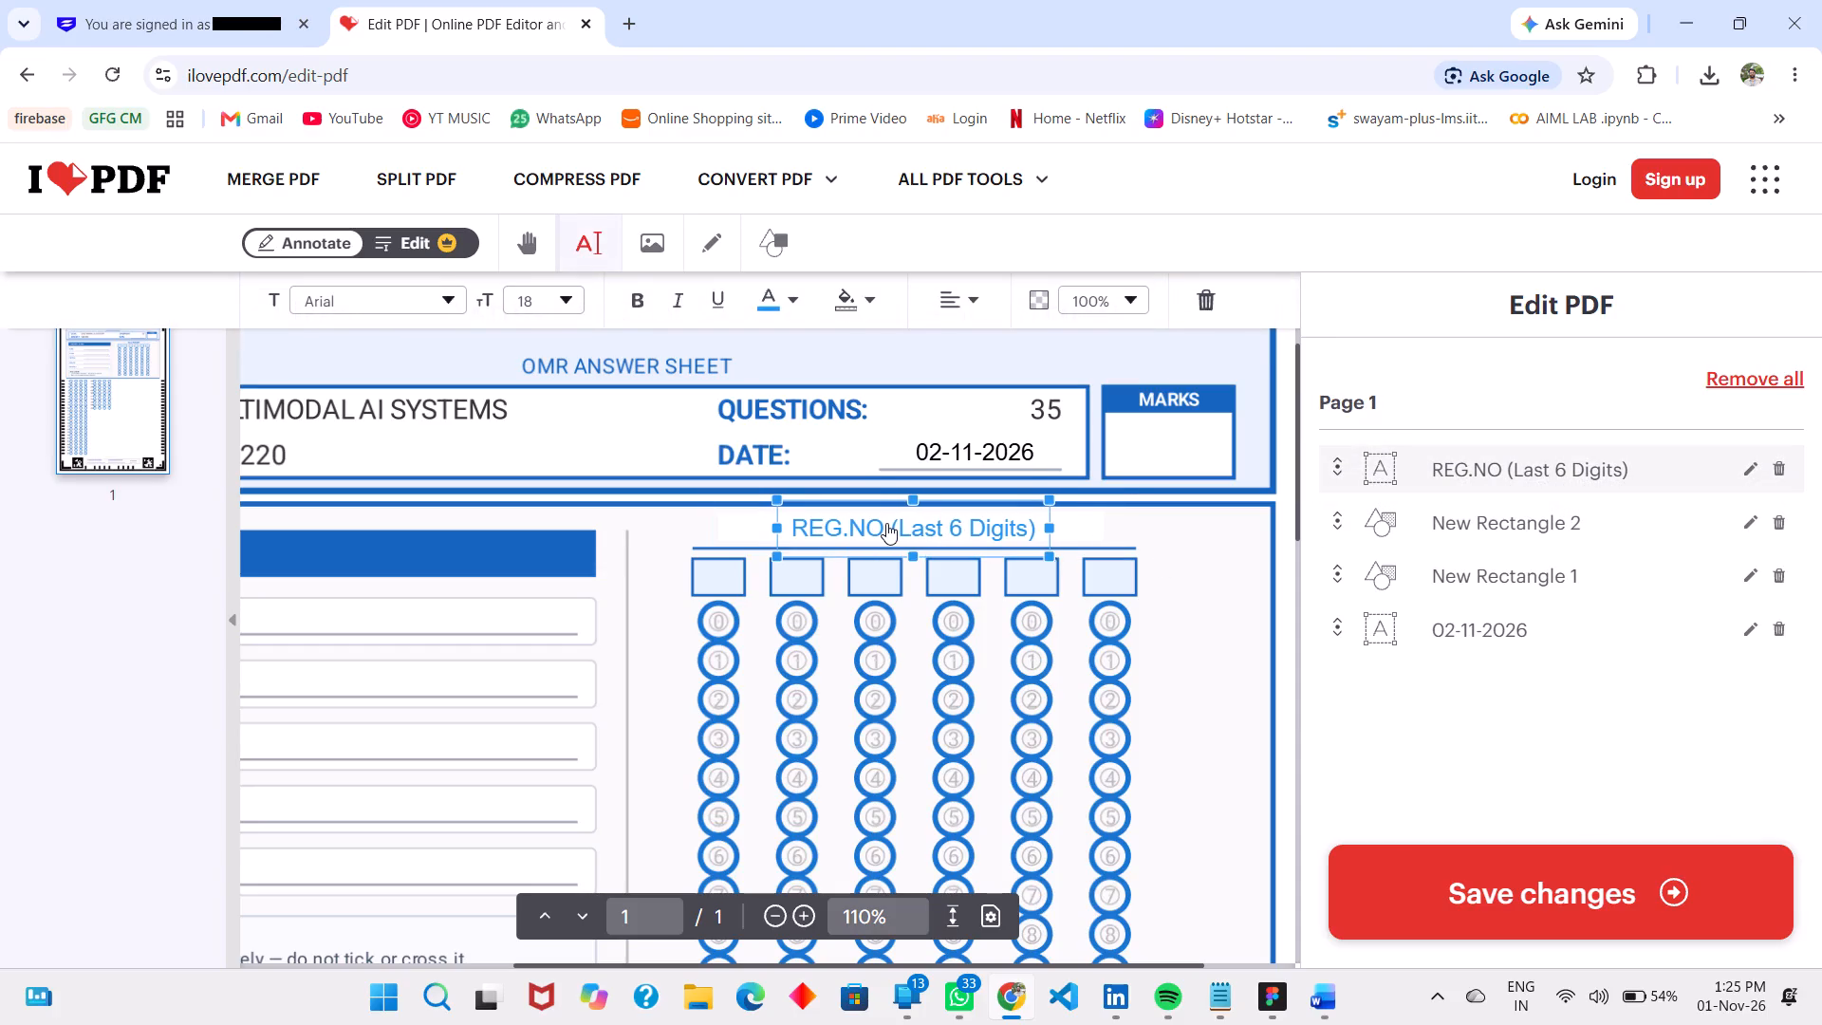
click(661, 621)
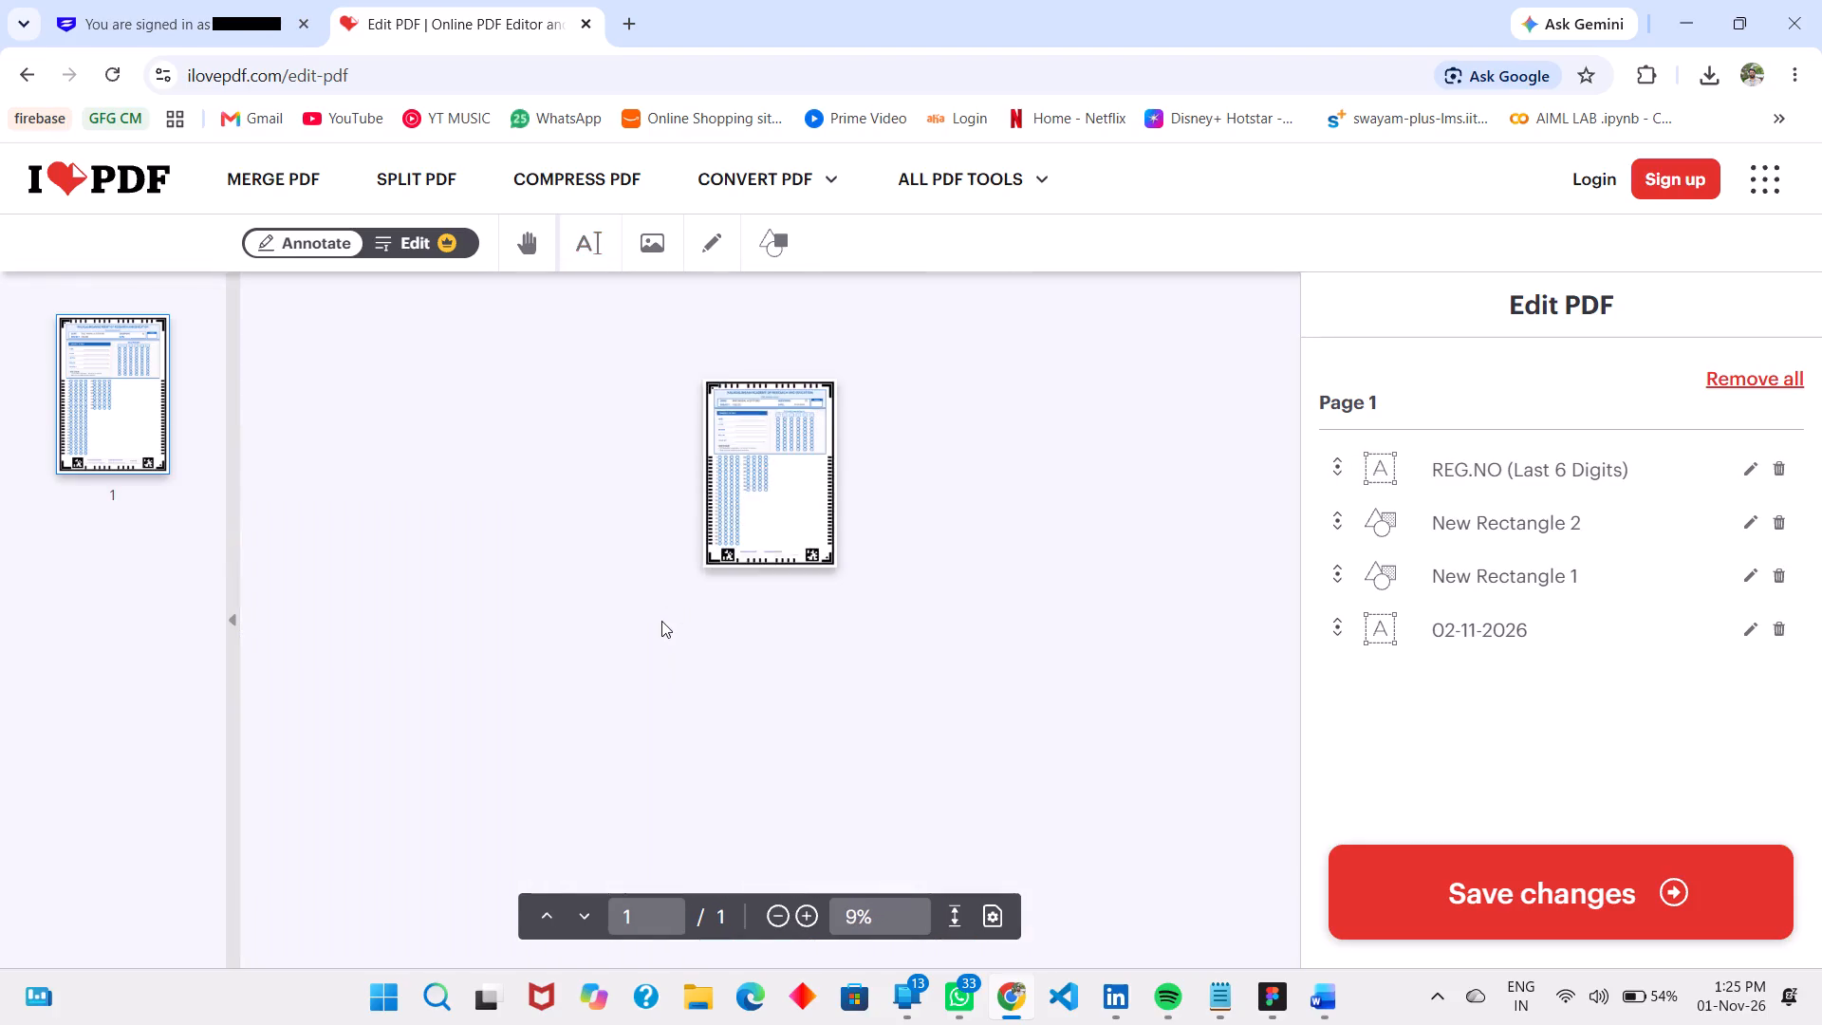
Make the whole "REG.NO (Last 6 Digits)" heading text bold.
scroll(661, 621, right, 3)
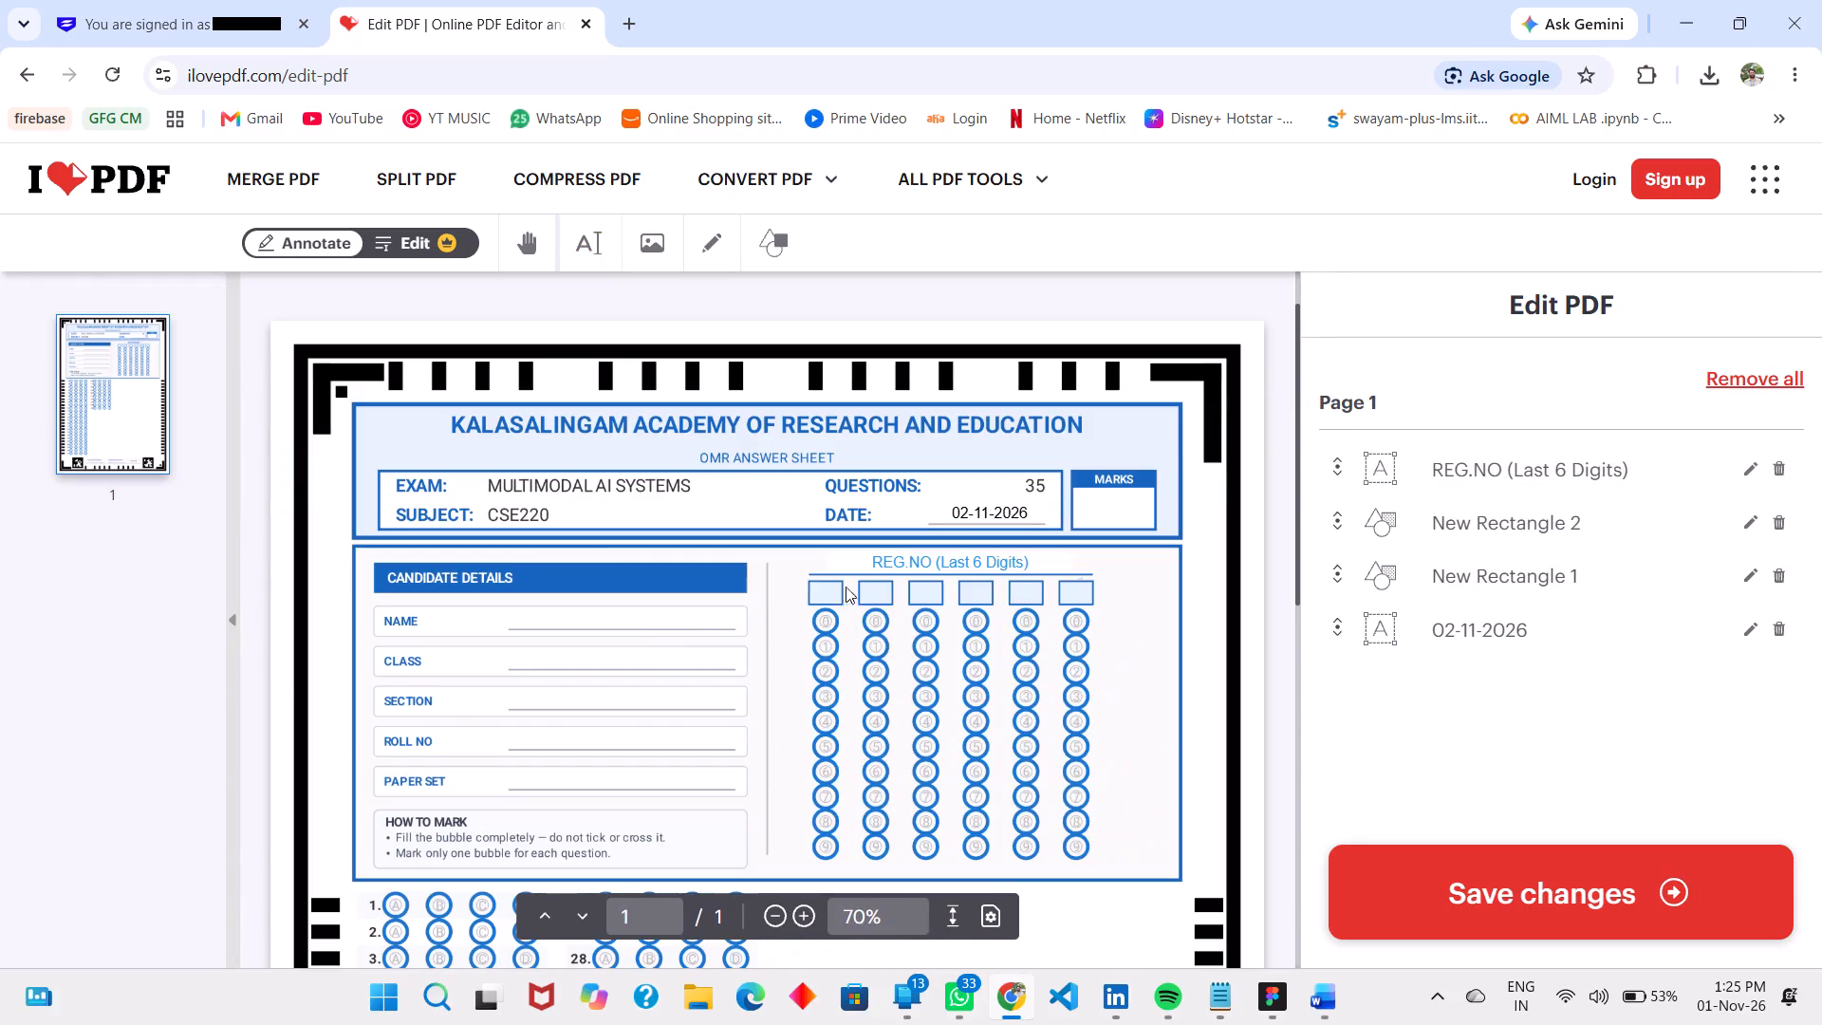
triple_click(914, 557)
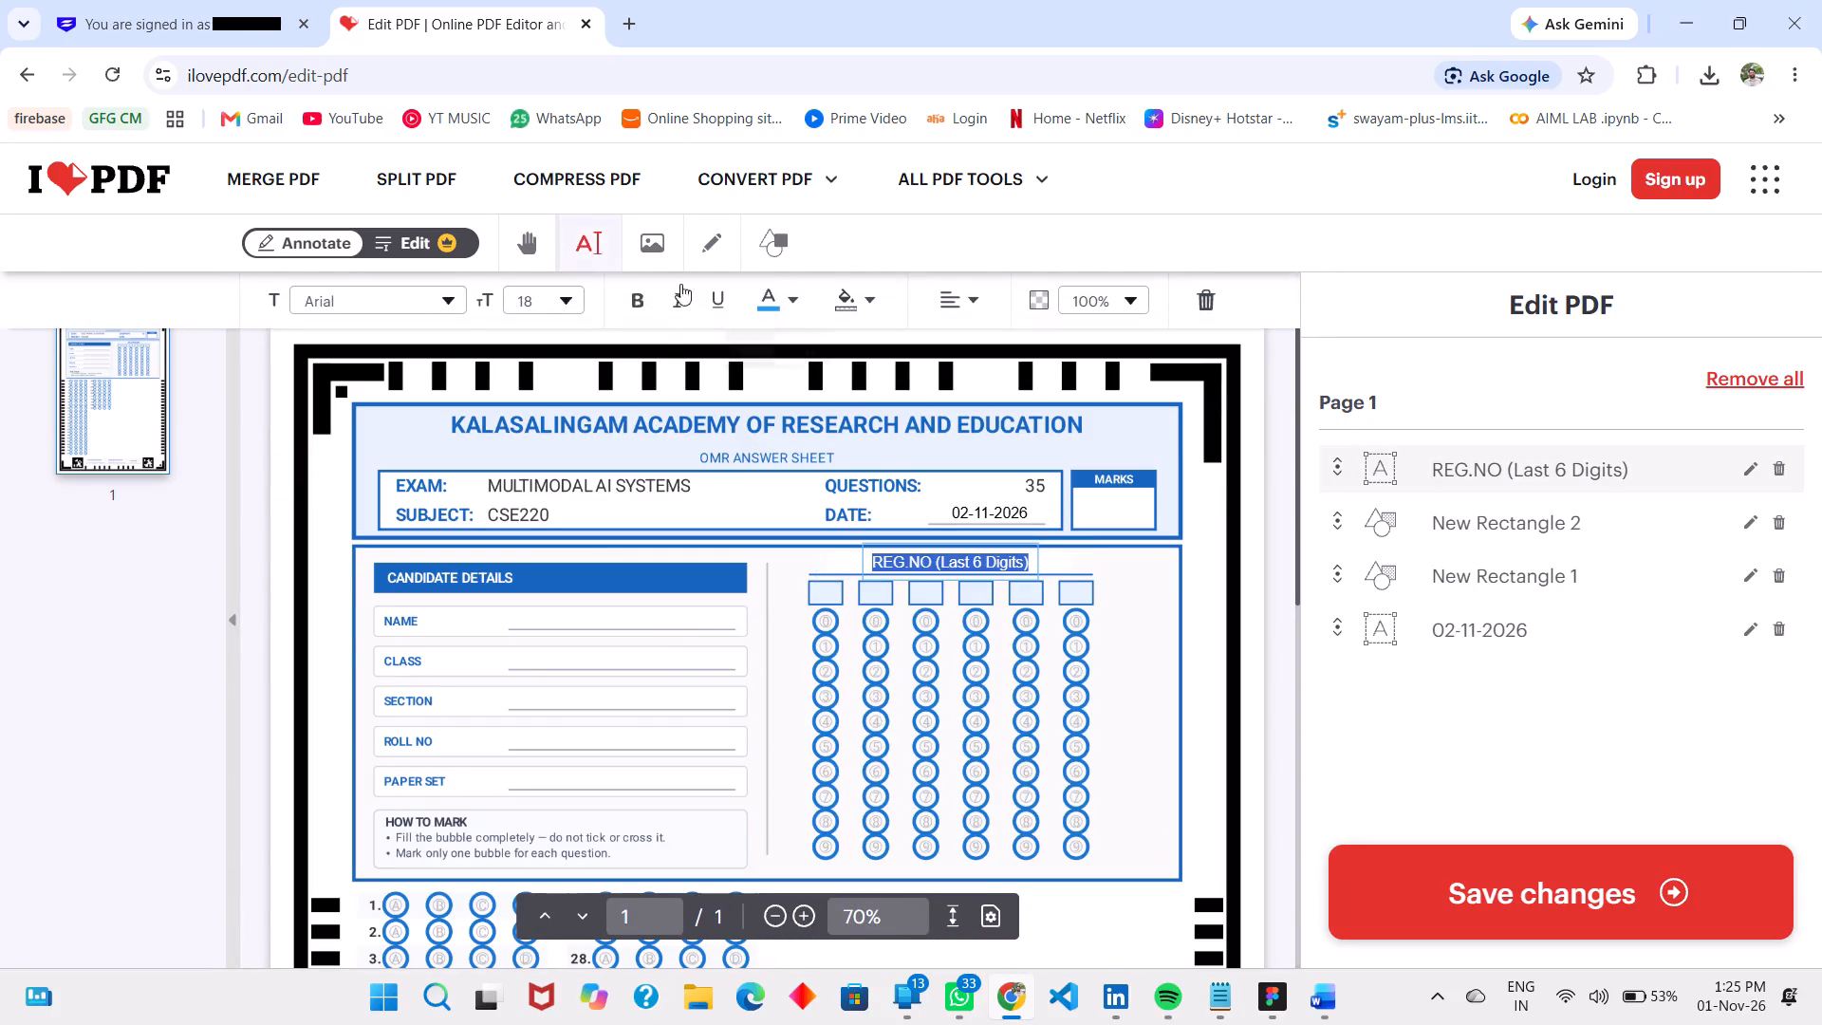
click(635, 293)
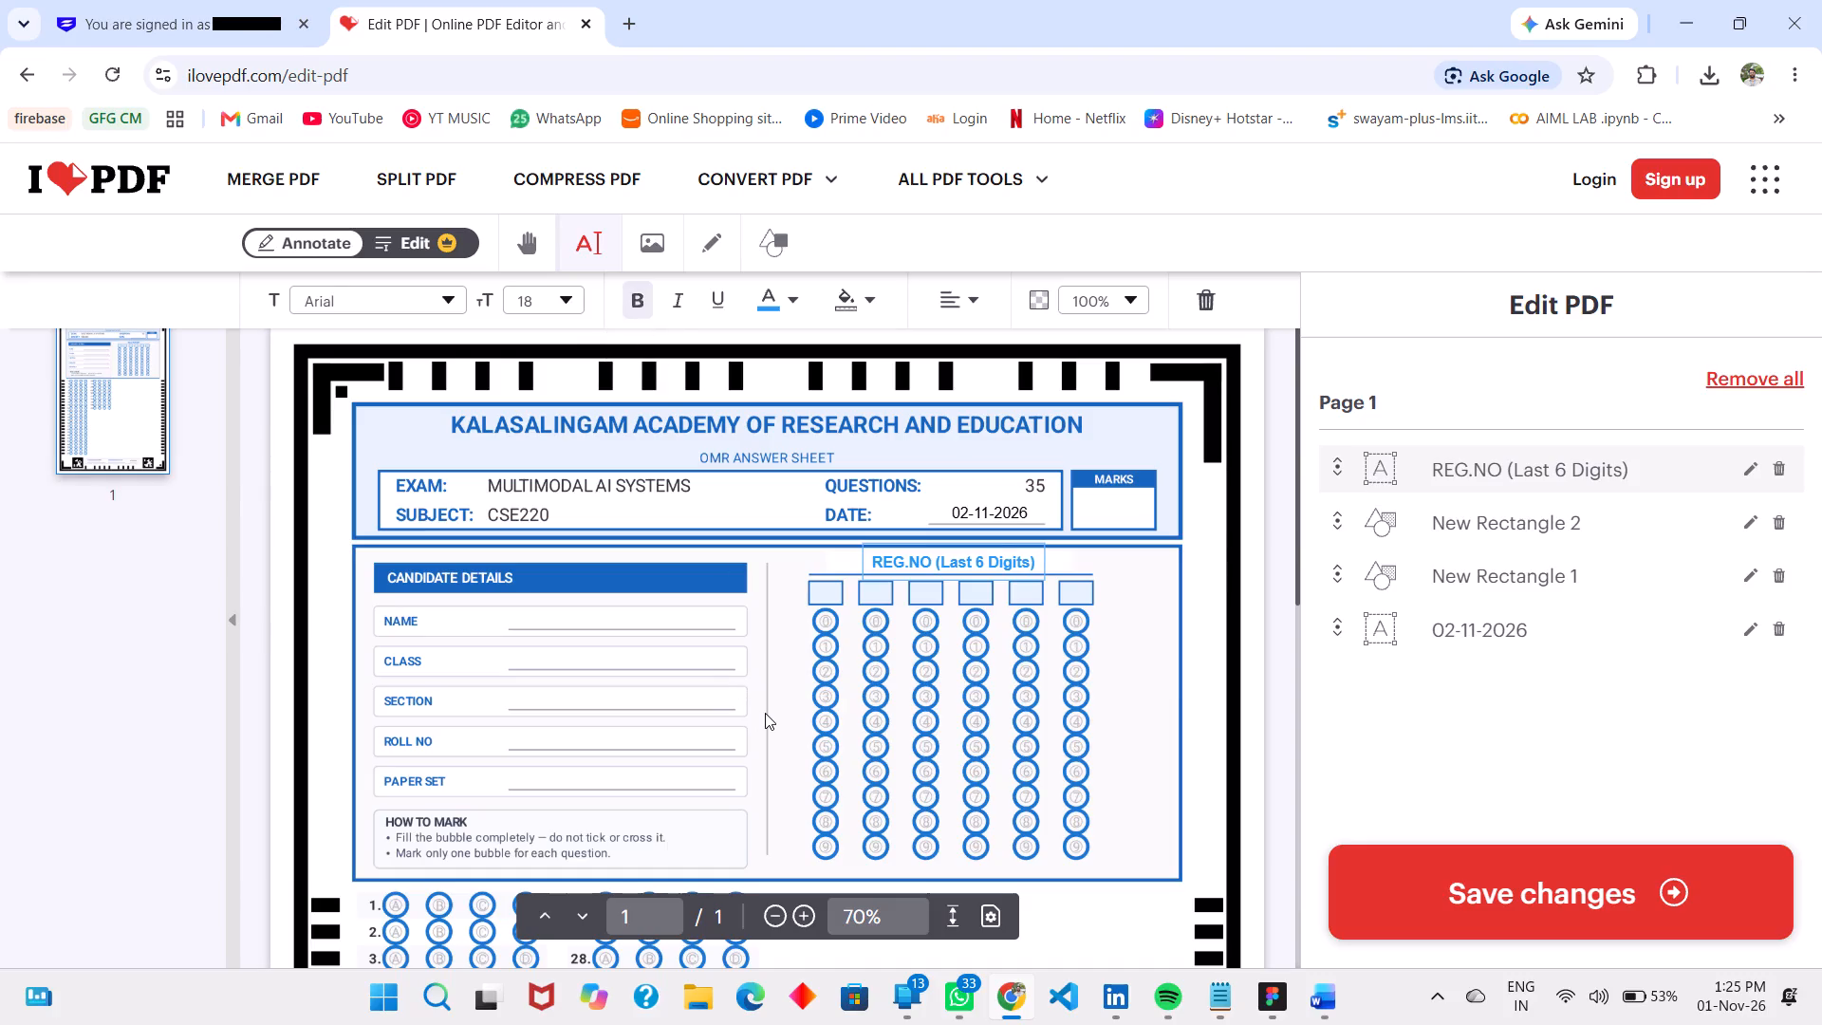
click(772, 707)
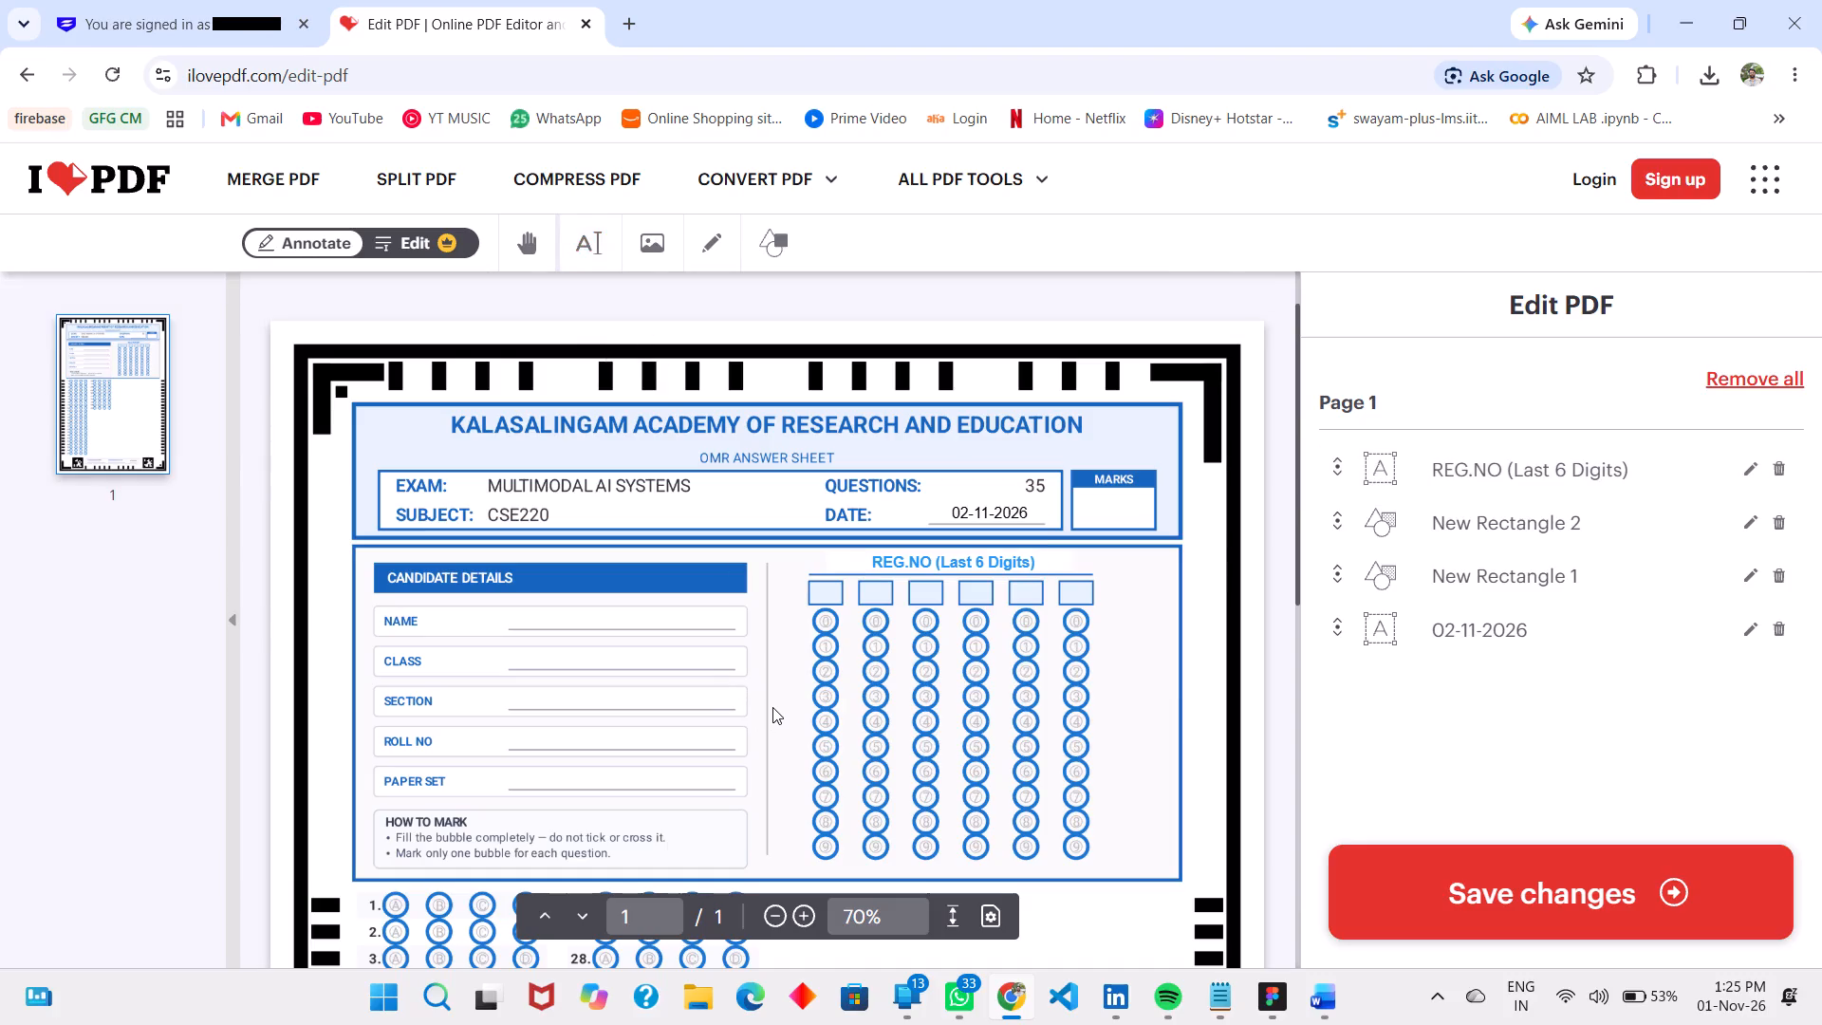
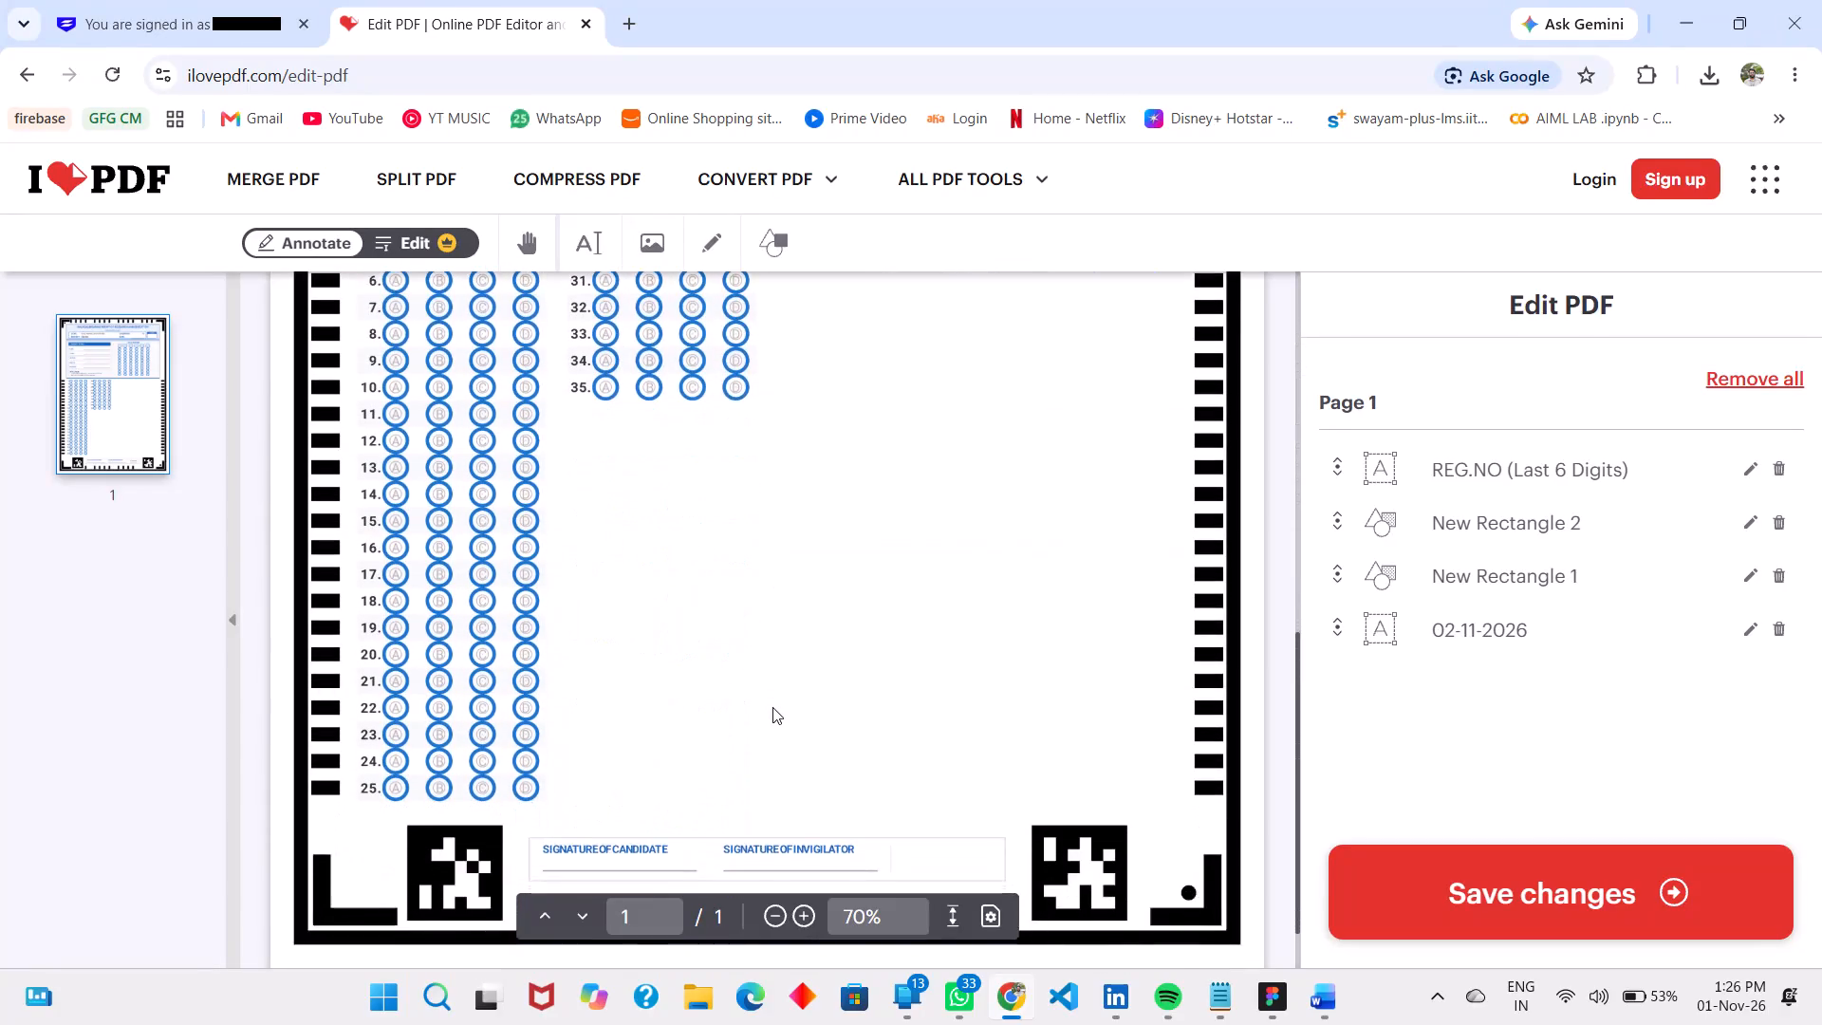
Add a white rectangle shape and place it over the ROLL NO label in the Candidate Details block.
scroll(772, 707, down, 1)
scroll(772, 707, up, 8)
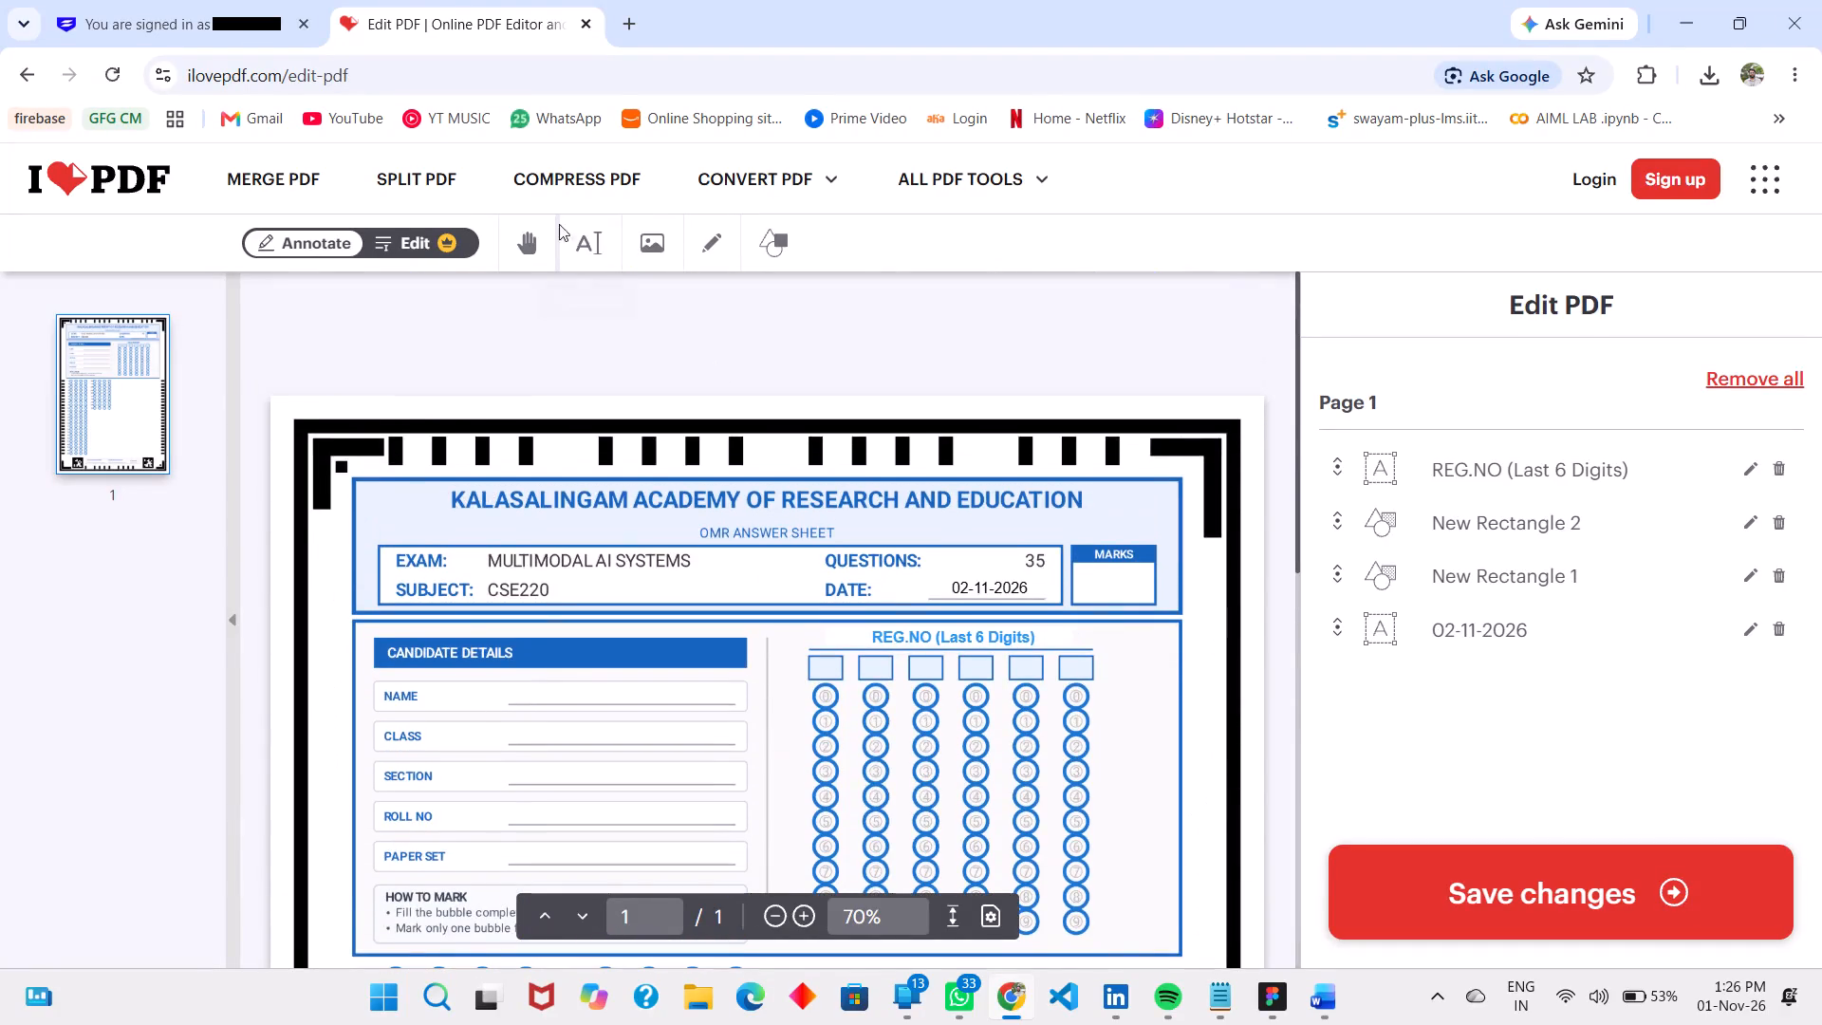
scroll(588, 643, down, 1)
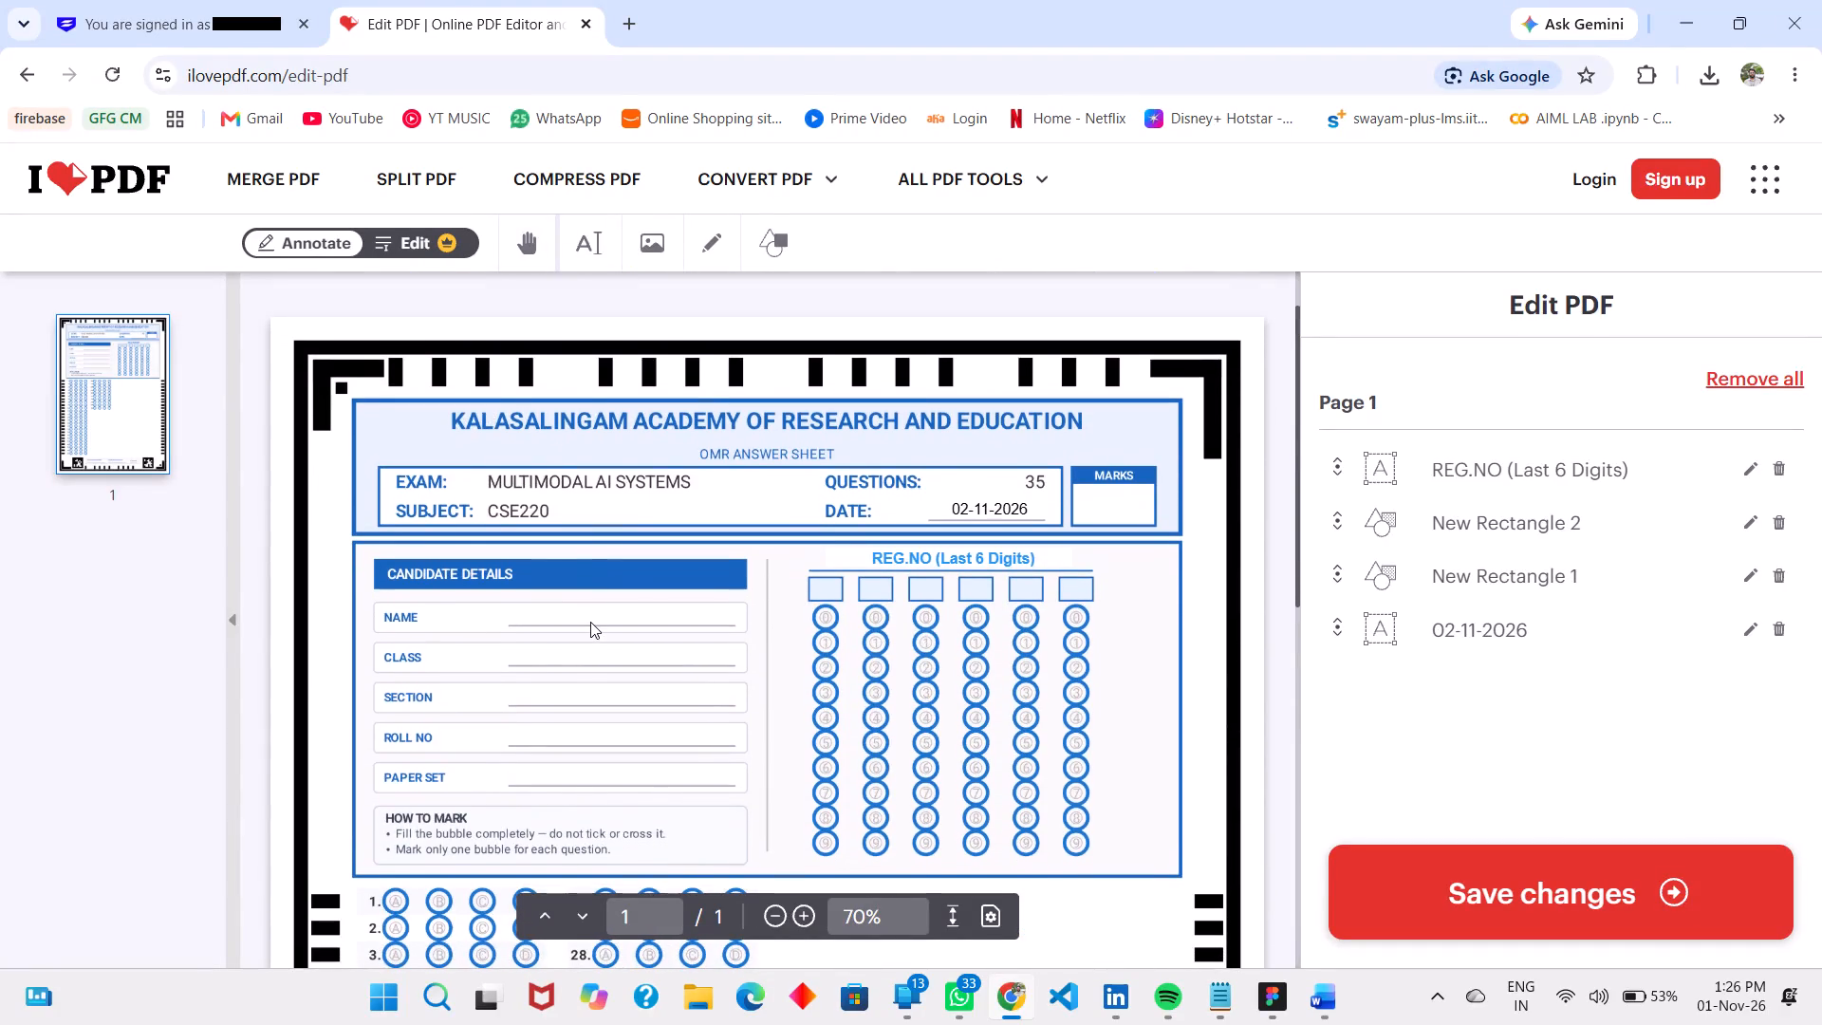
click(775, 236)
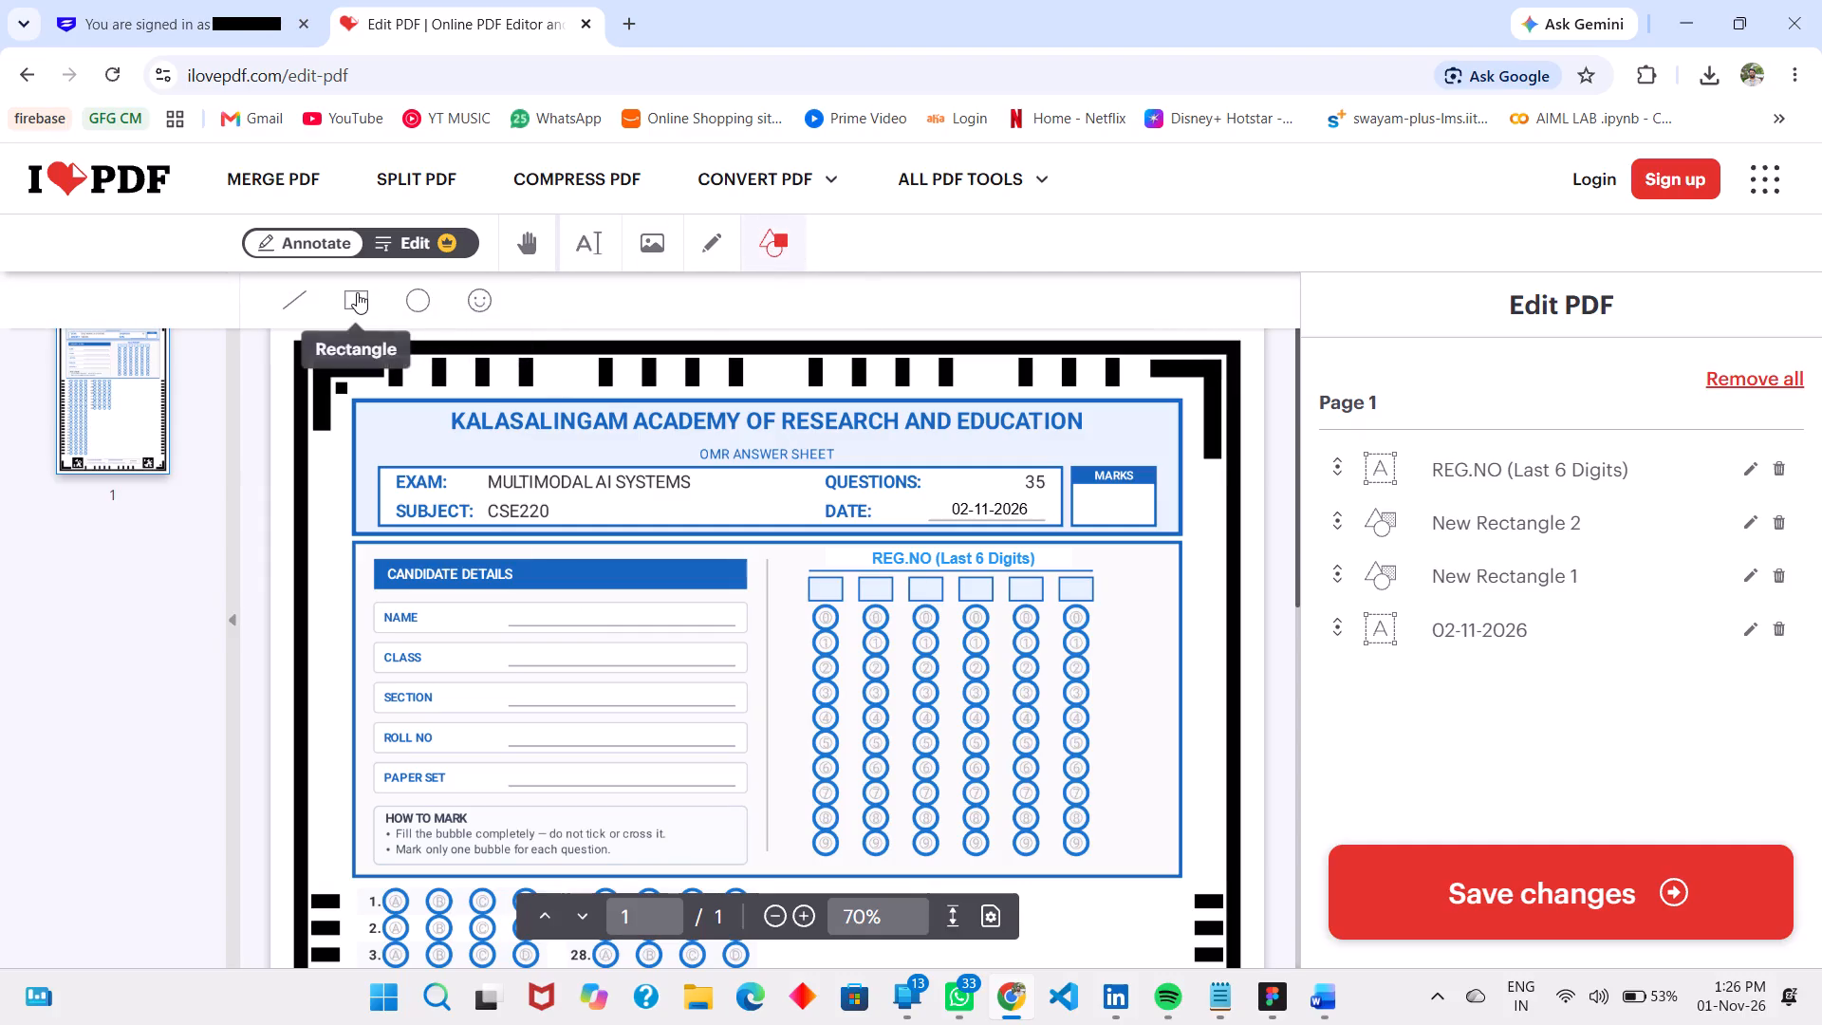
click(357, 292)
drag(766, 638, 412, 726)
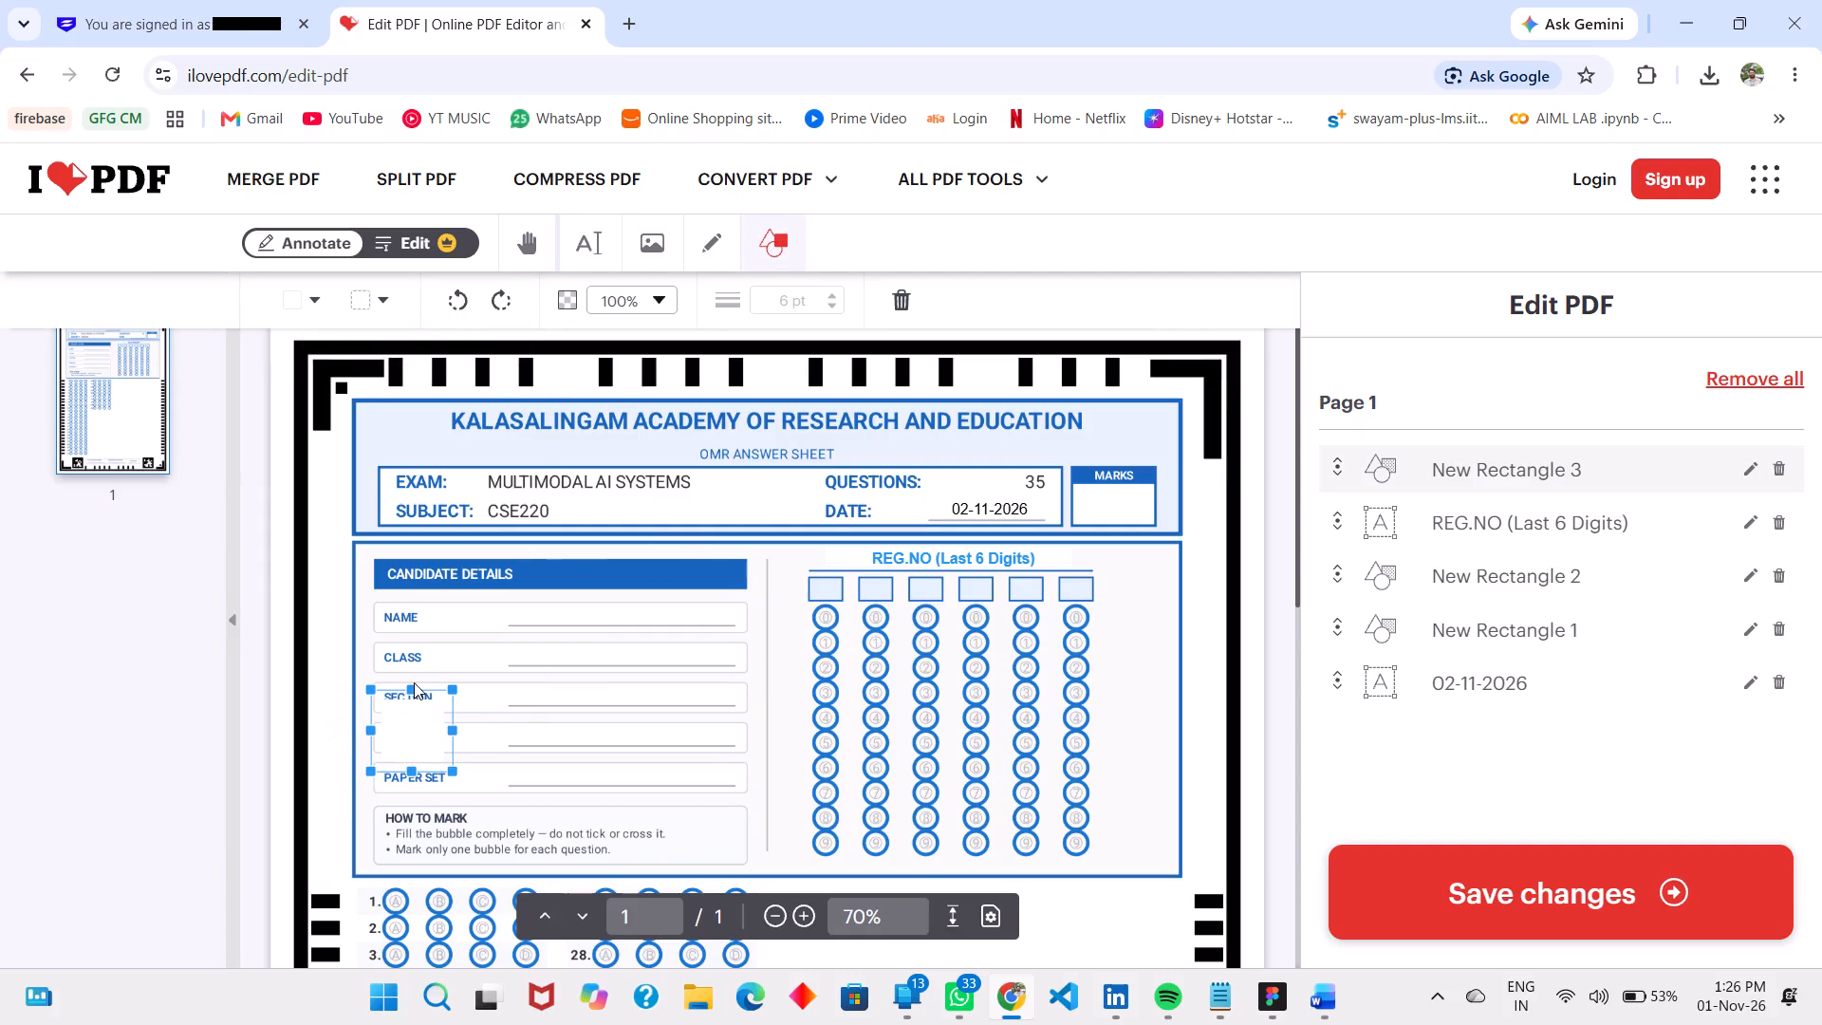
Trim the rectangle's top and bottom edges so it masks only the ROLL NO label, clear of SECTION and PAPER SET.
drag(411, 691, 411, 714)
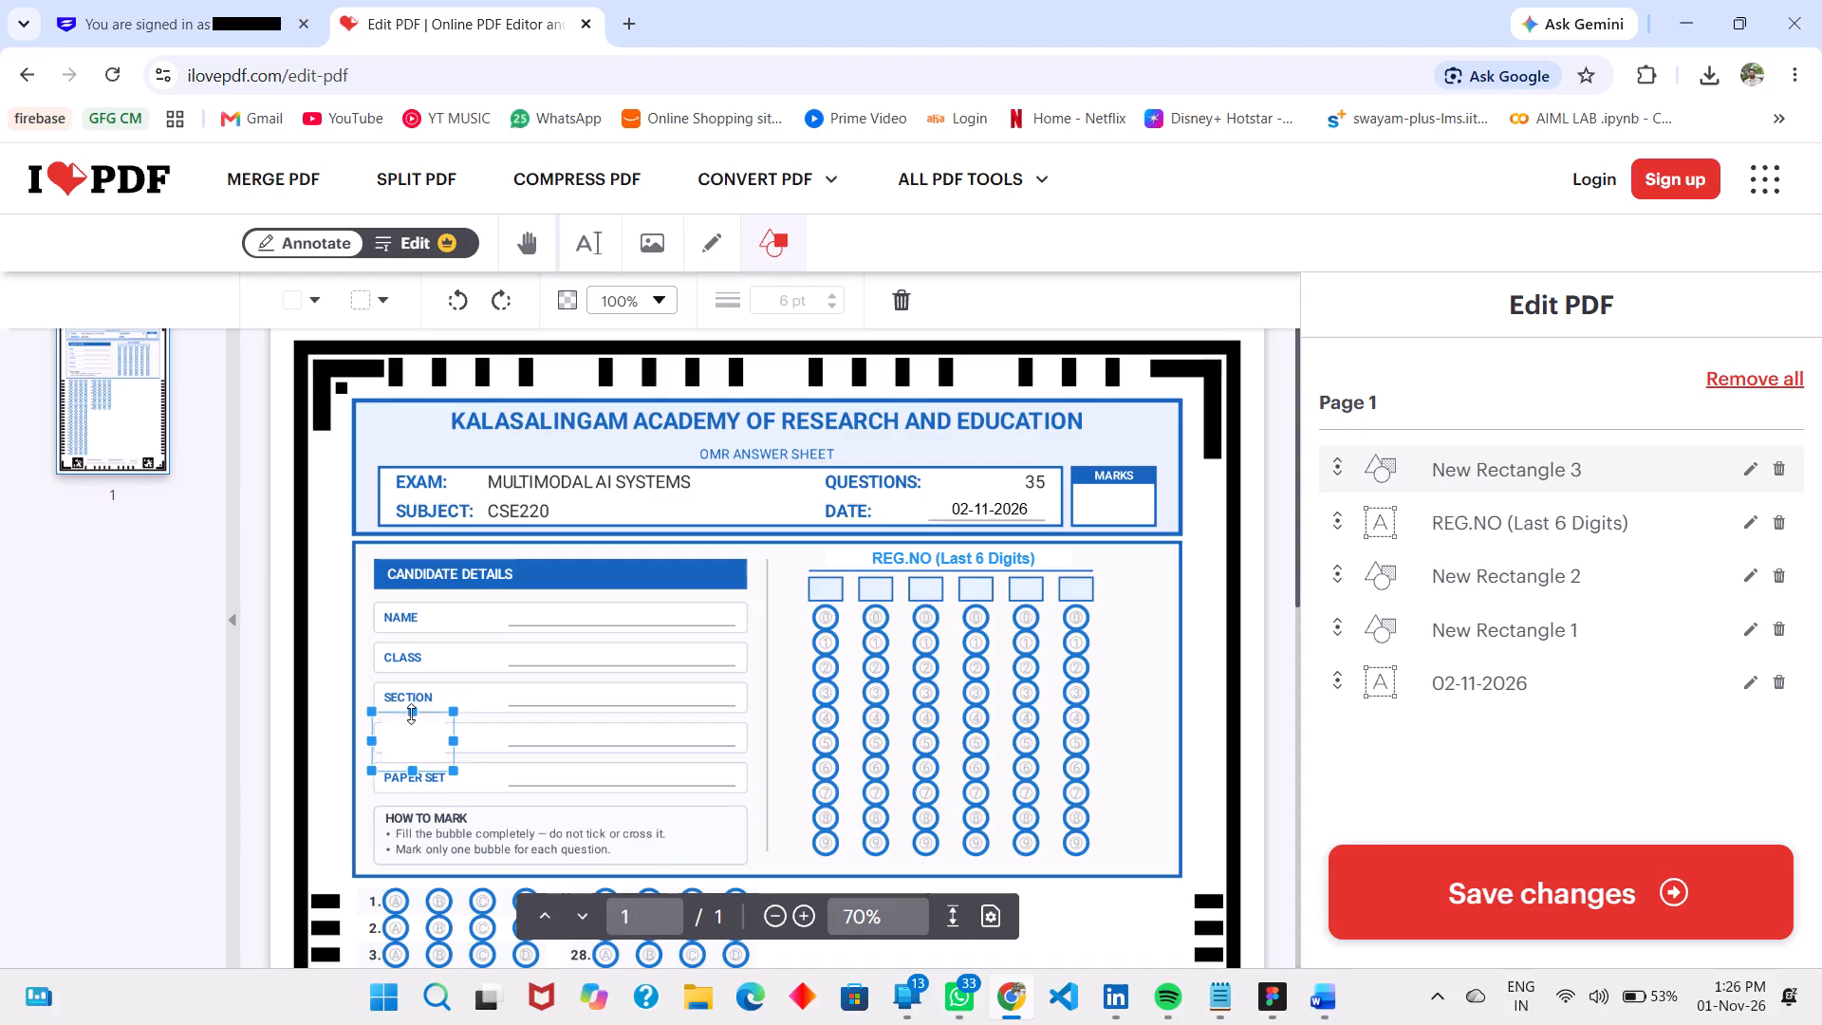
drag(411, 714, 411, 720)
click(411, 720)
scroll(411, 720, down, 1)
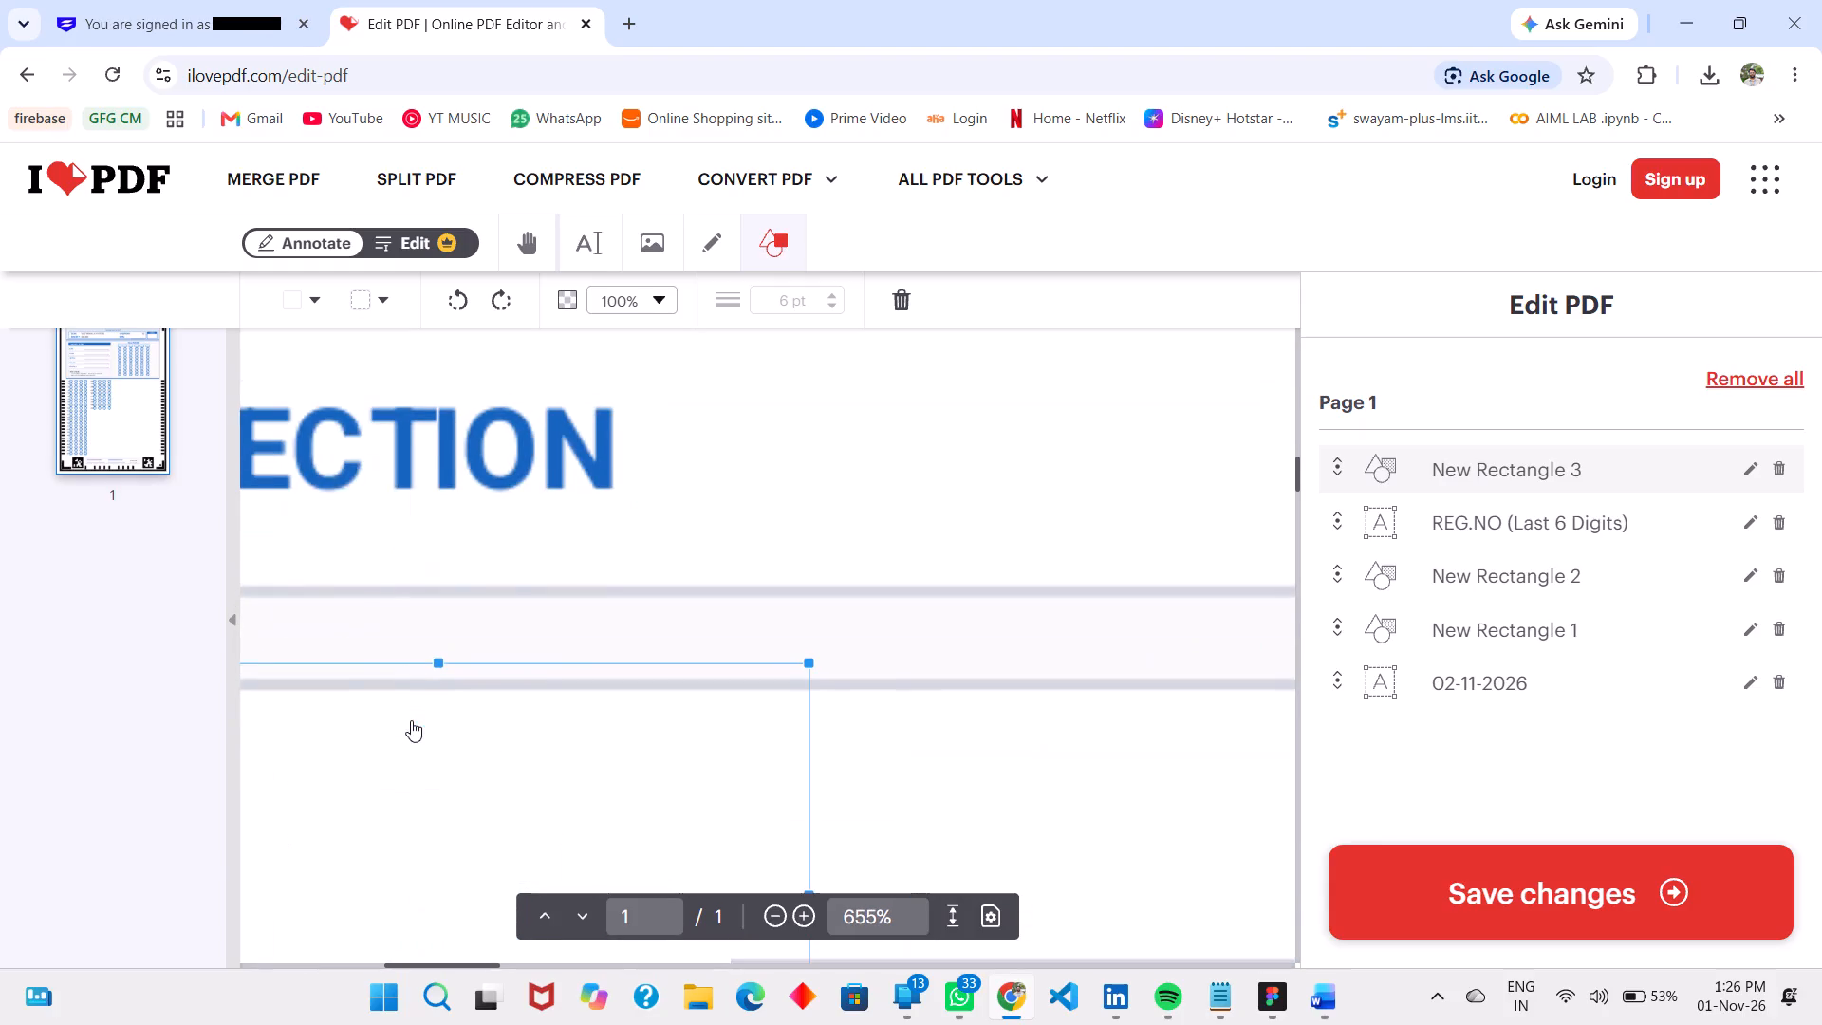
scroll(411, 720, right, 1)
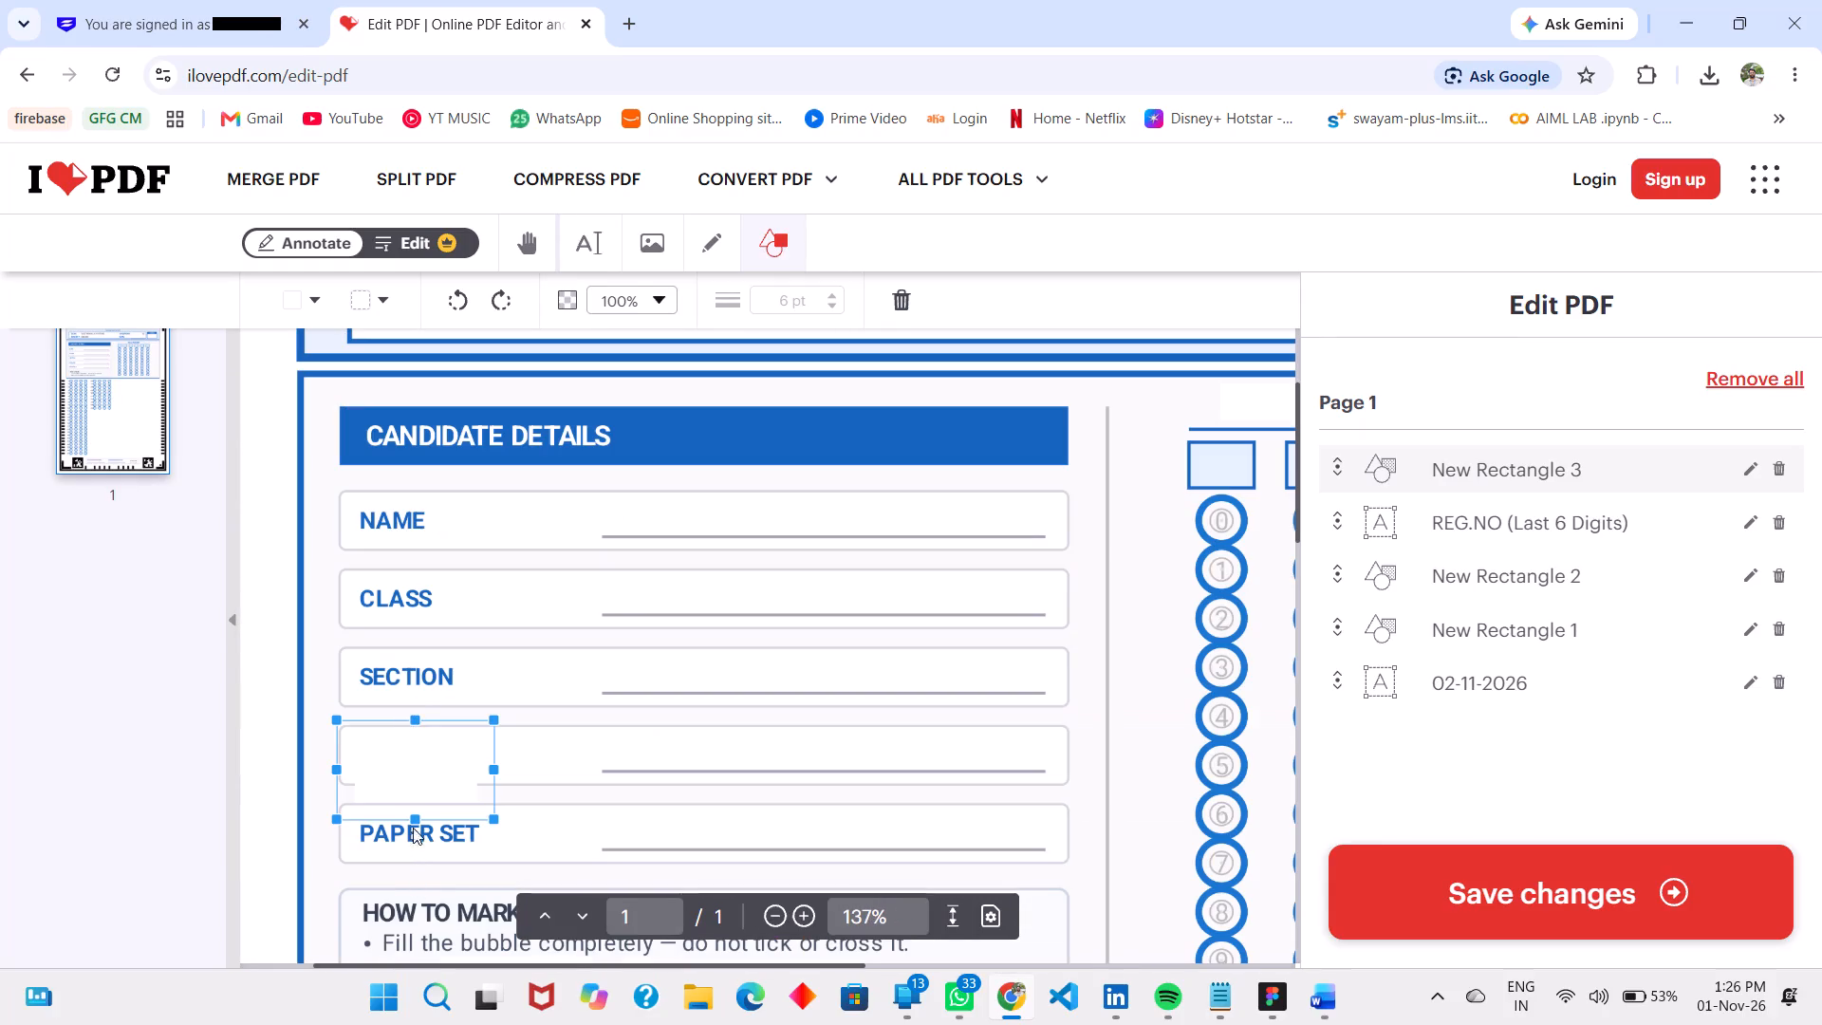
drag(413, 824, 415, 795)
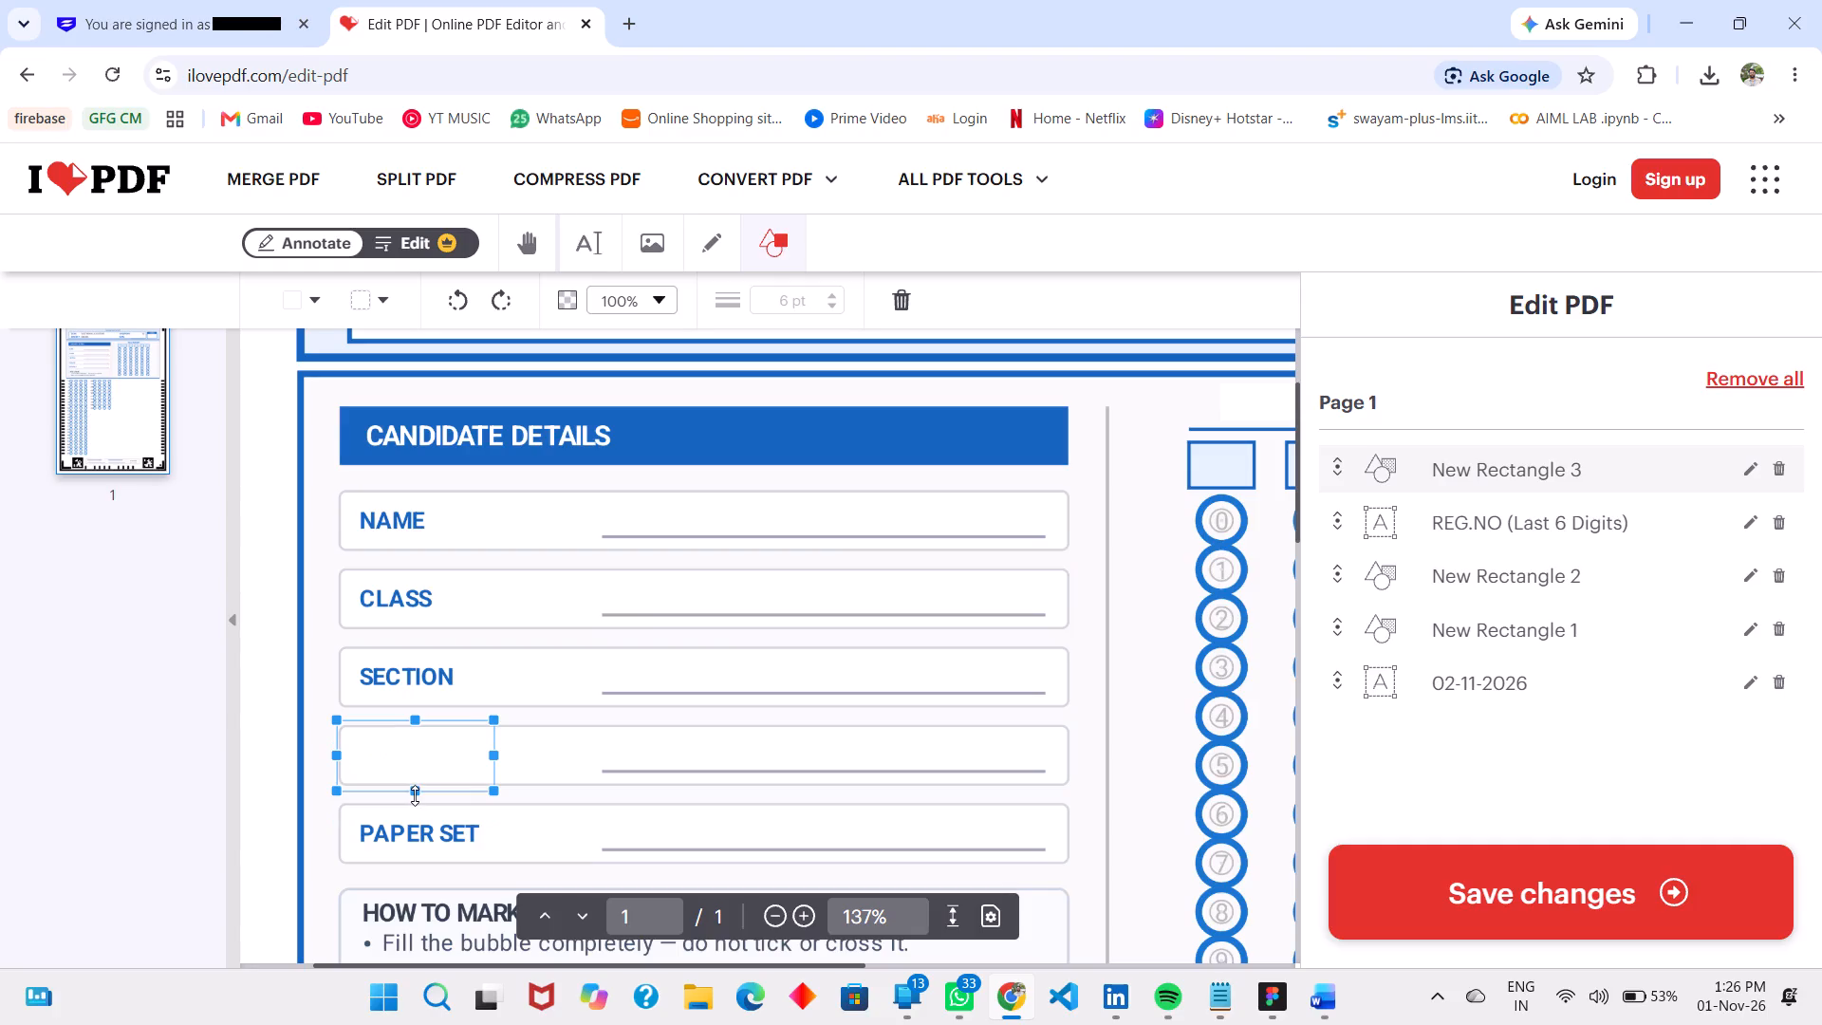
drag(415, 795, 415, 798)
click(415, 798)
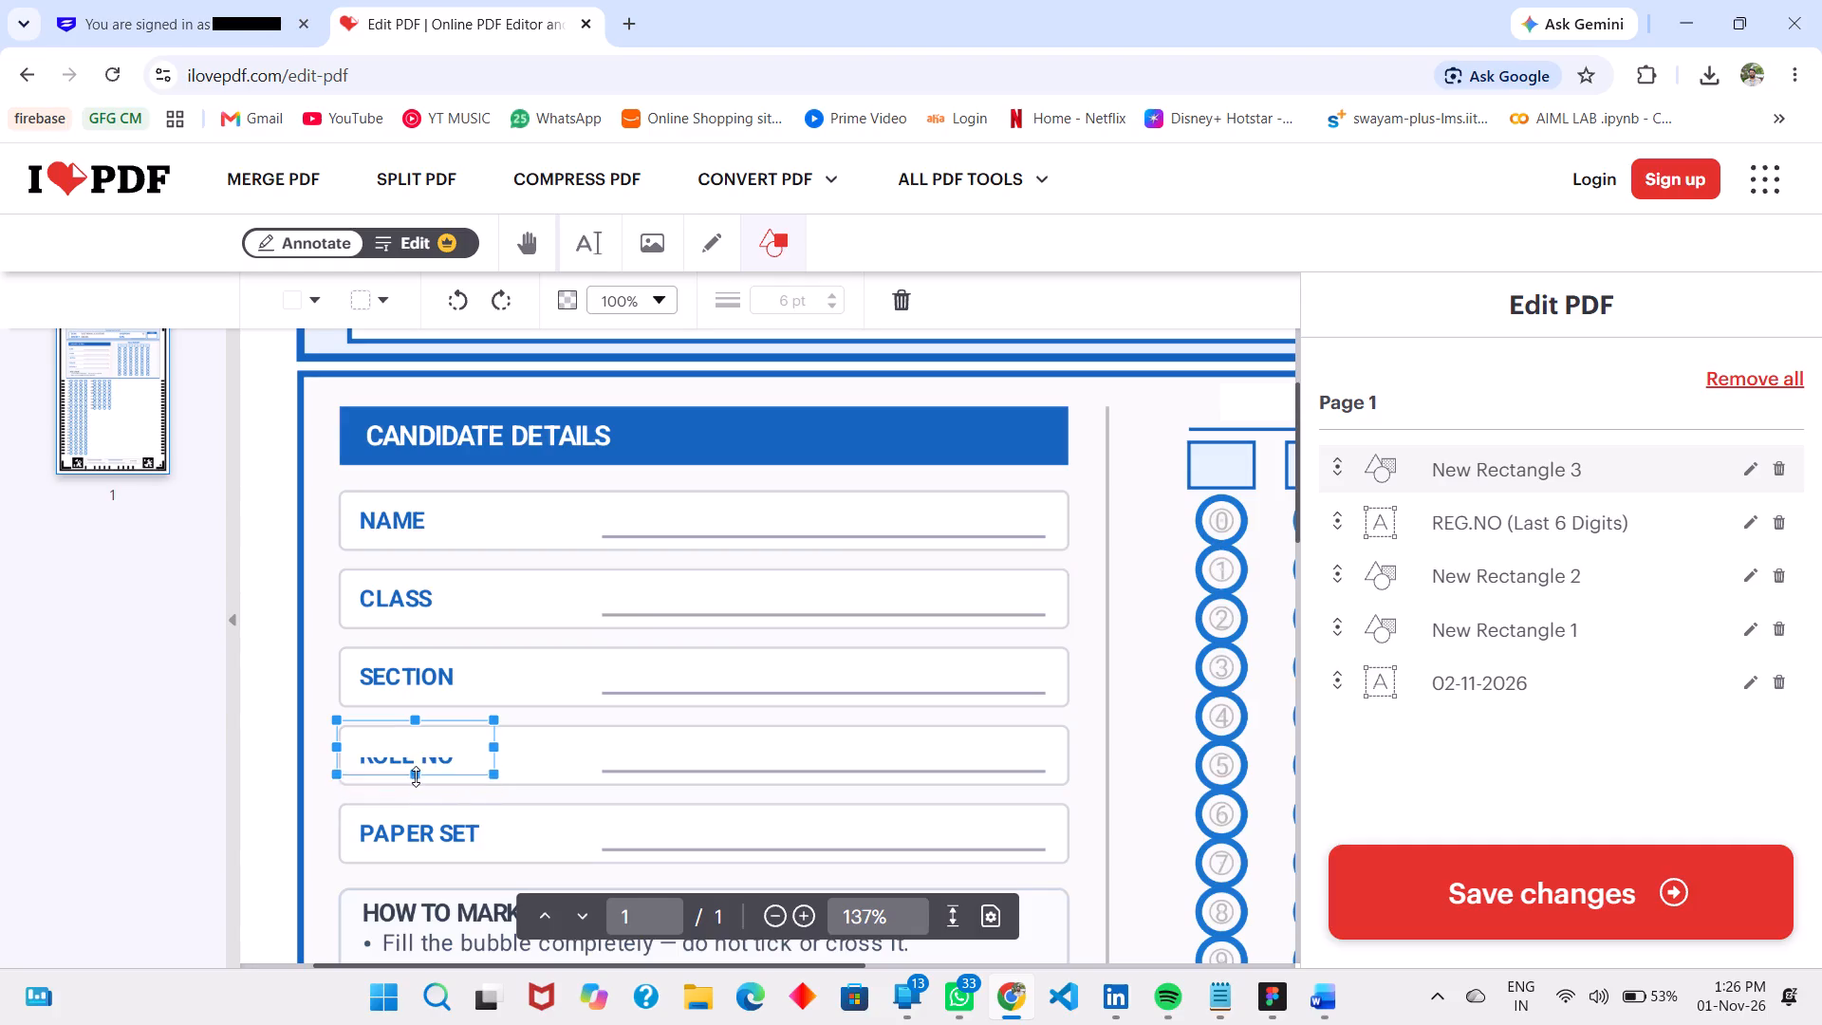
click(416, 717)
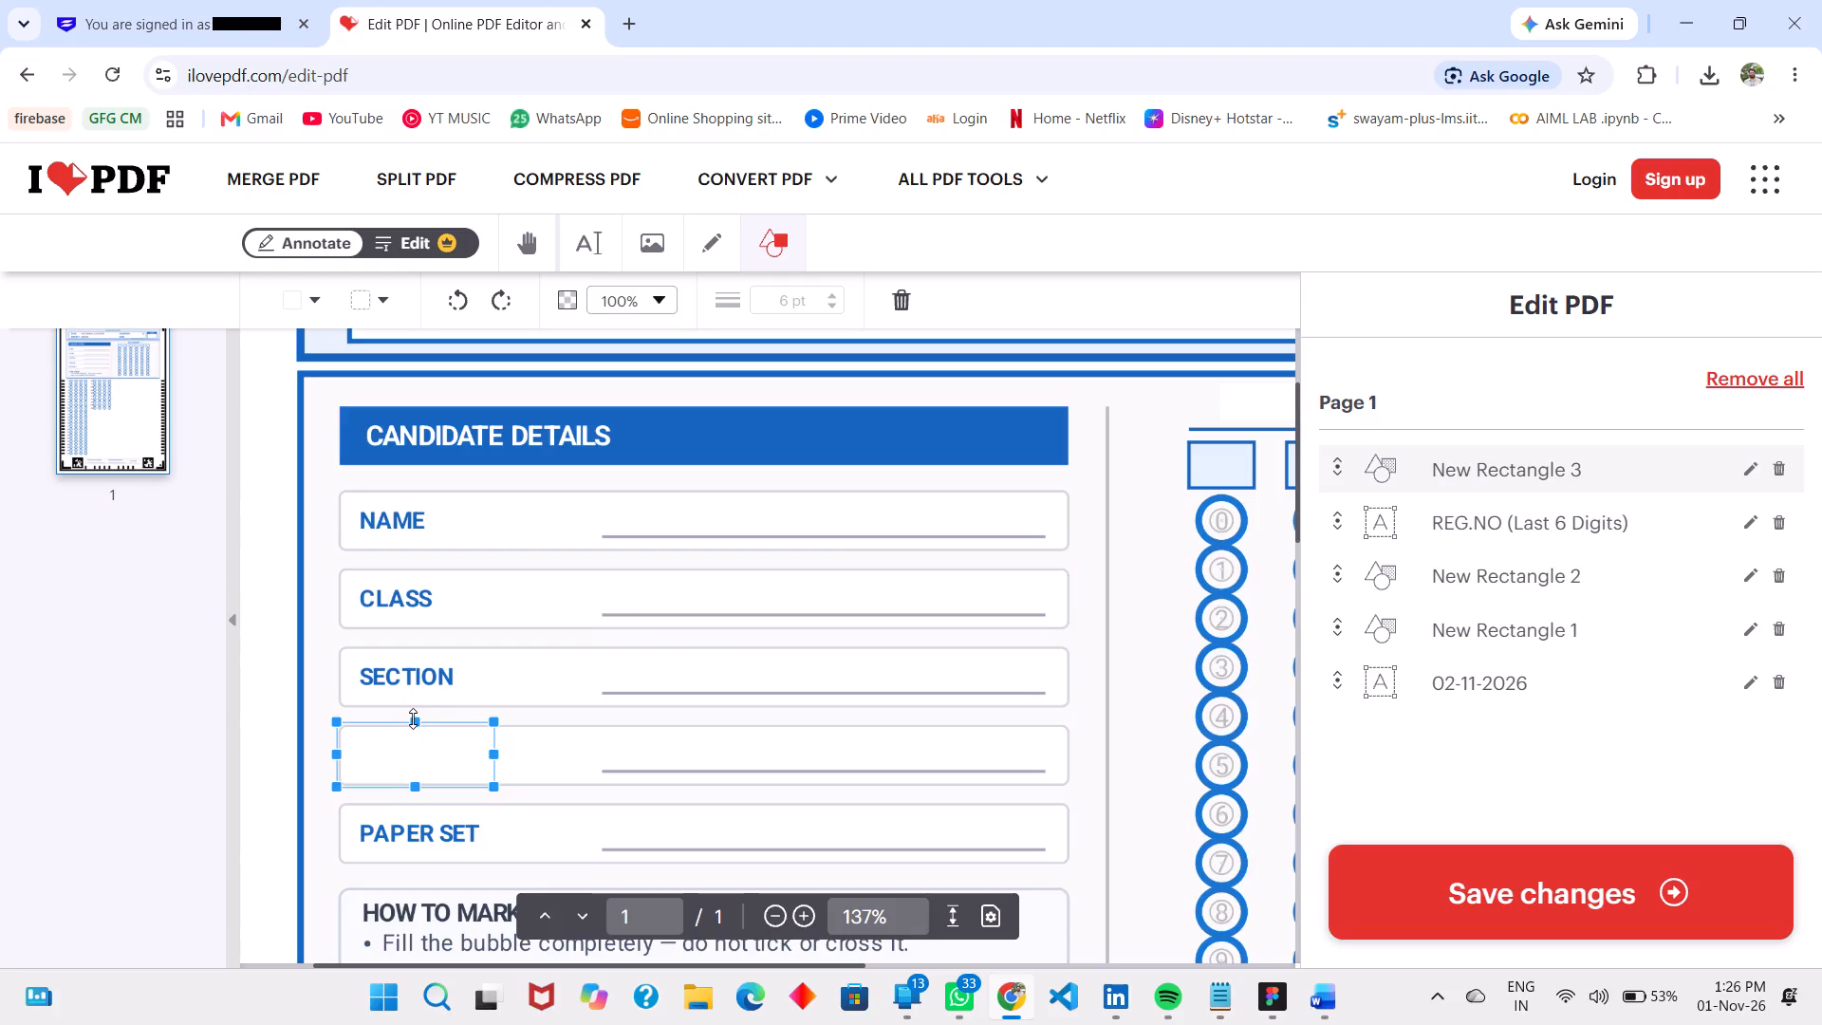
Add a text box reading "REG NO." and delete the surplus placeholder text box.
click(586, 238)
click(586, 238)
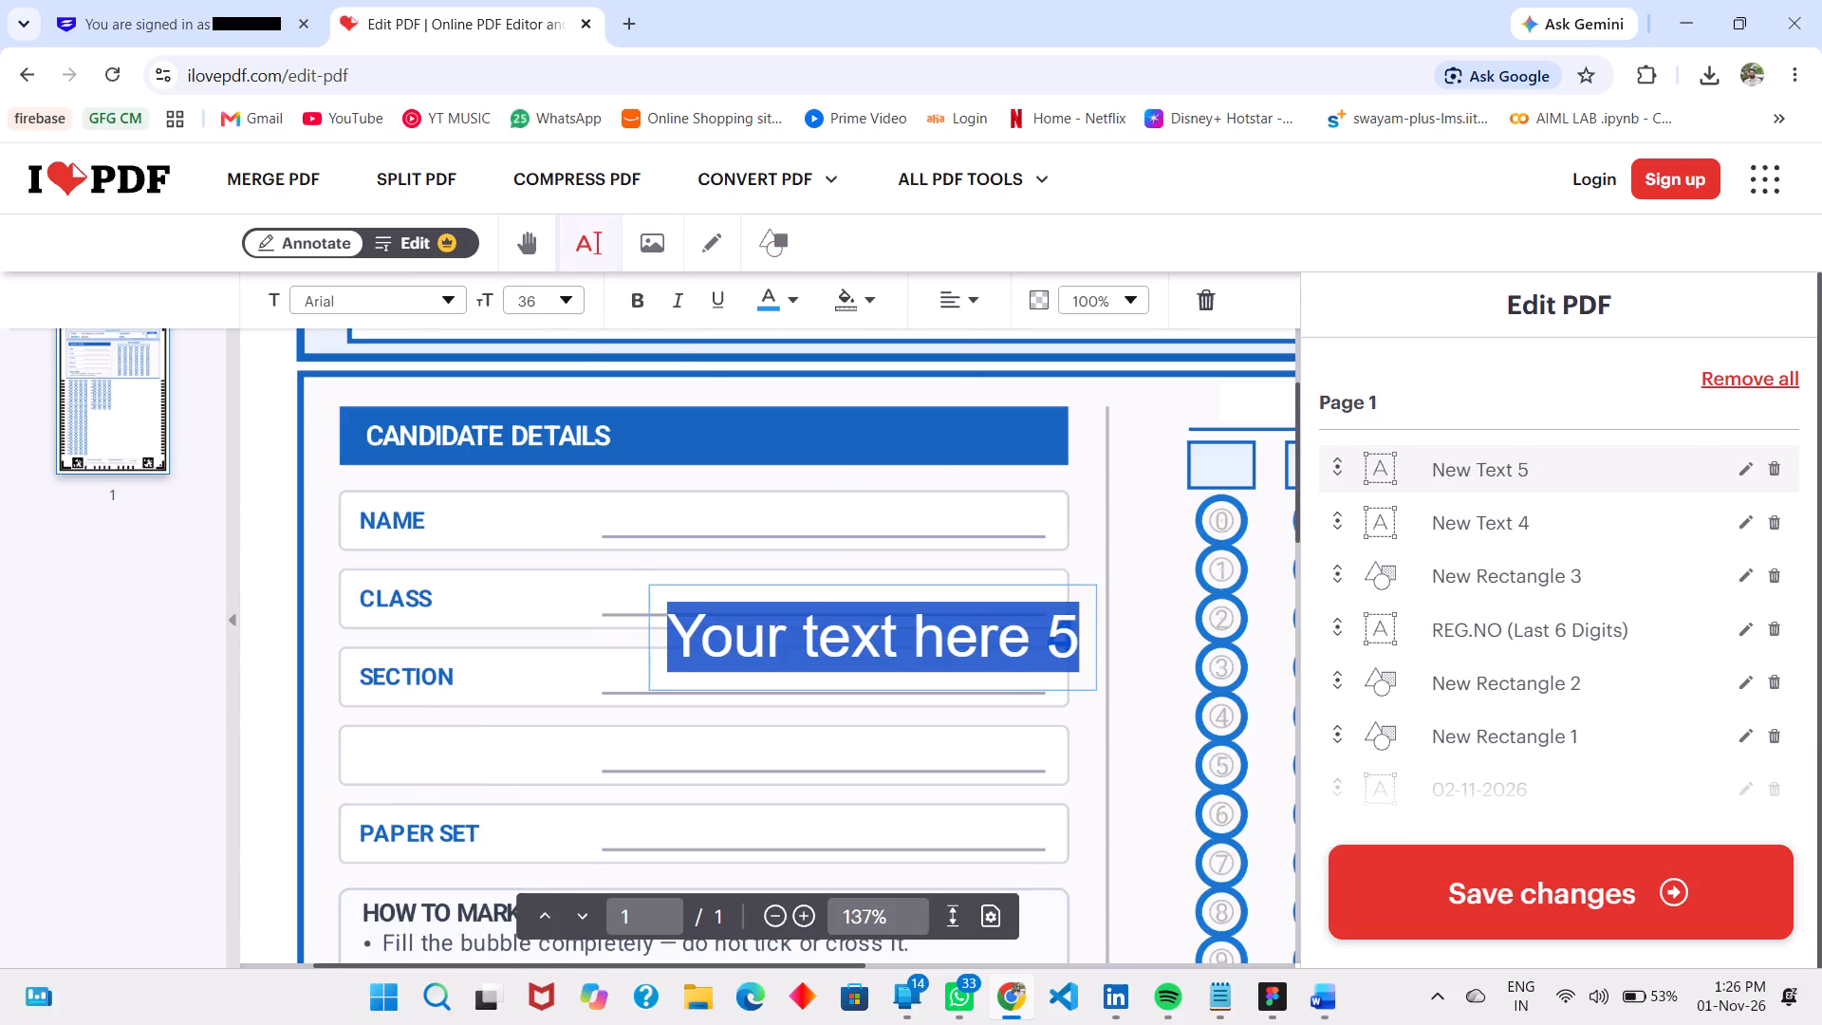
triple_click(962, 643)
text(RE)
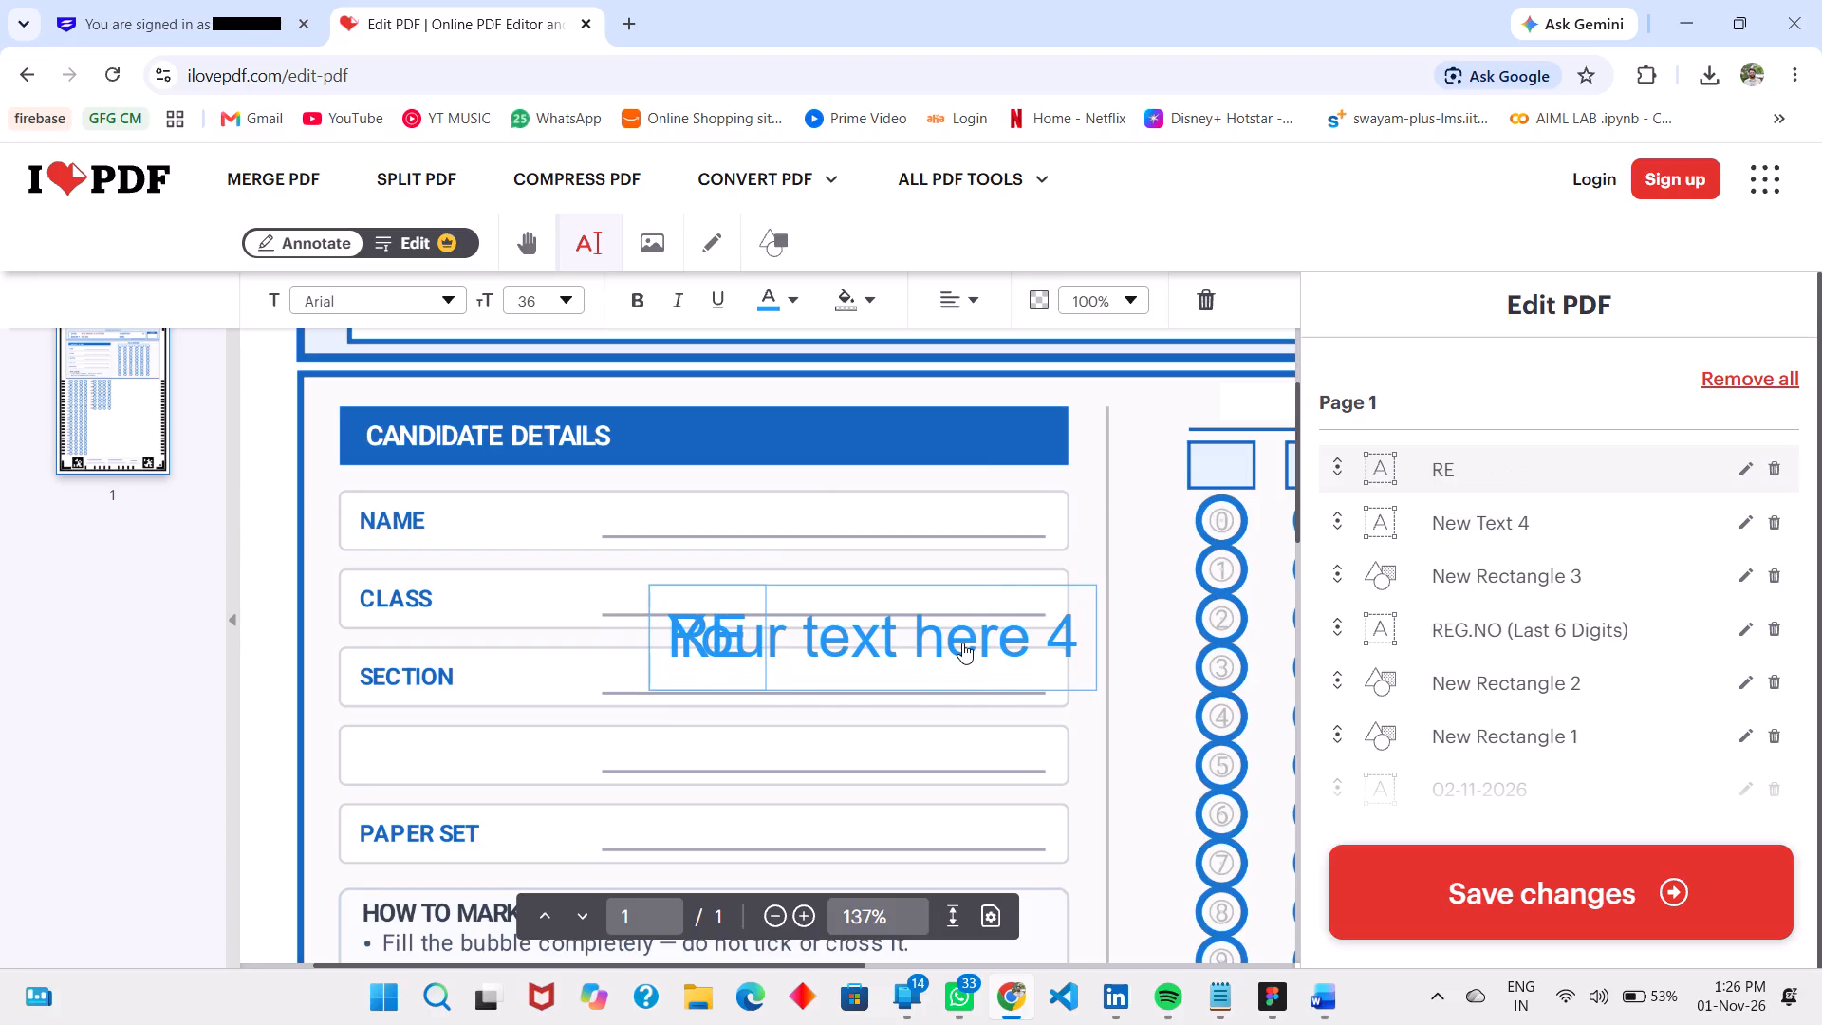
click(942, 644)
drag(942, 644, 930, 788)
key(Delete)
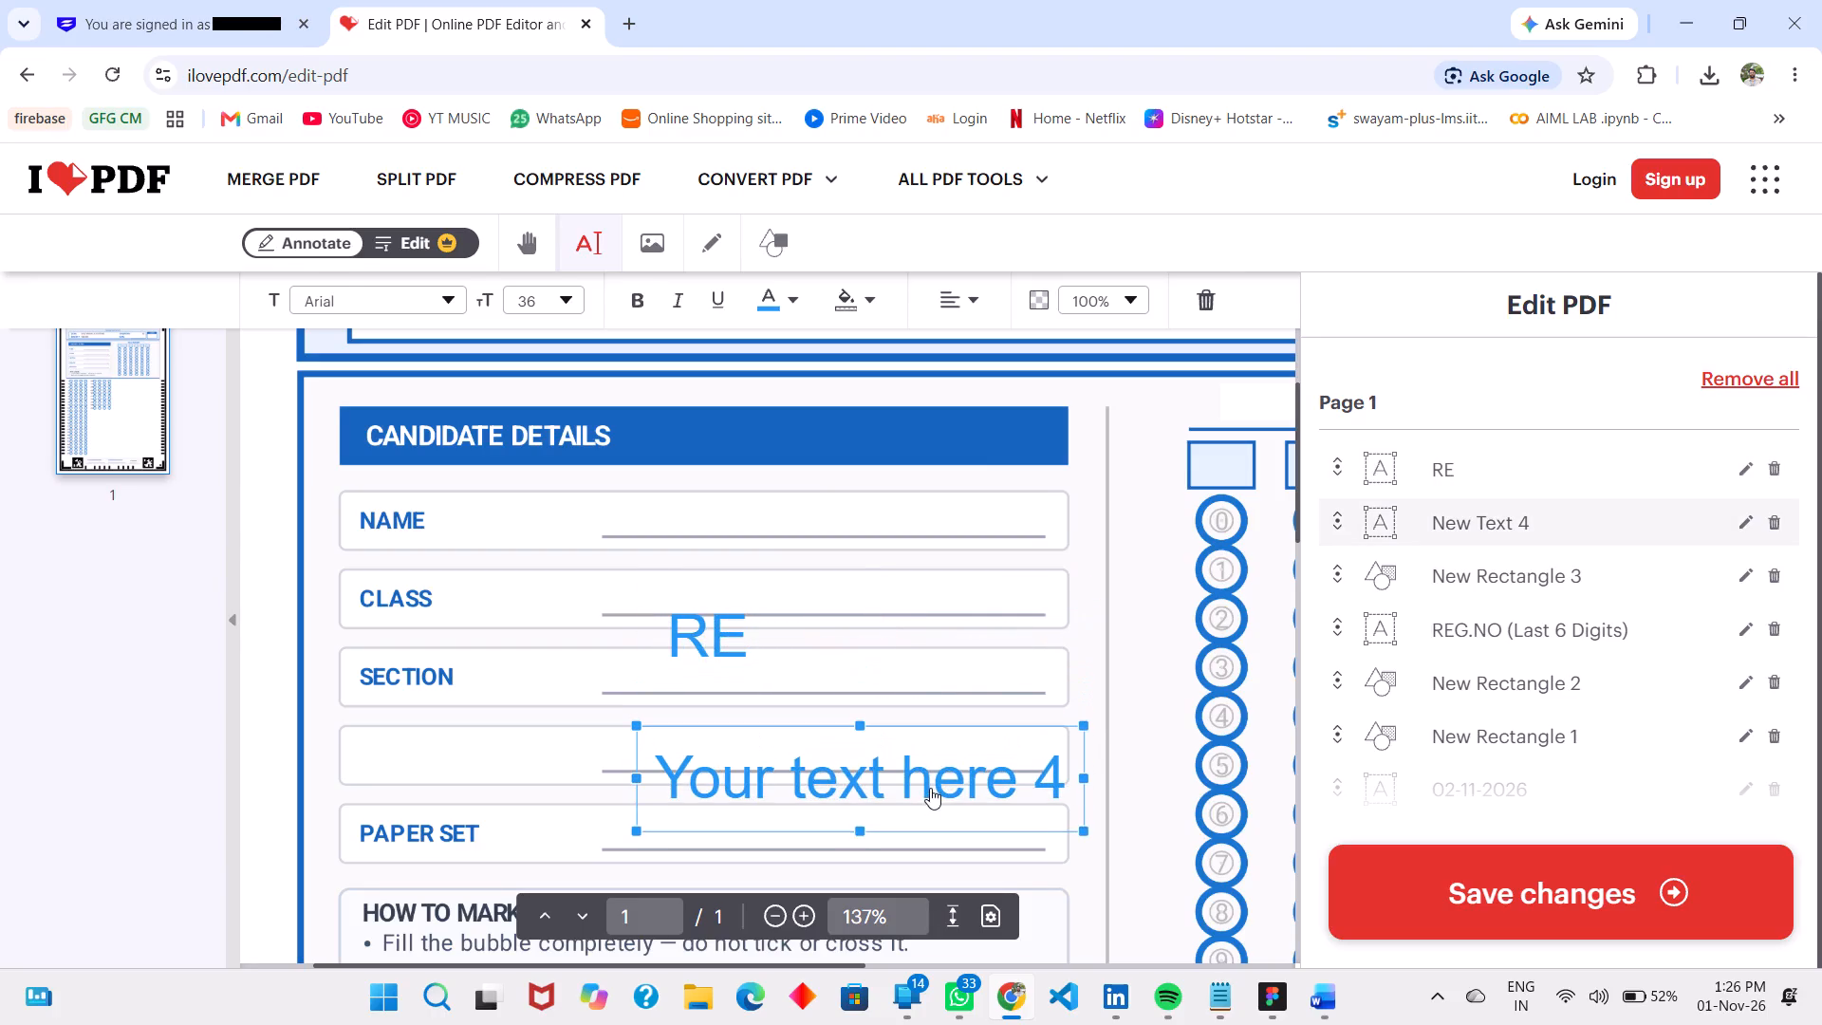
double_click(720, 659)
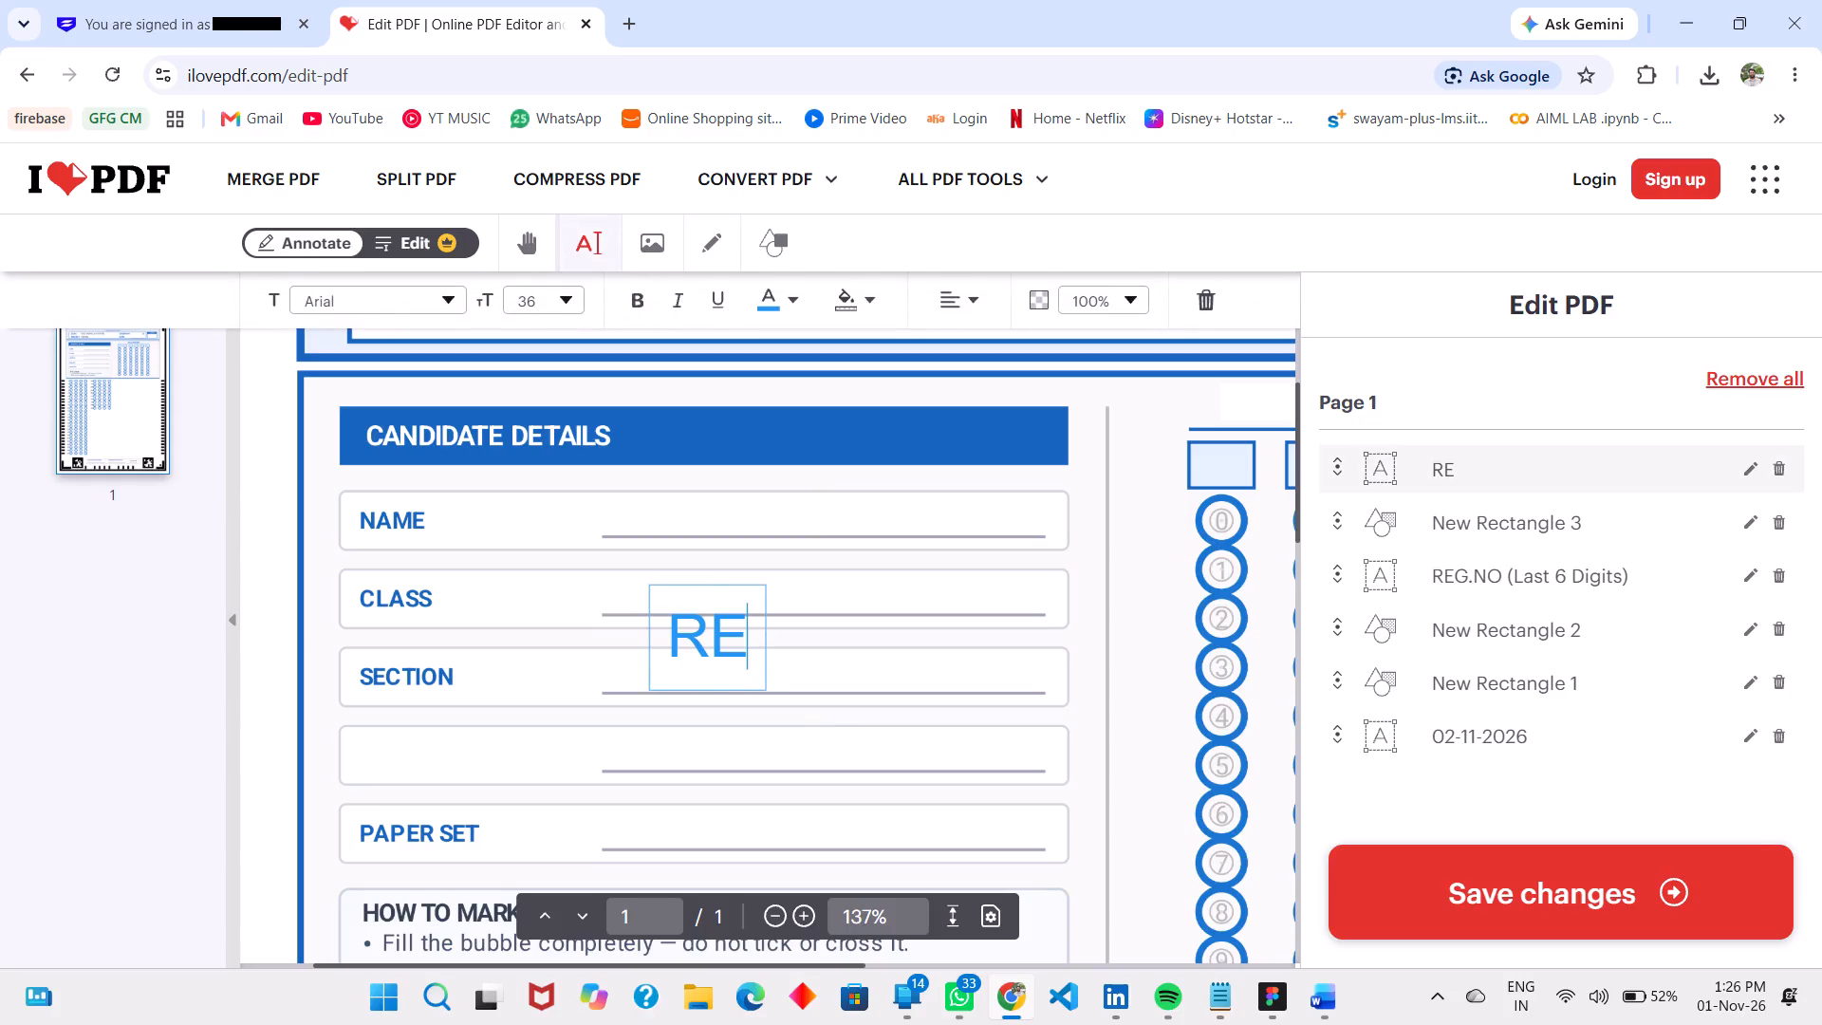
key(shift+g)
key(space)
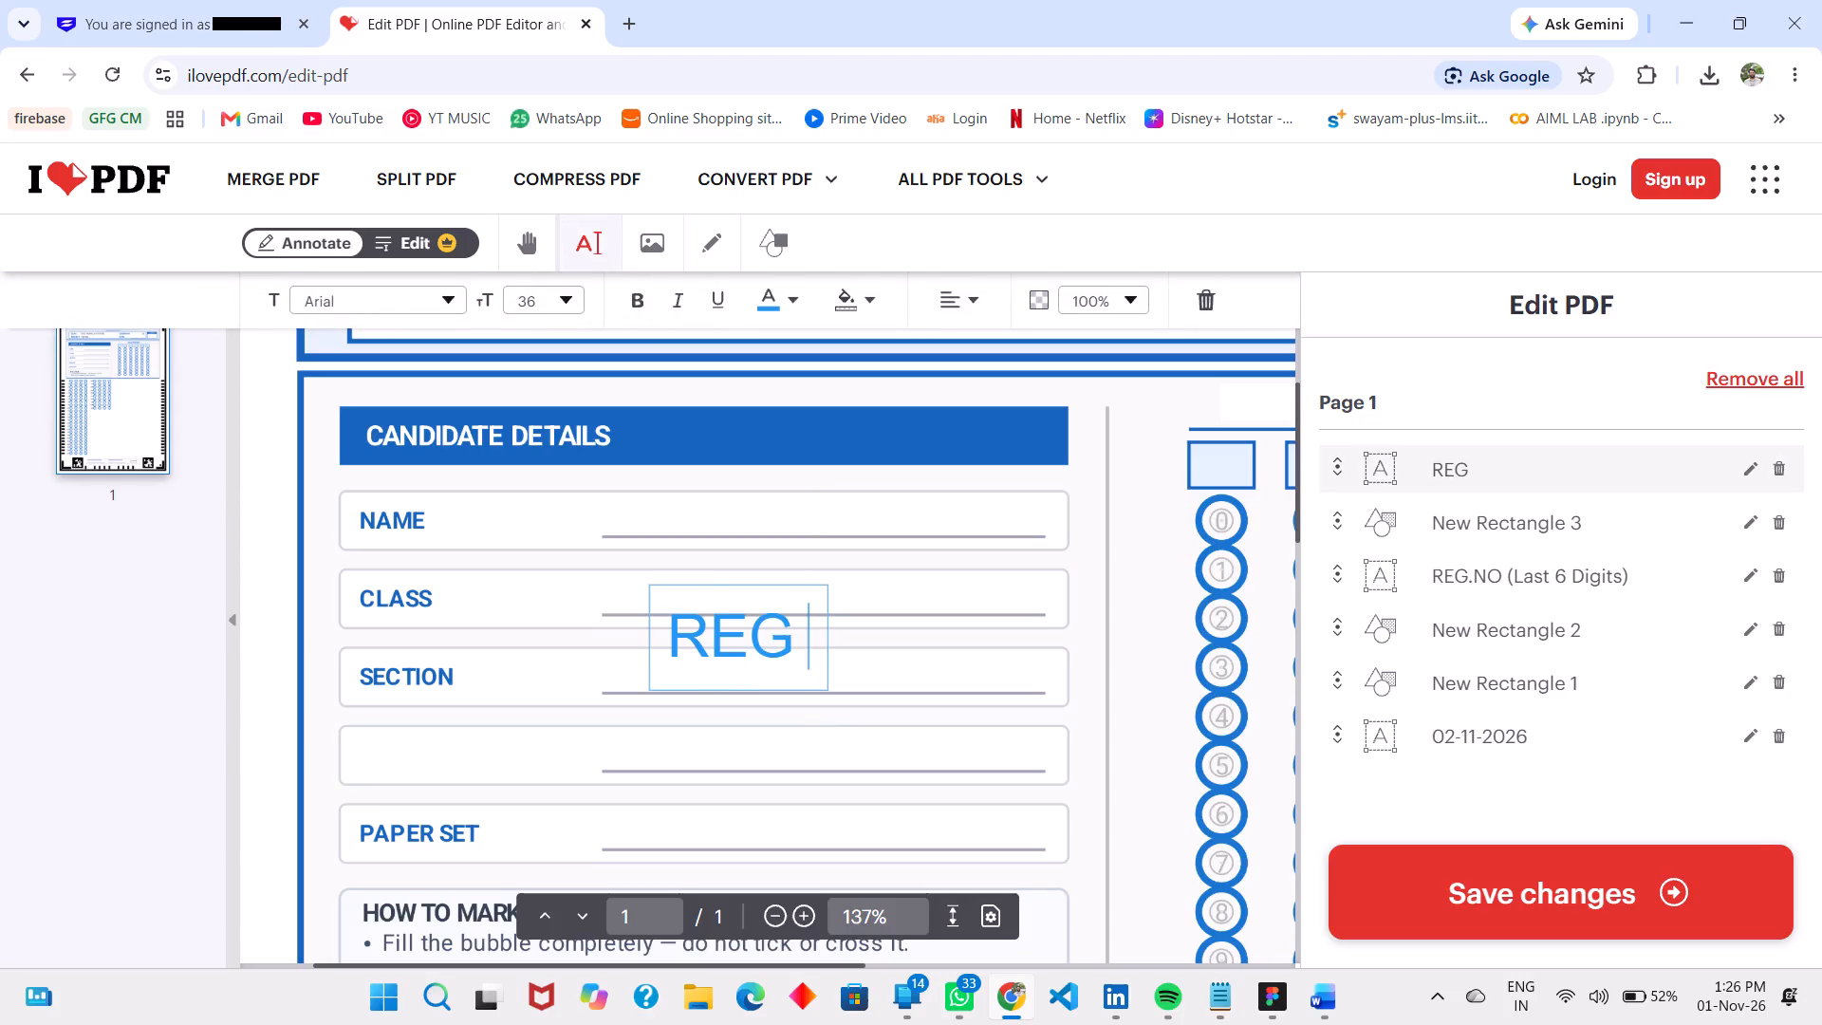
text(NO.)
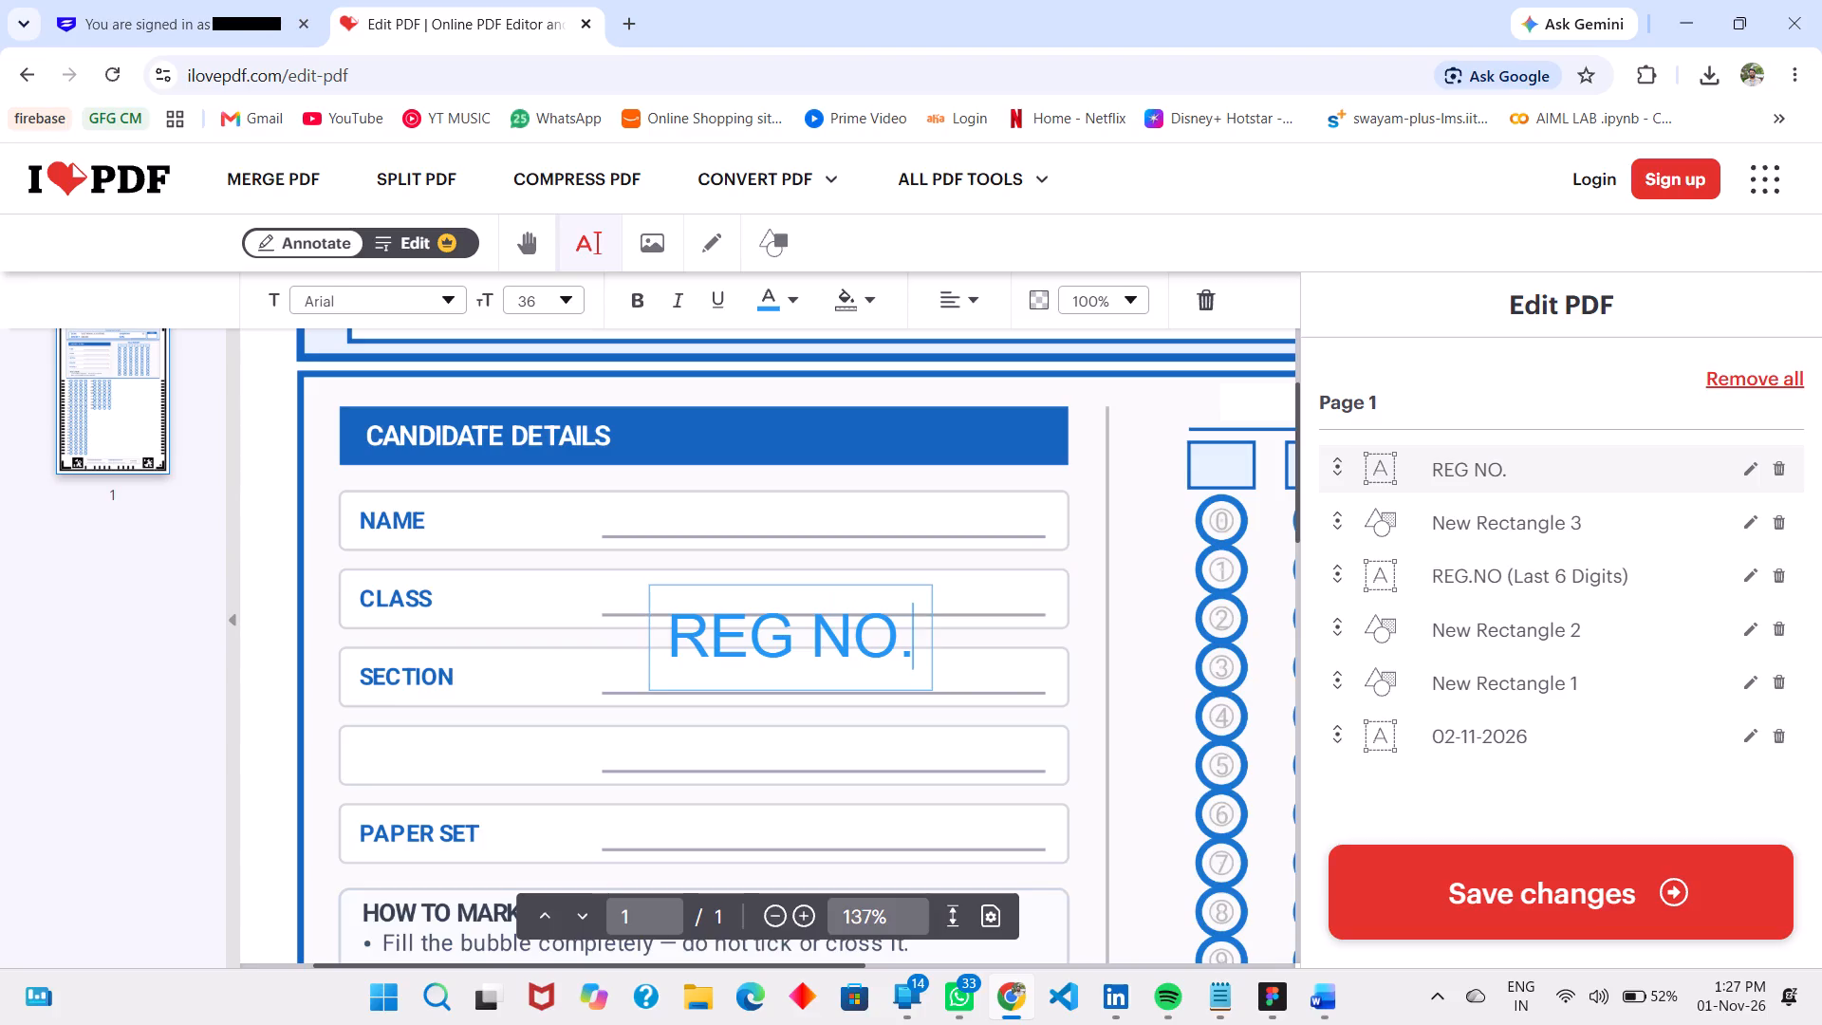
click(817, 728)
Move the "REG NO." text onto the masked label area between the SECTION and PAPER SET rows.
drag(828, 649, 774, 687)
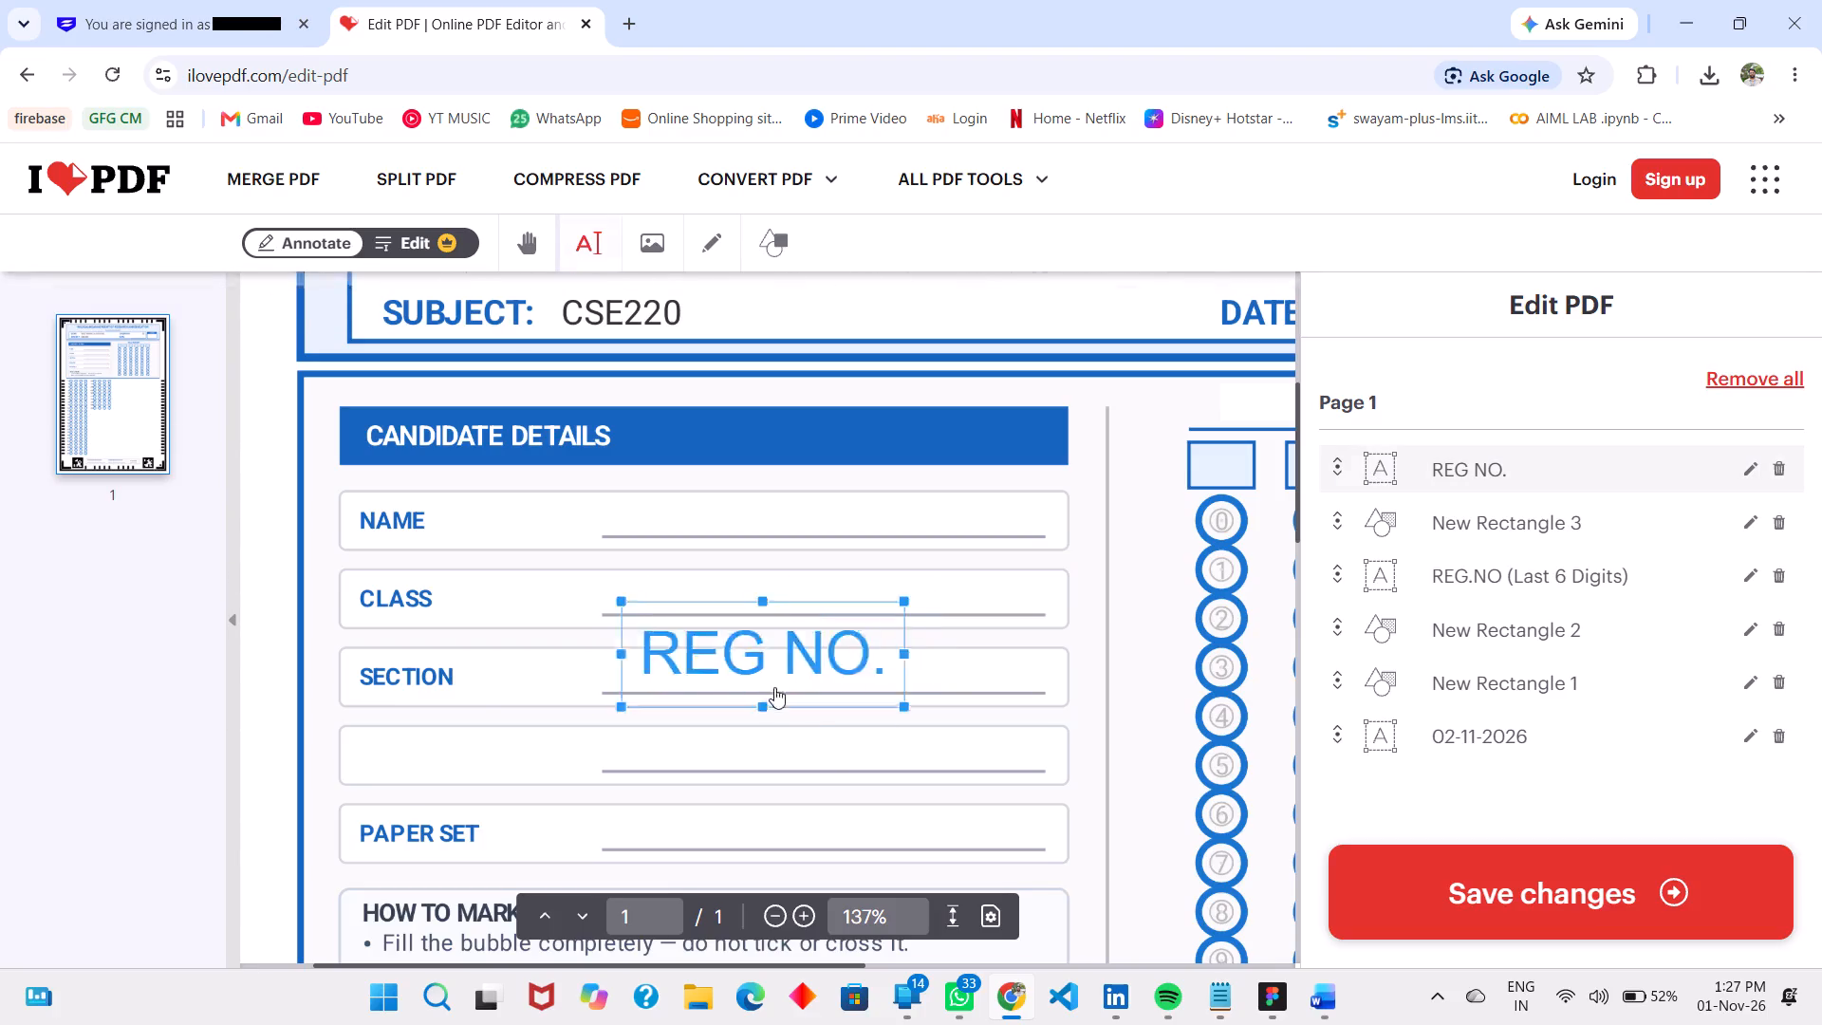
drag(774, 687, 517, 769)
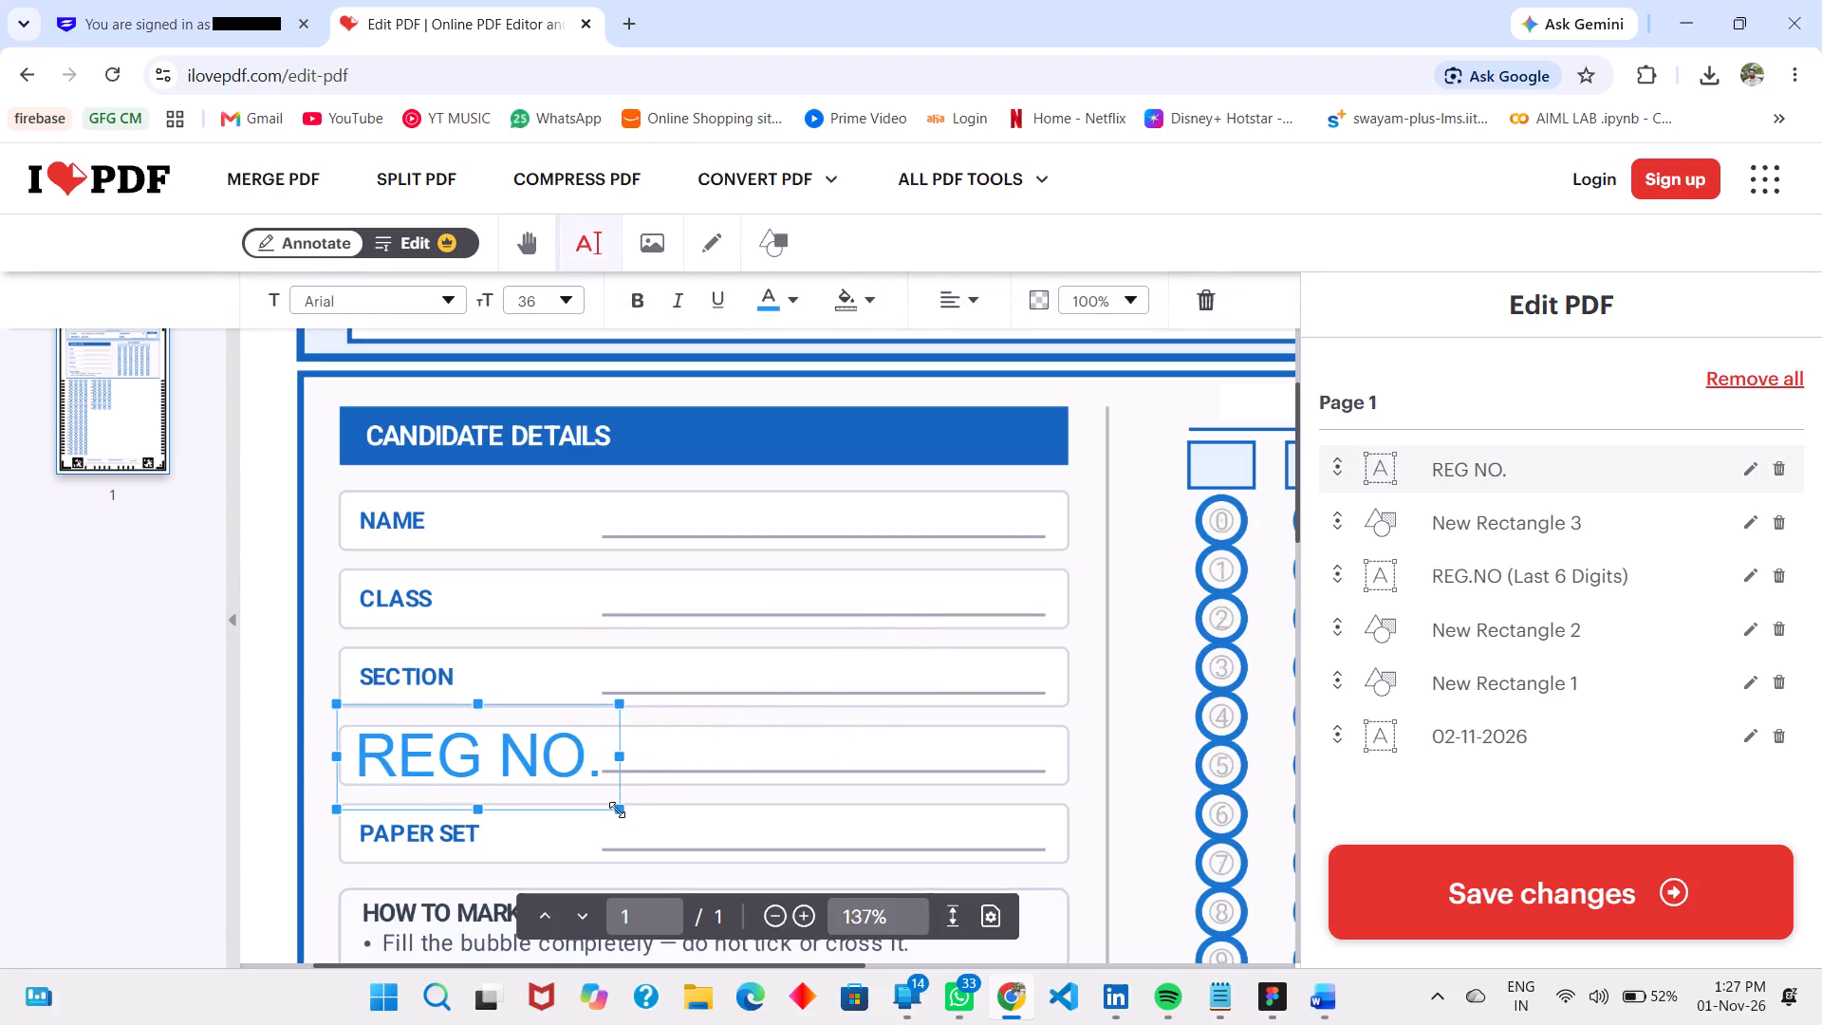
drag(620, 807, 548, 826)
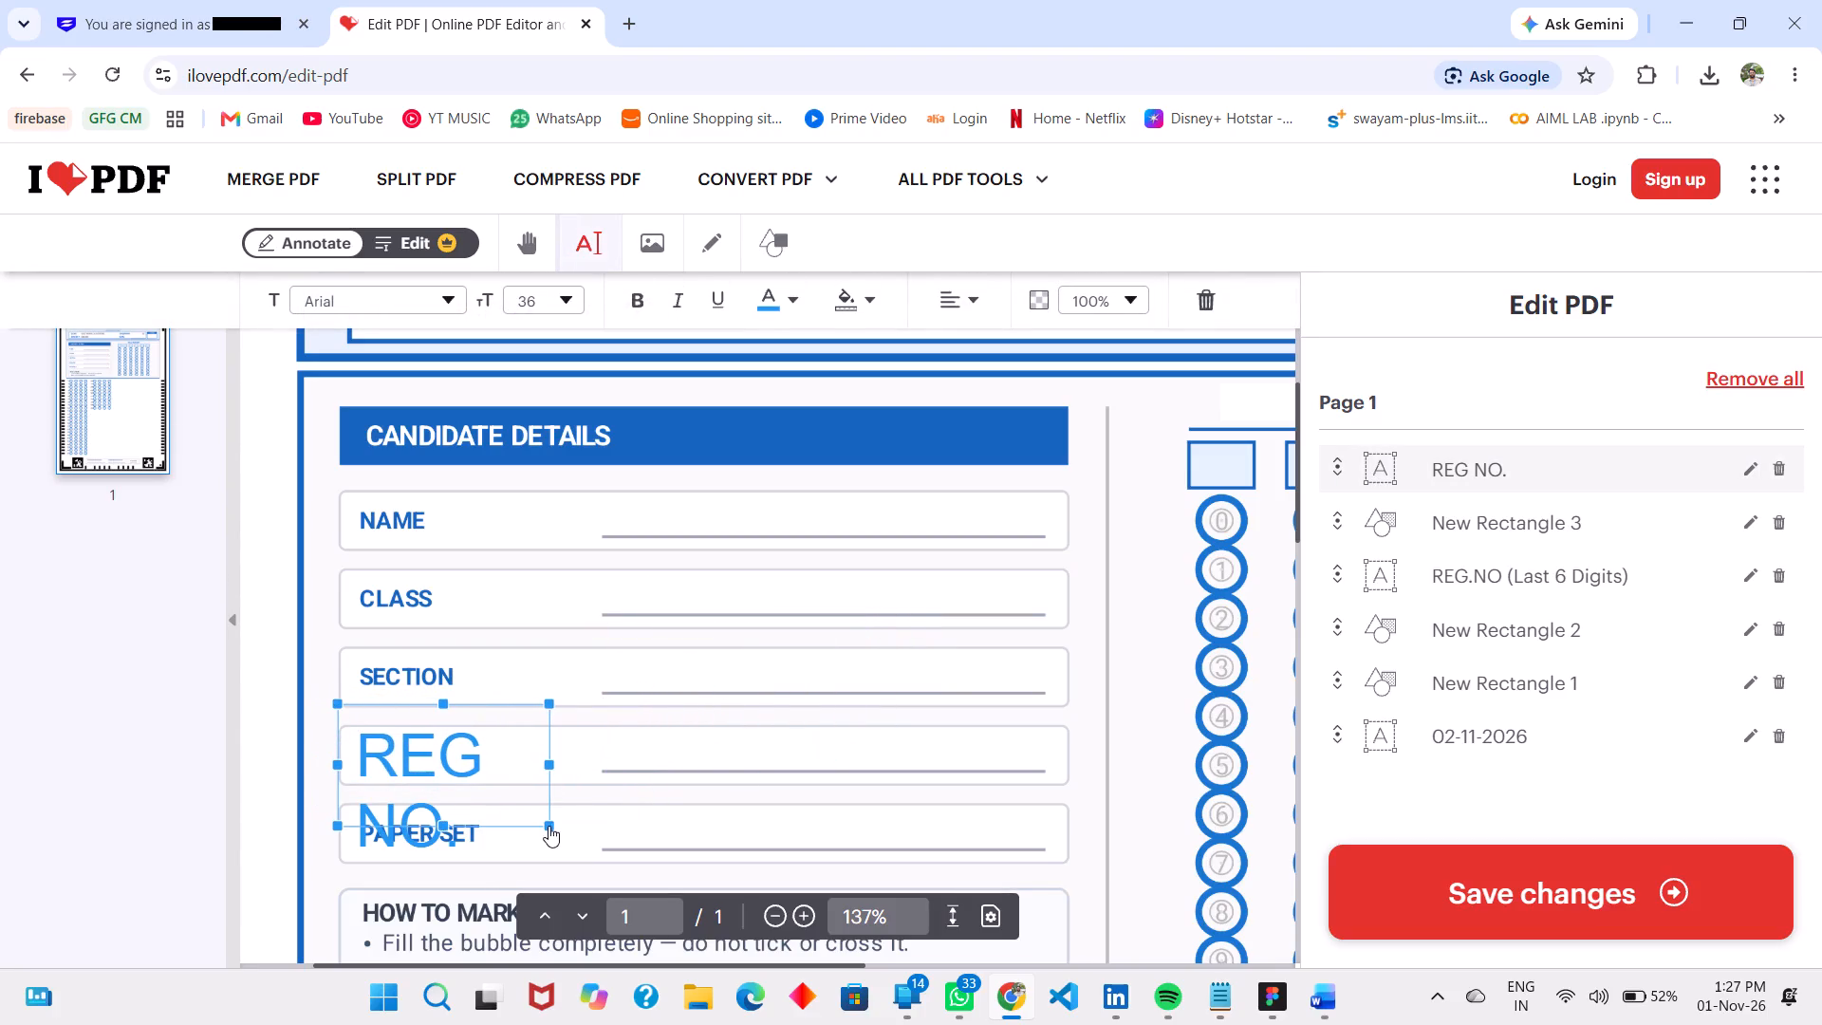
Set the "REG NO." text to size 18 and bold, and shift it down to sit within its row.
triple_click(427, 762)
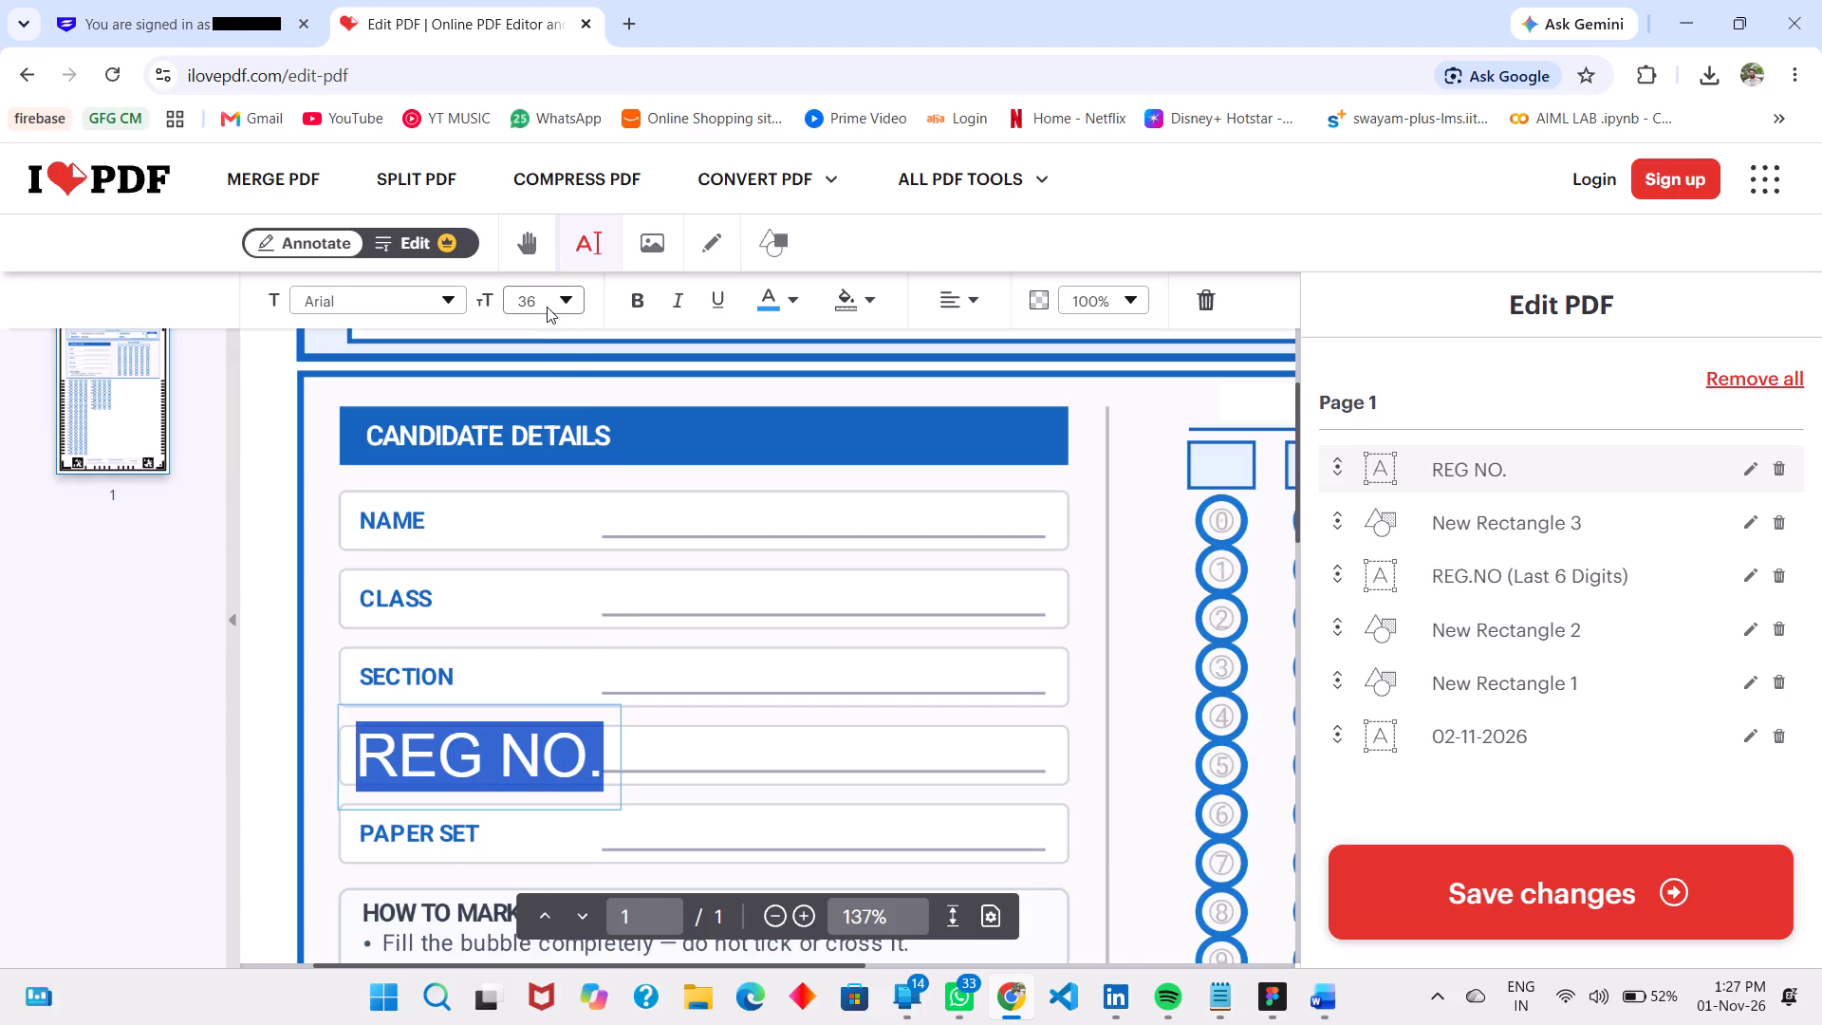
drag(547, 303, 531, 495)
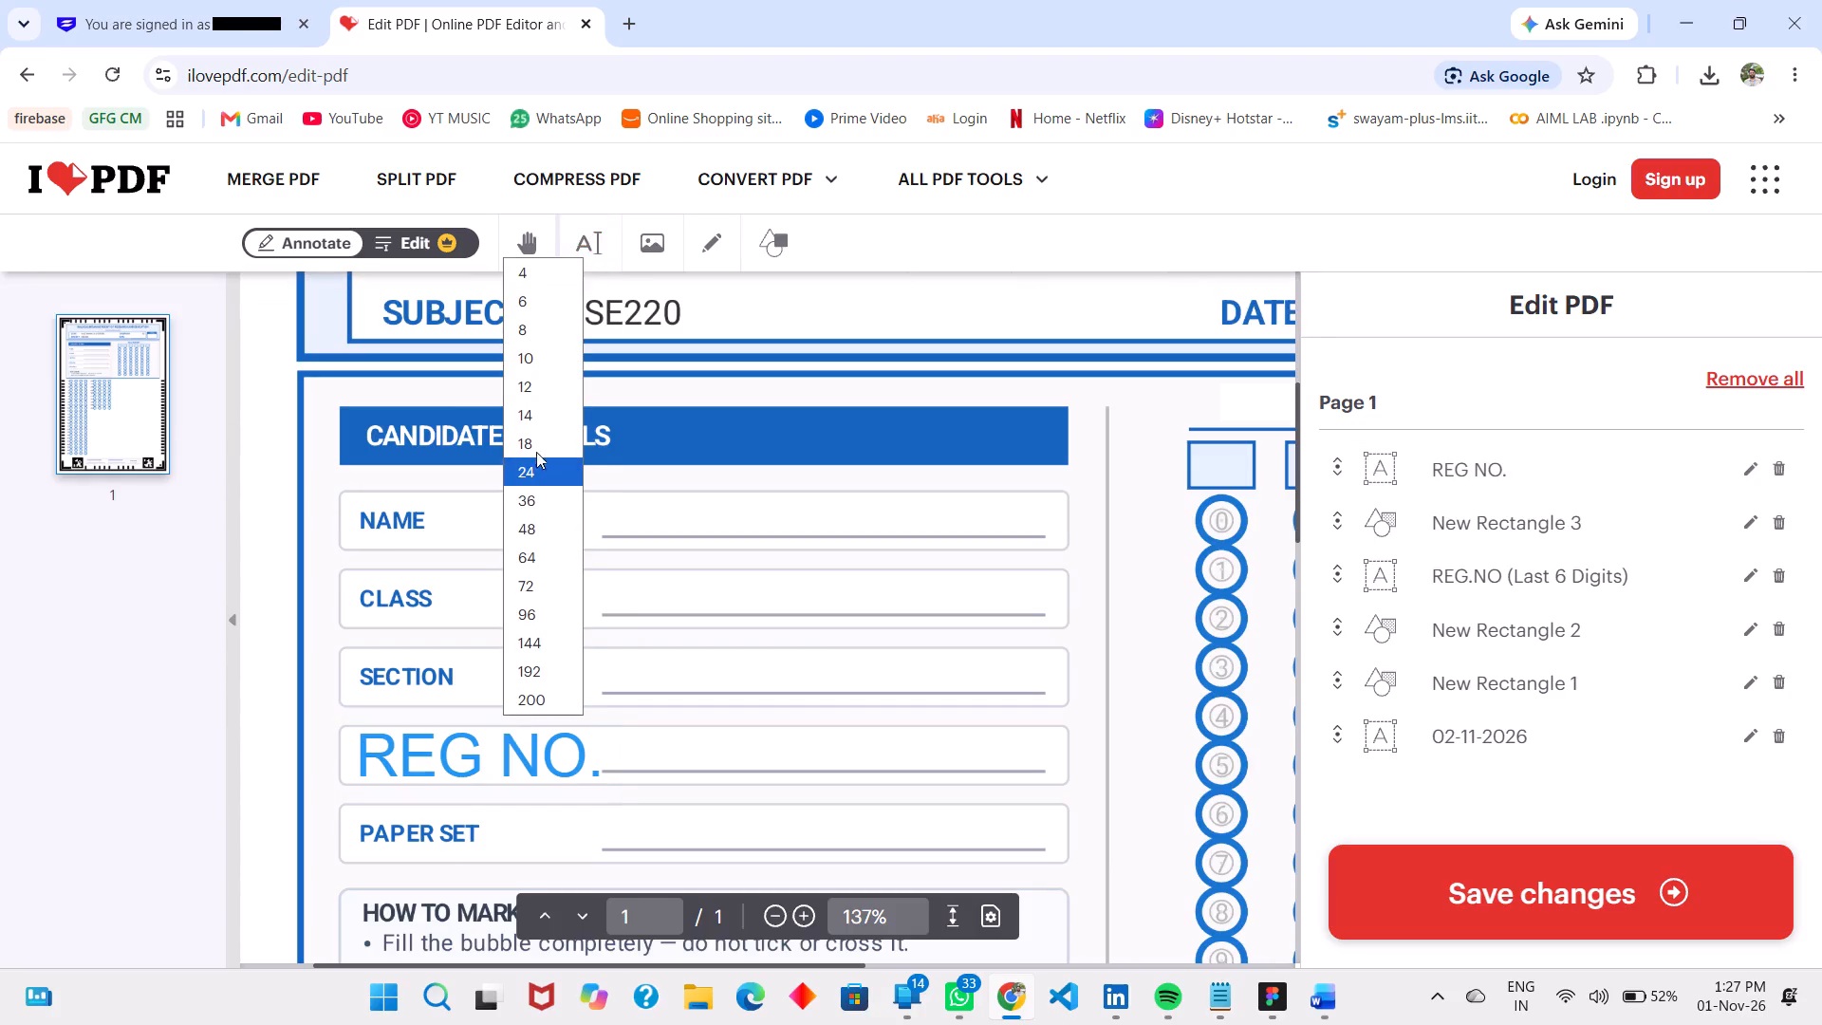
click(530, 434)
drag(409, 739, 410, 755)
click(634, 301)
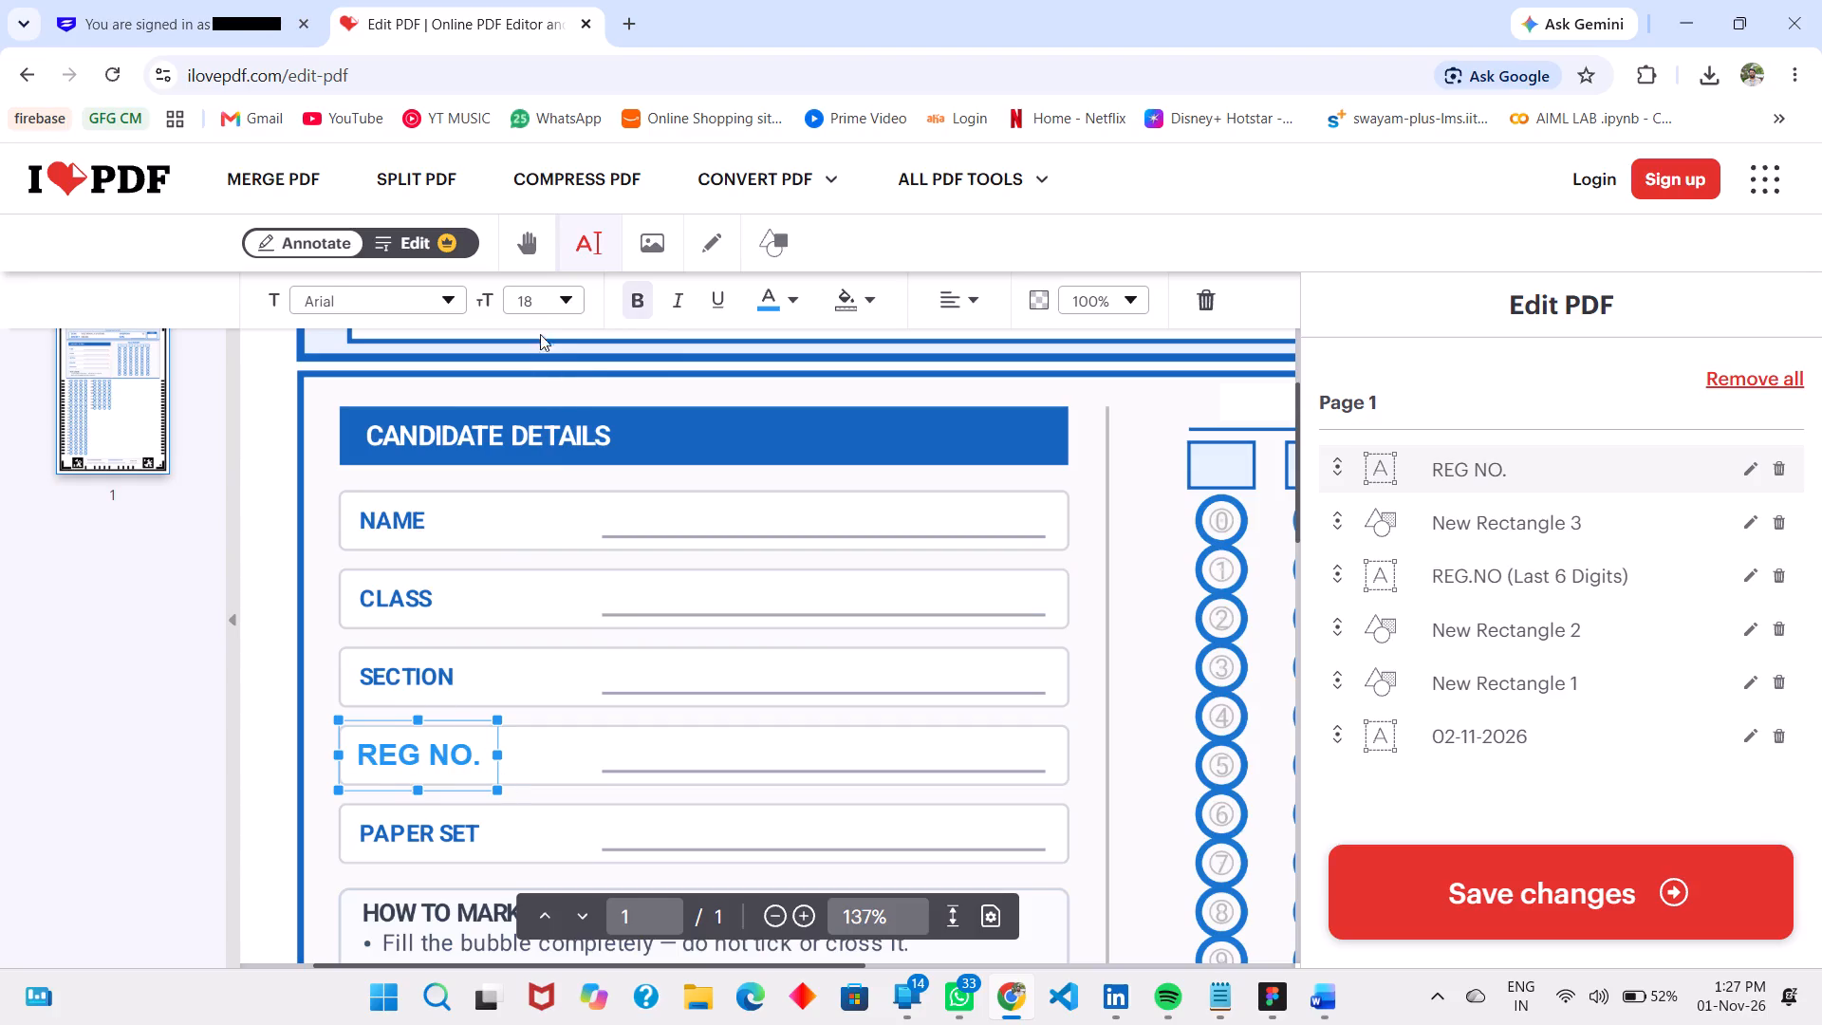
Set the font size of the "REG NO." label to 14 and deselect it.
drag(553, 307, 544, 476)
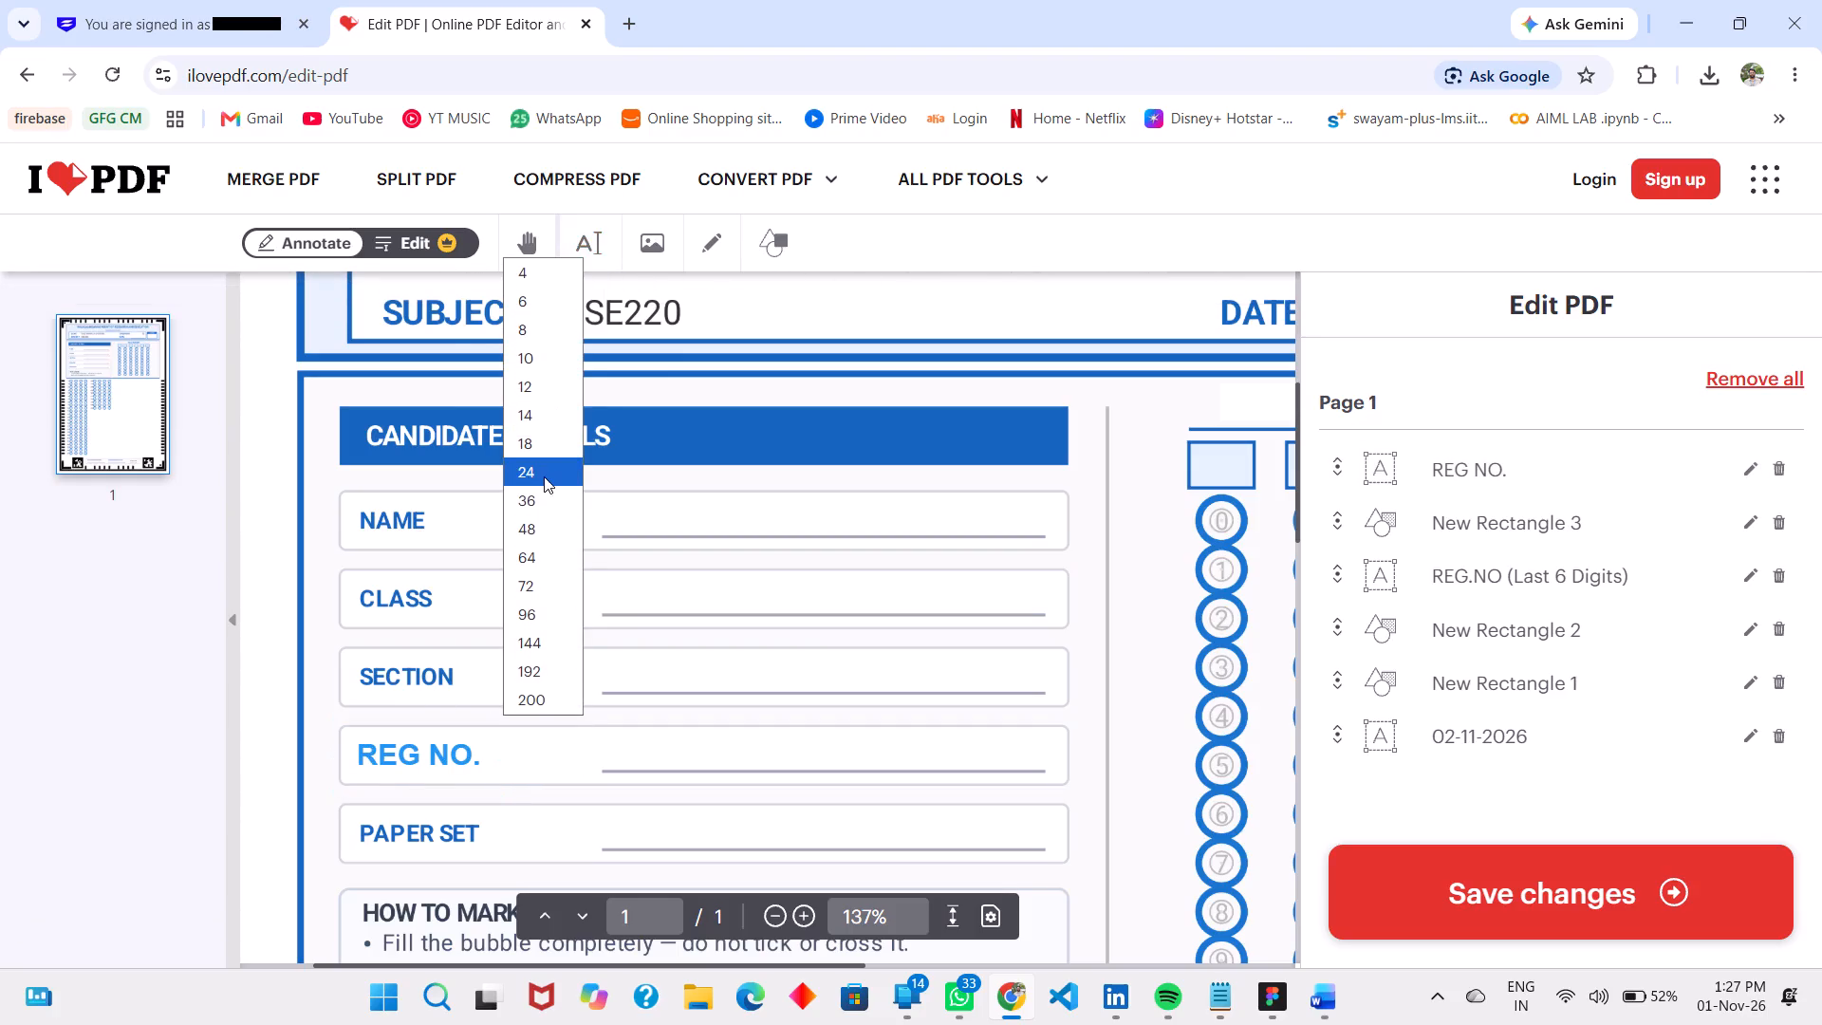
click(542, 417)
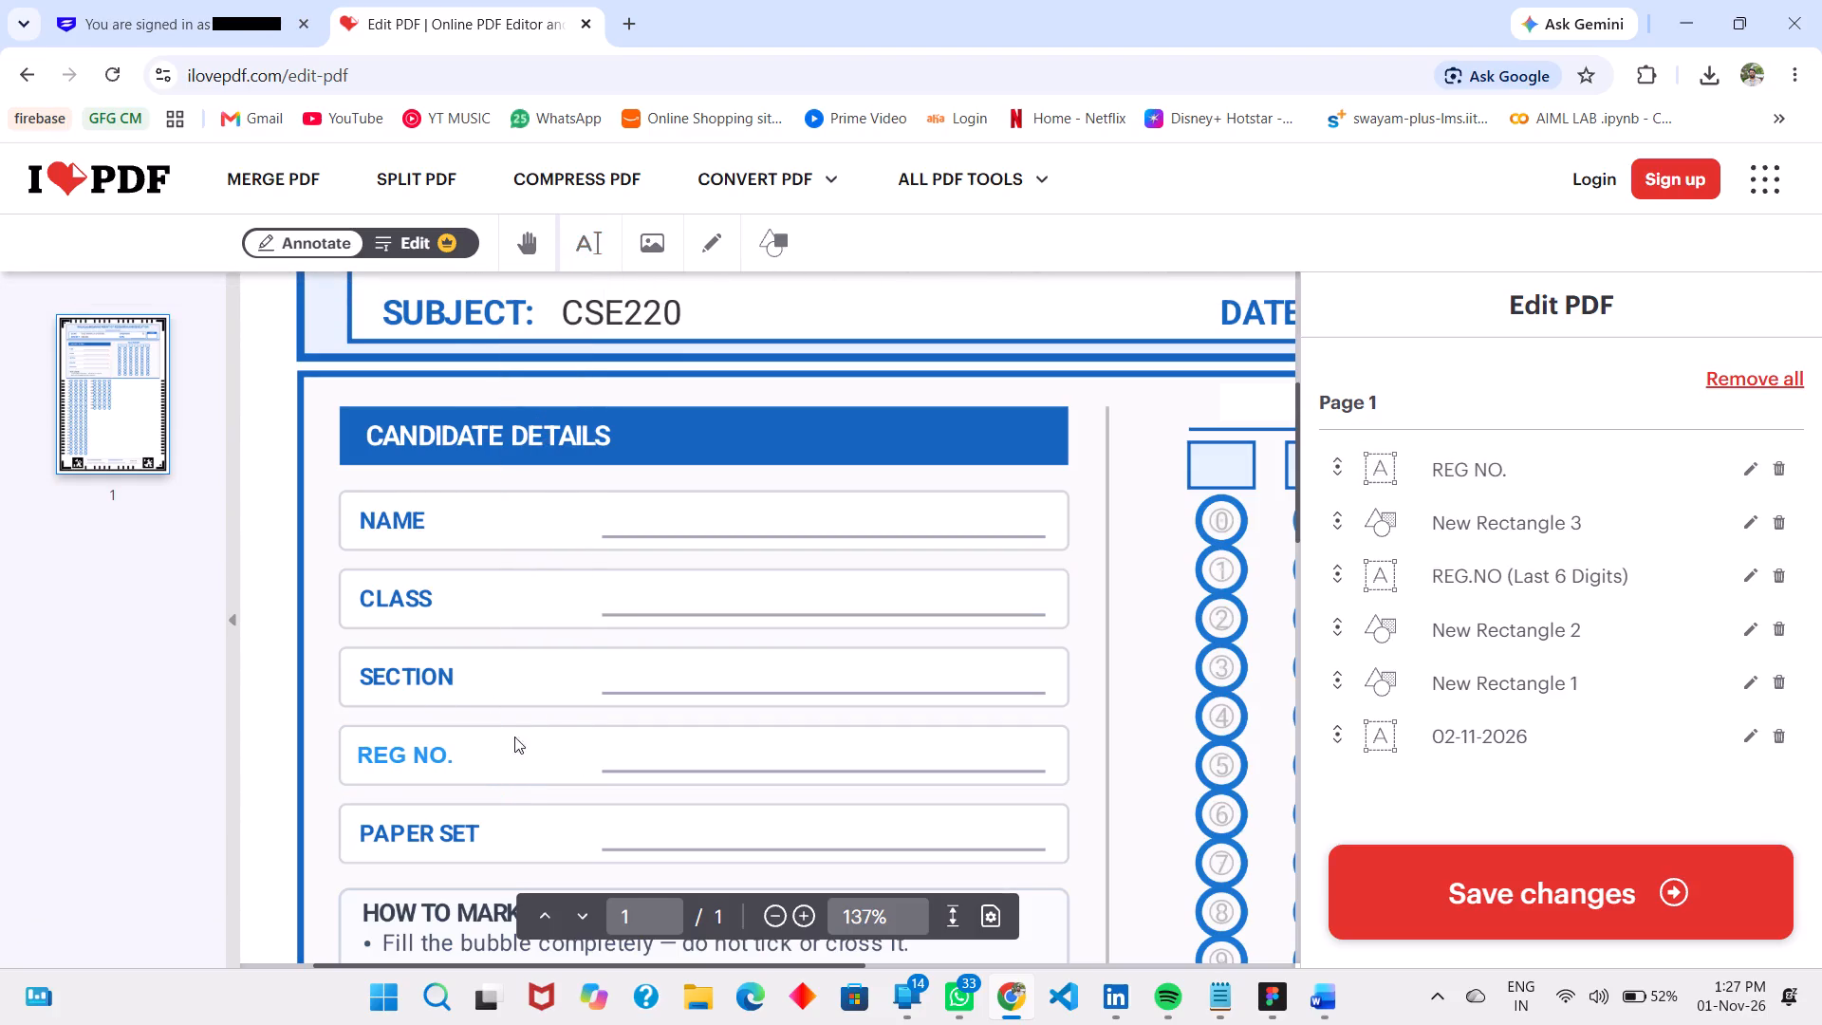
click(321, 654)
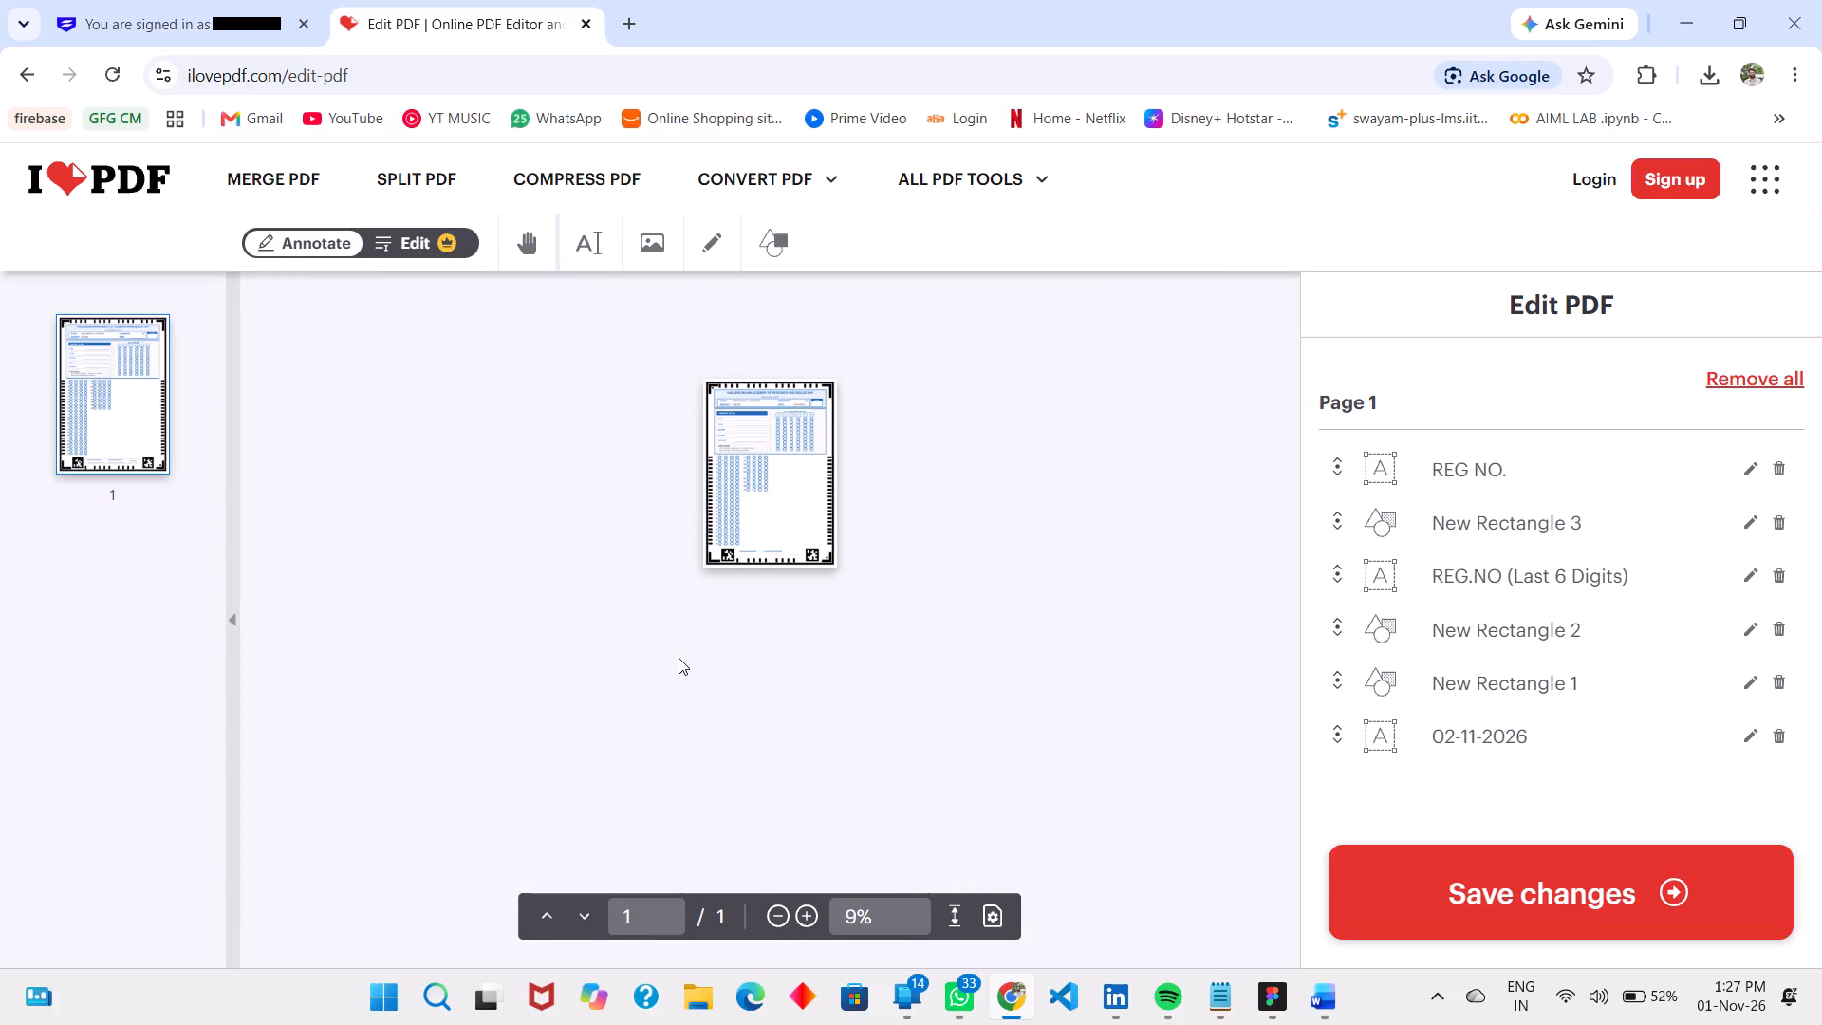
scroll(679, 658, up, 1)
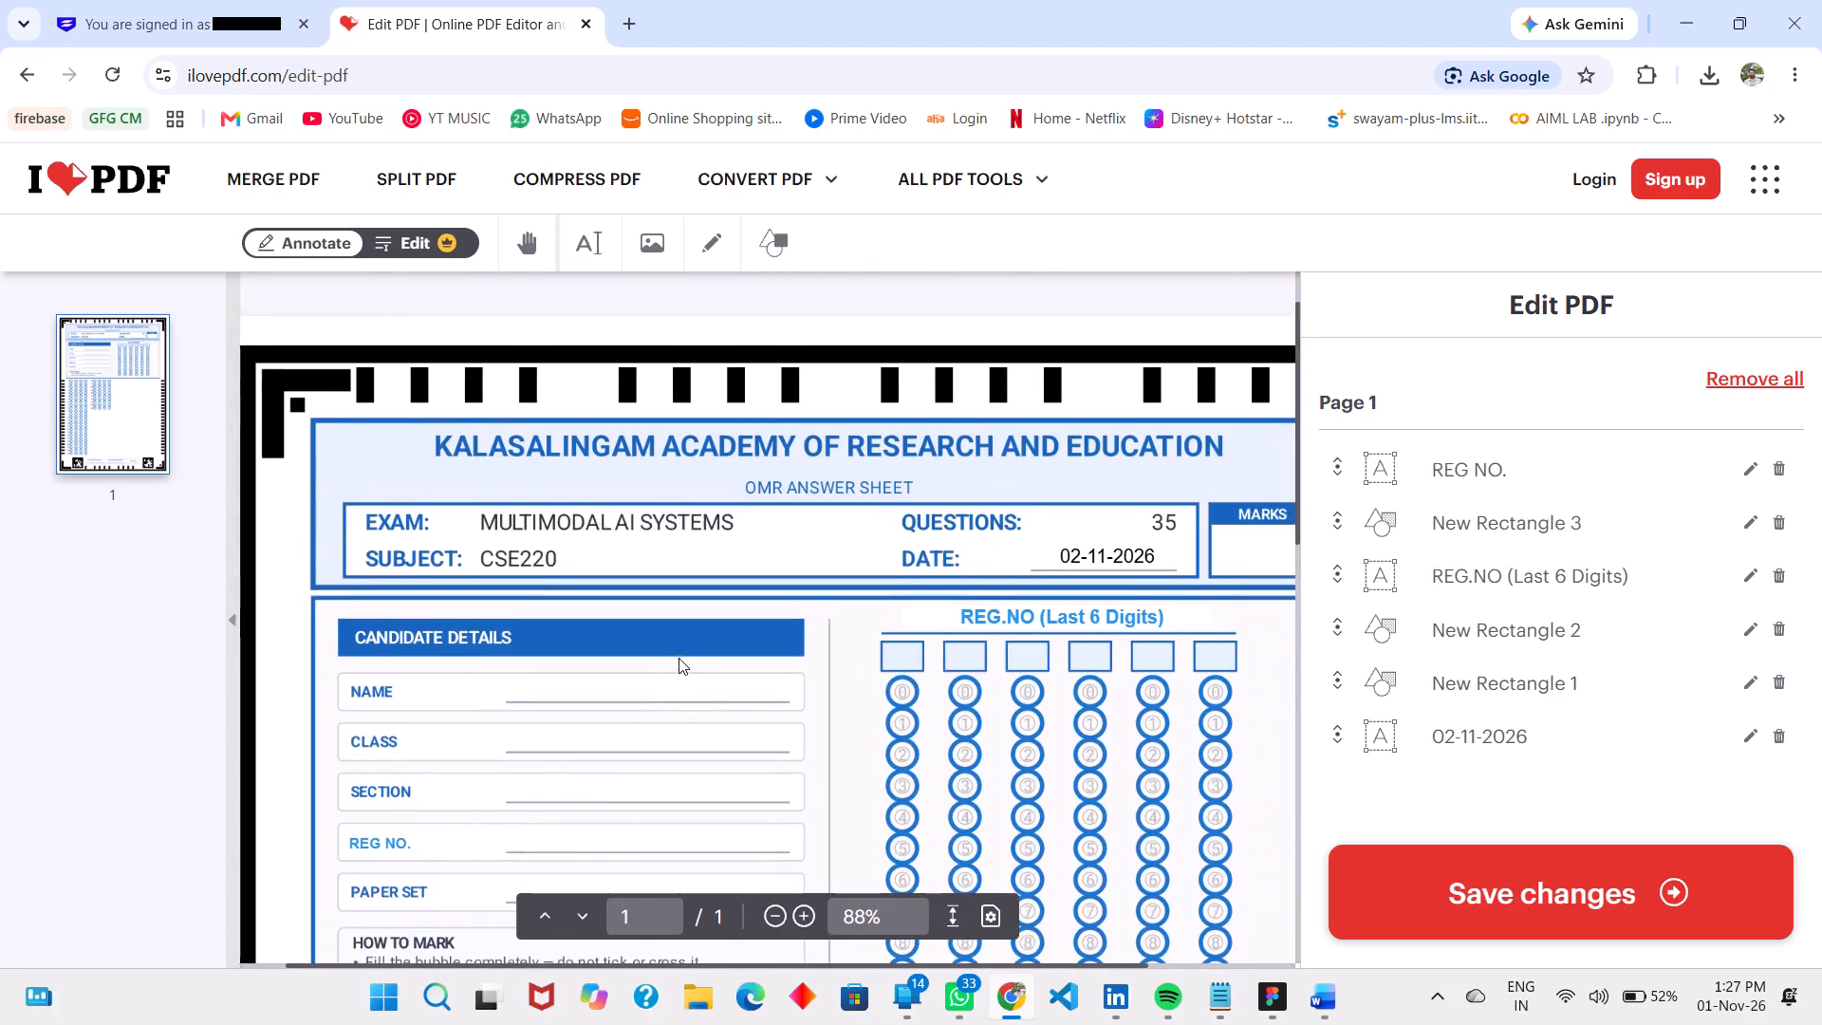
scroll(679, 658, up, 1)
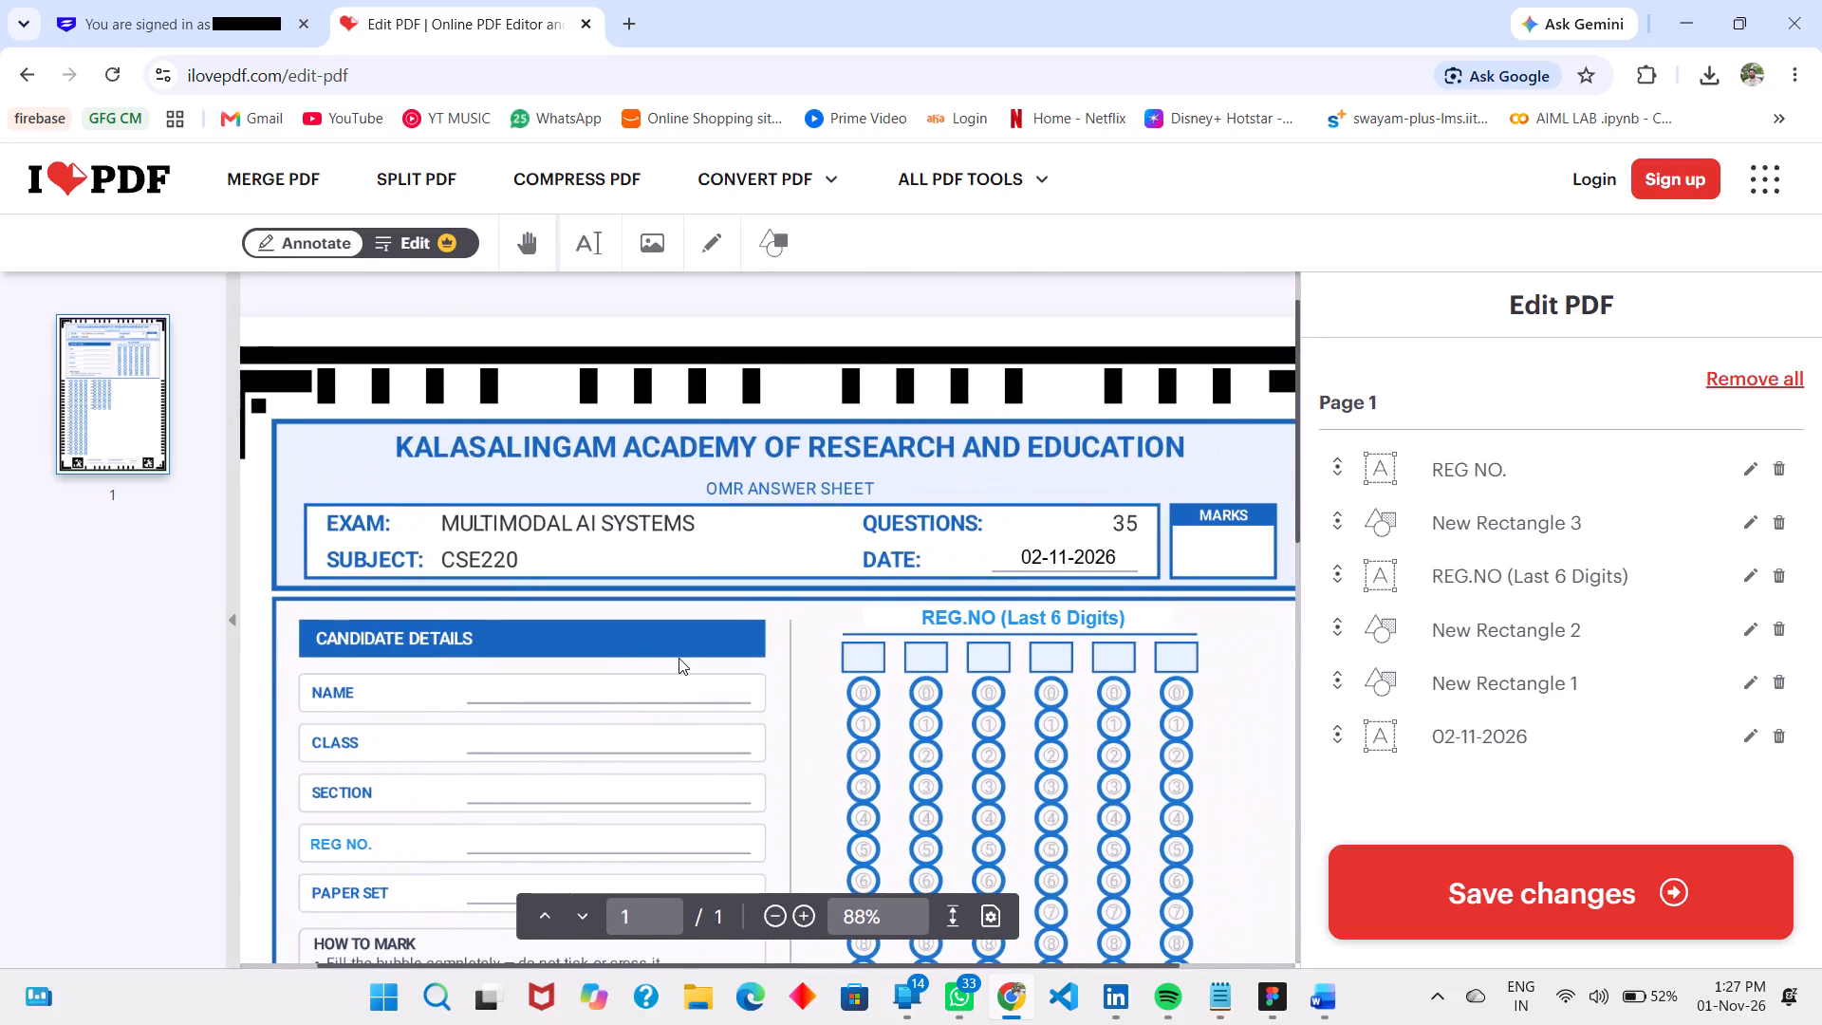
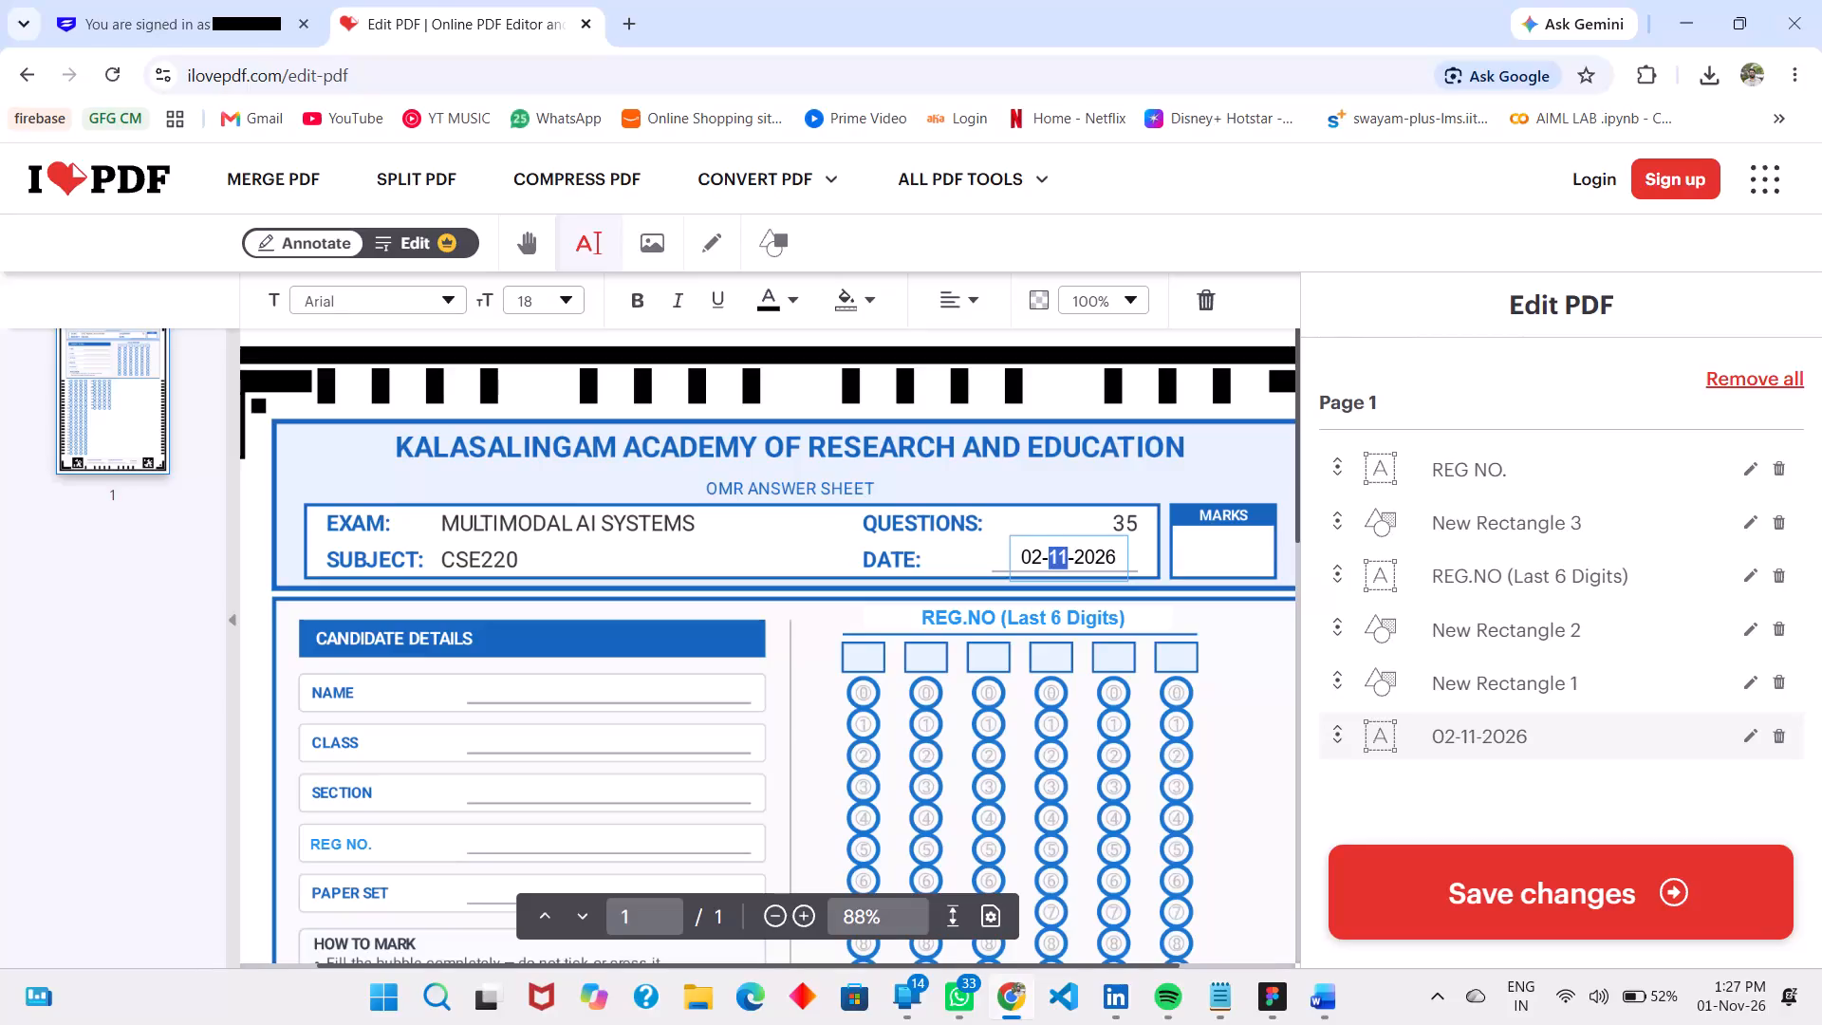
Change the separators in the DATE field's text so that it reads 02/11/2026.
click(1050, 559)
key(BackSpace)
key(slash)
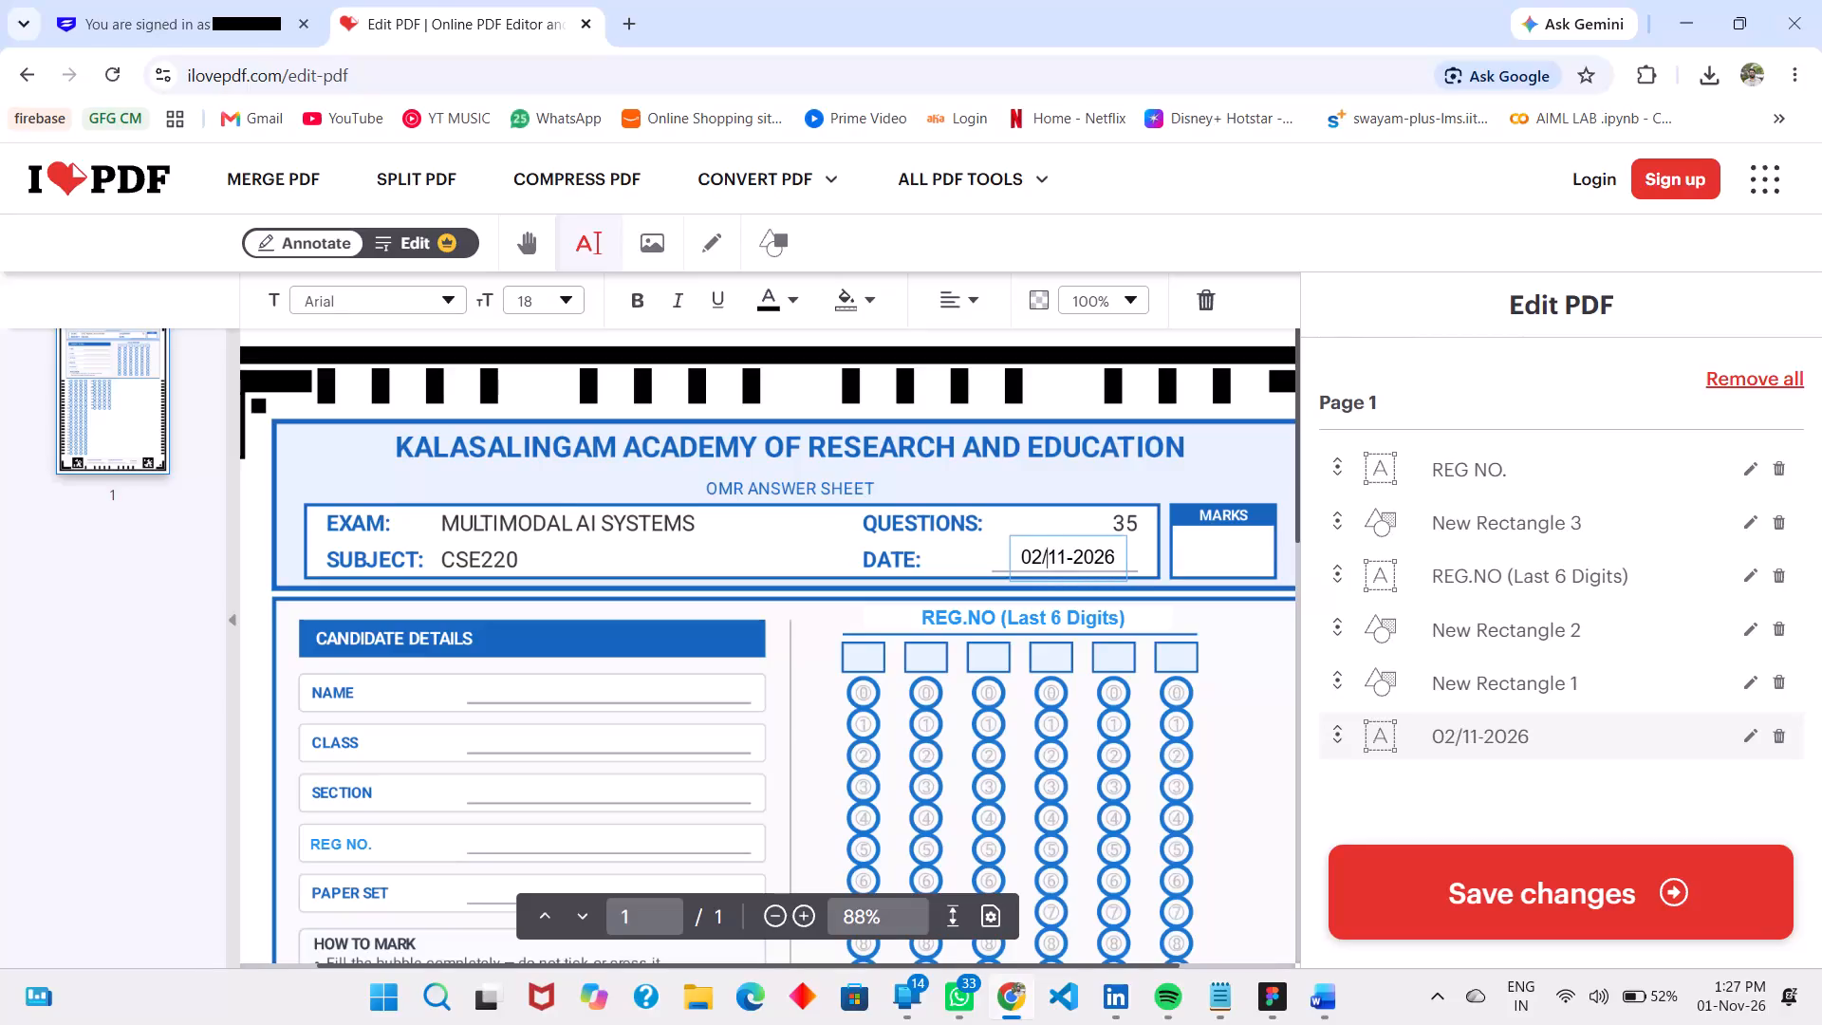
key(Right)
key(Right)
key(Right)
key(Right)
key(BackSpace)
key(BackSpace)
key(slash)
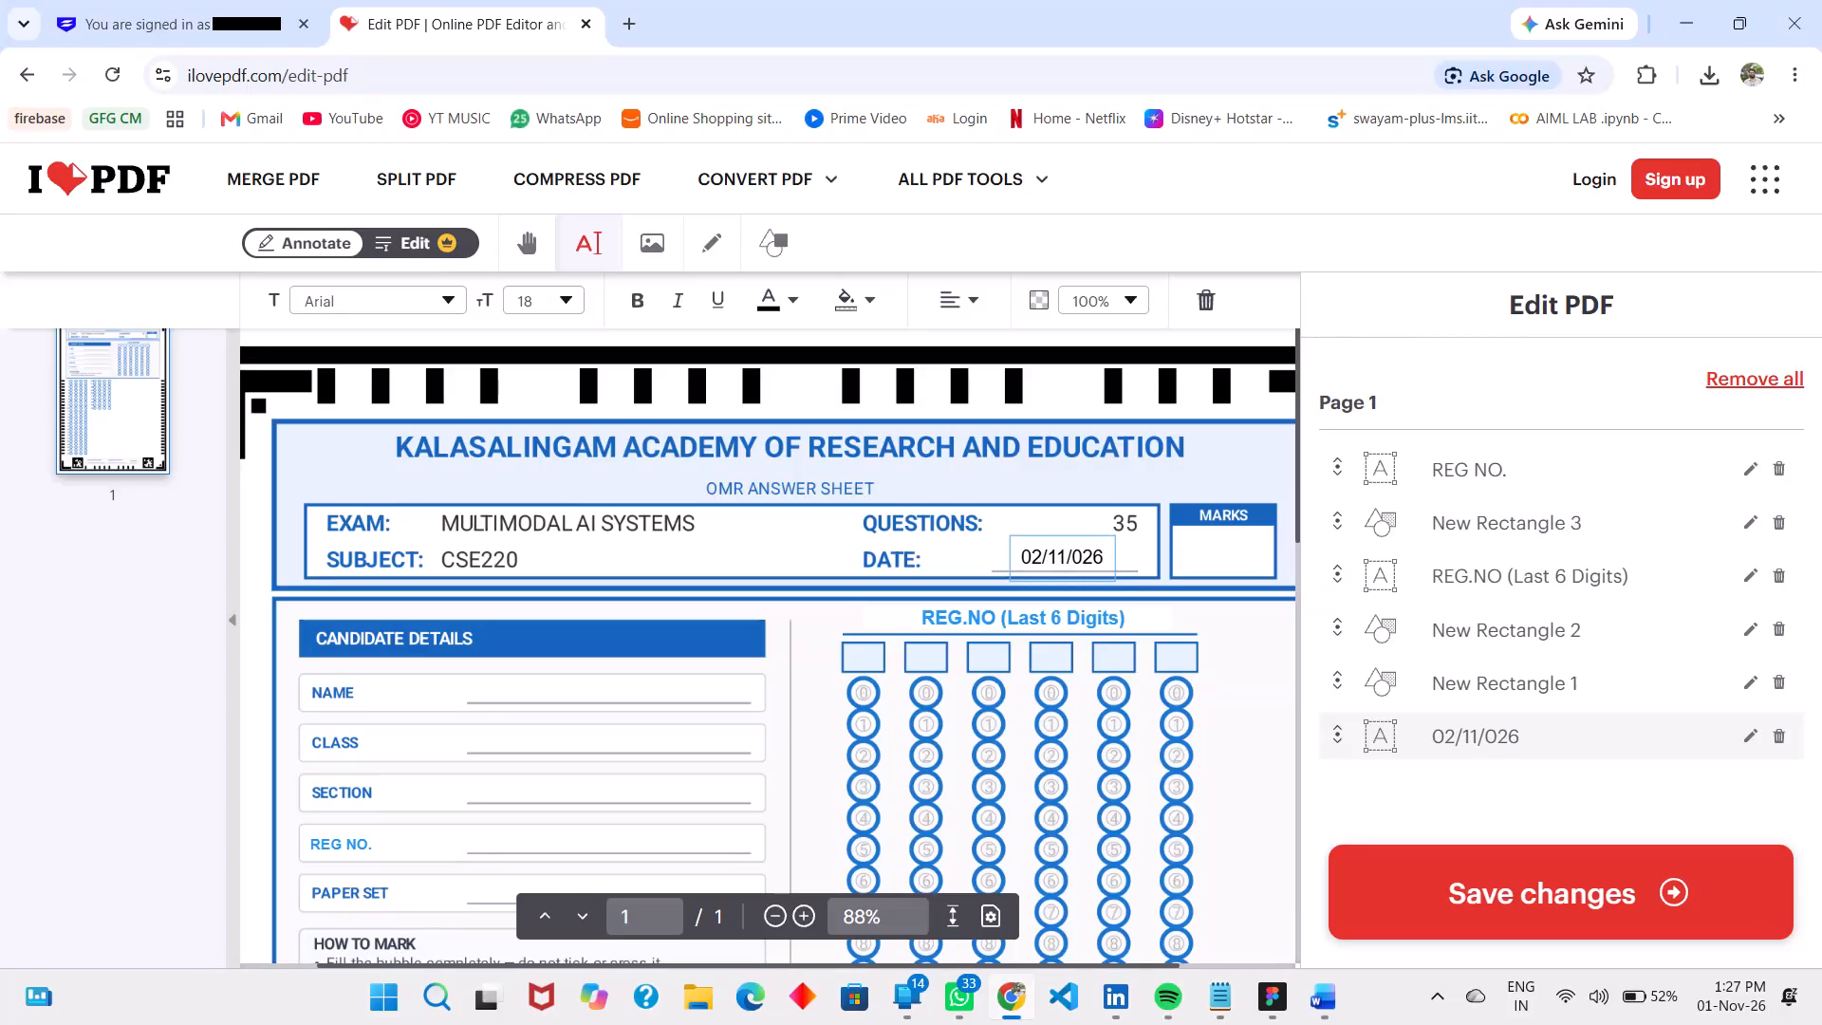
key(2)
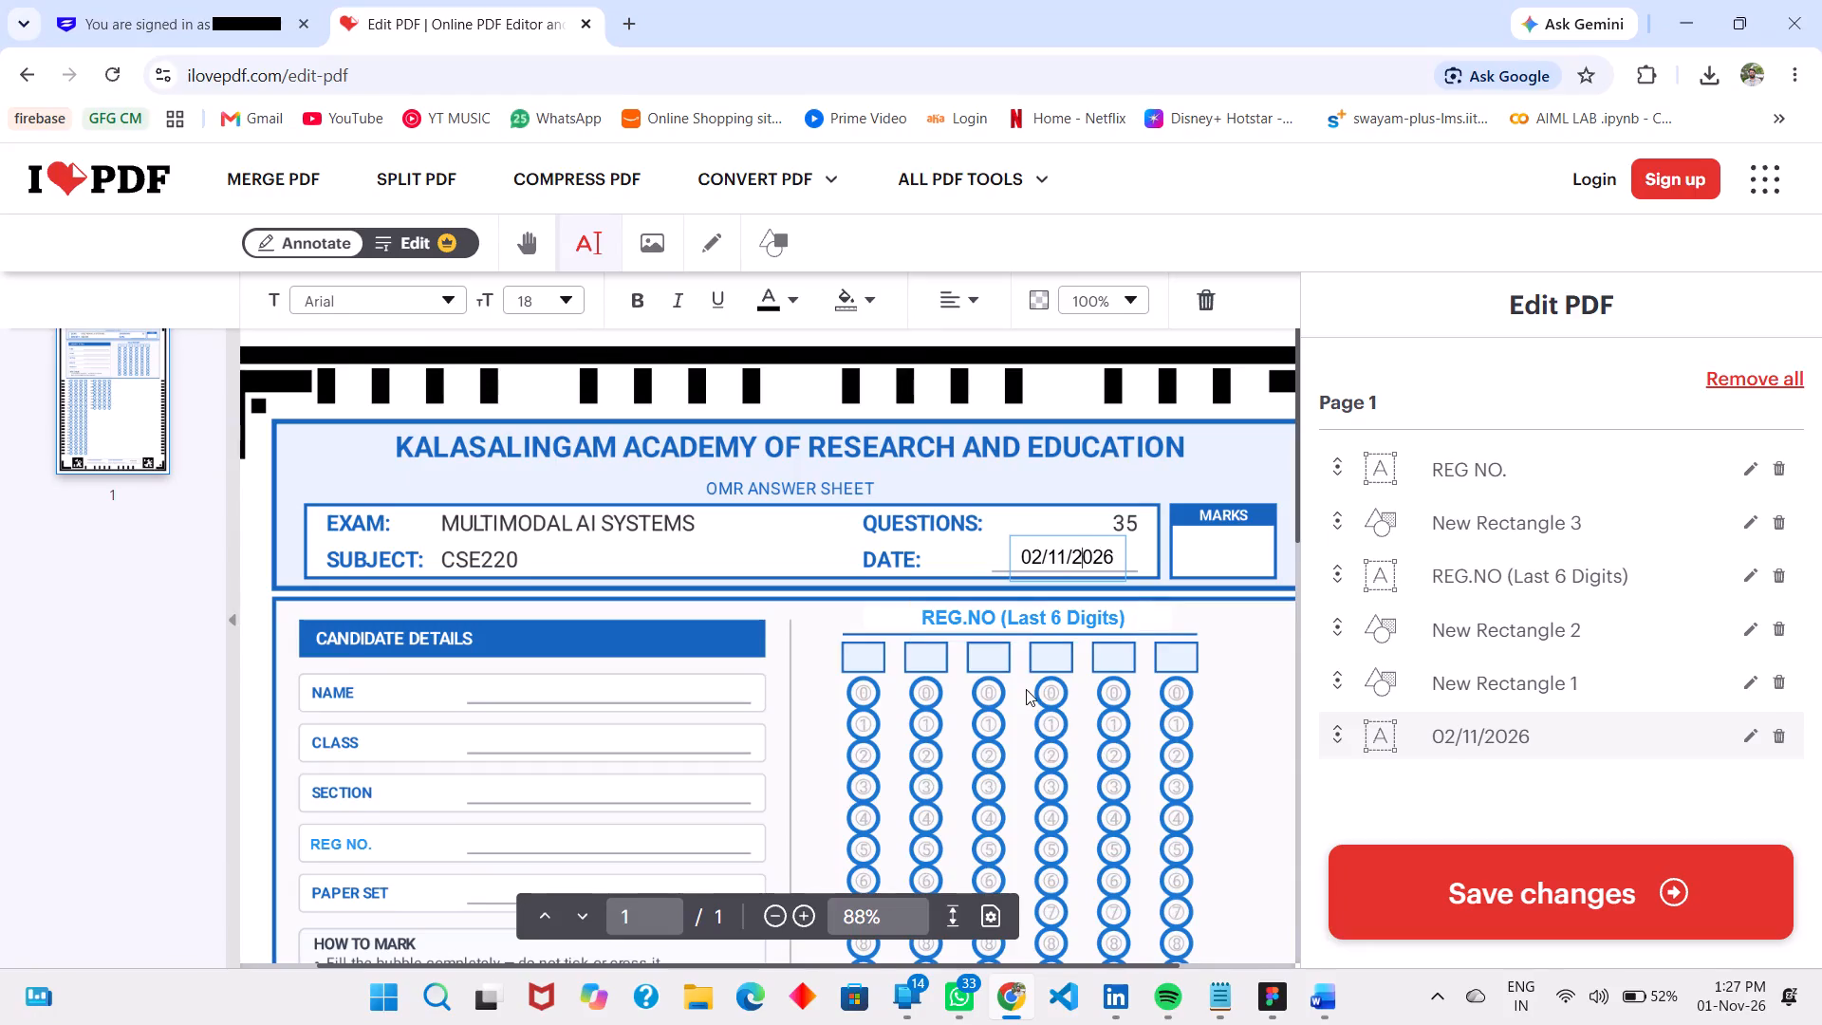
Review the edited answer sheet from the header and candidate details down through the question bubbles.
scroll(1026, 689, down, 4)
scroll(1026, 689, right, 1)
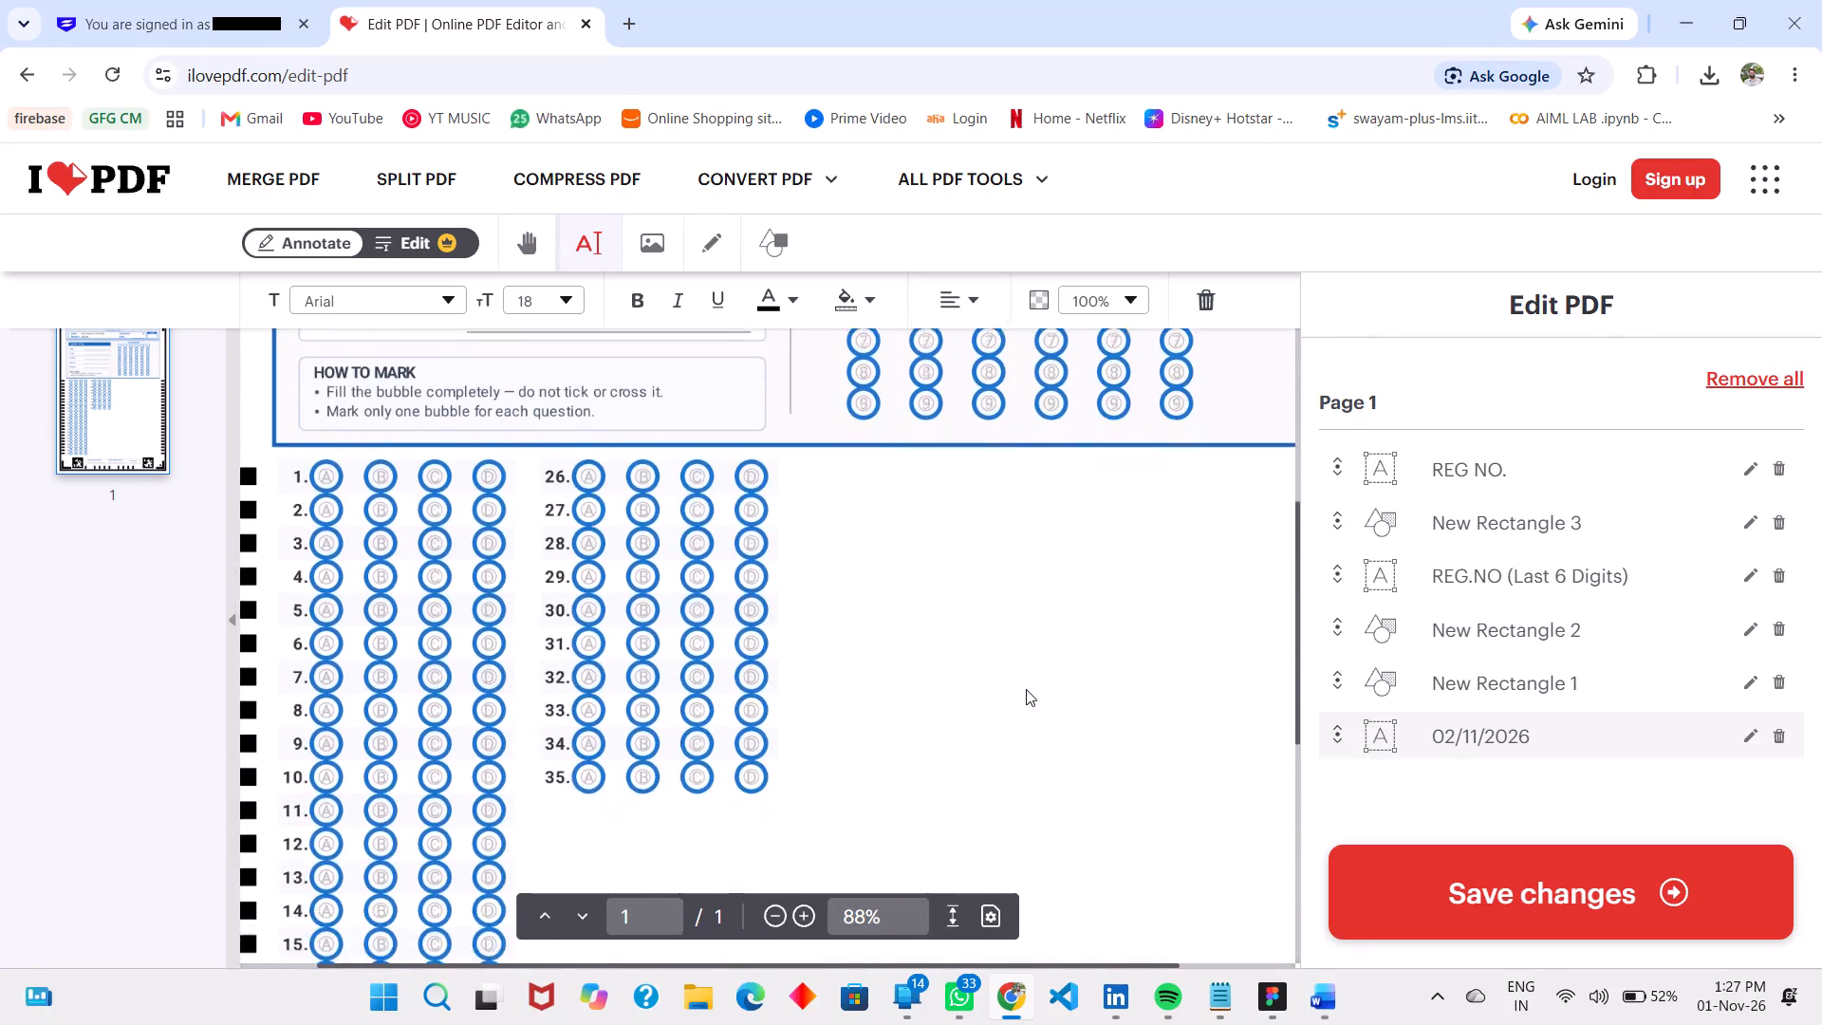
scroll(1026, 689, right, 1)
scroll(1033, 654, down, 5)
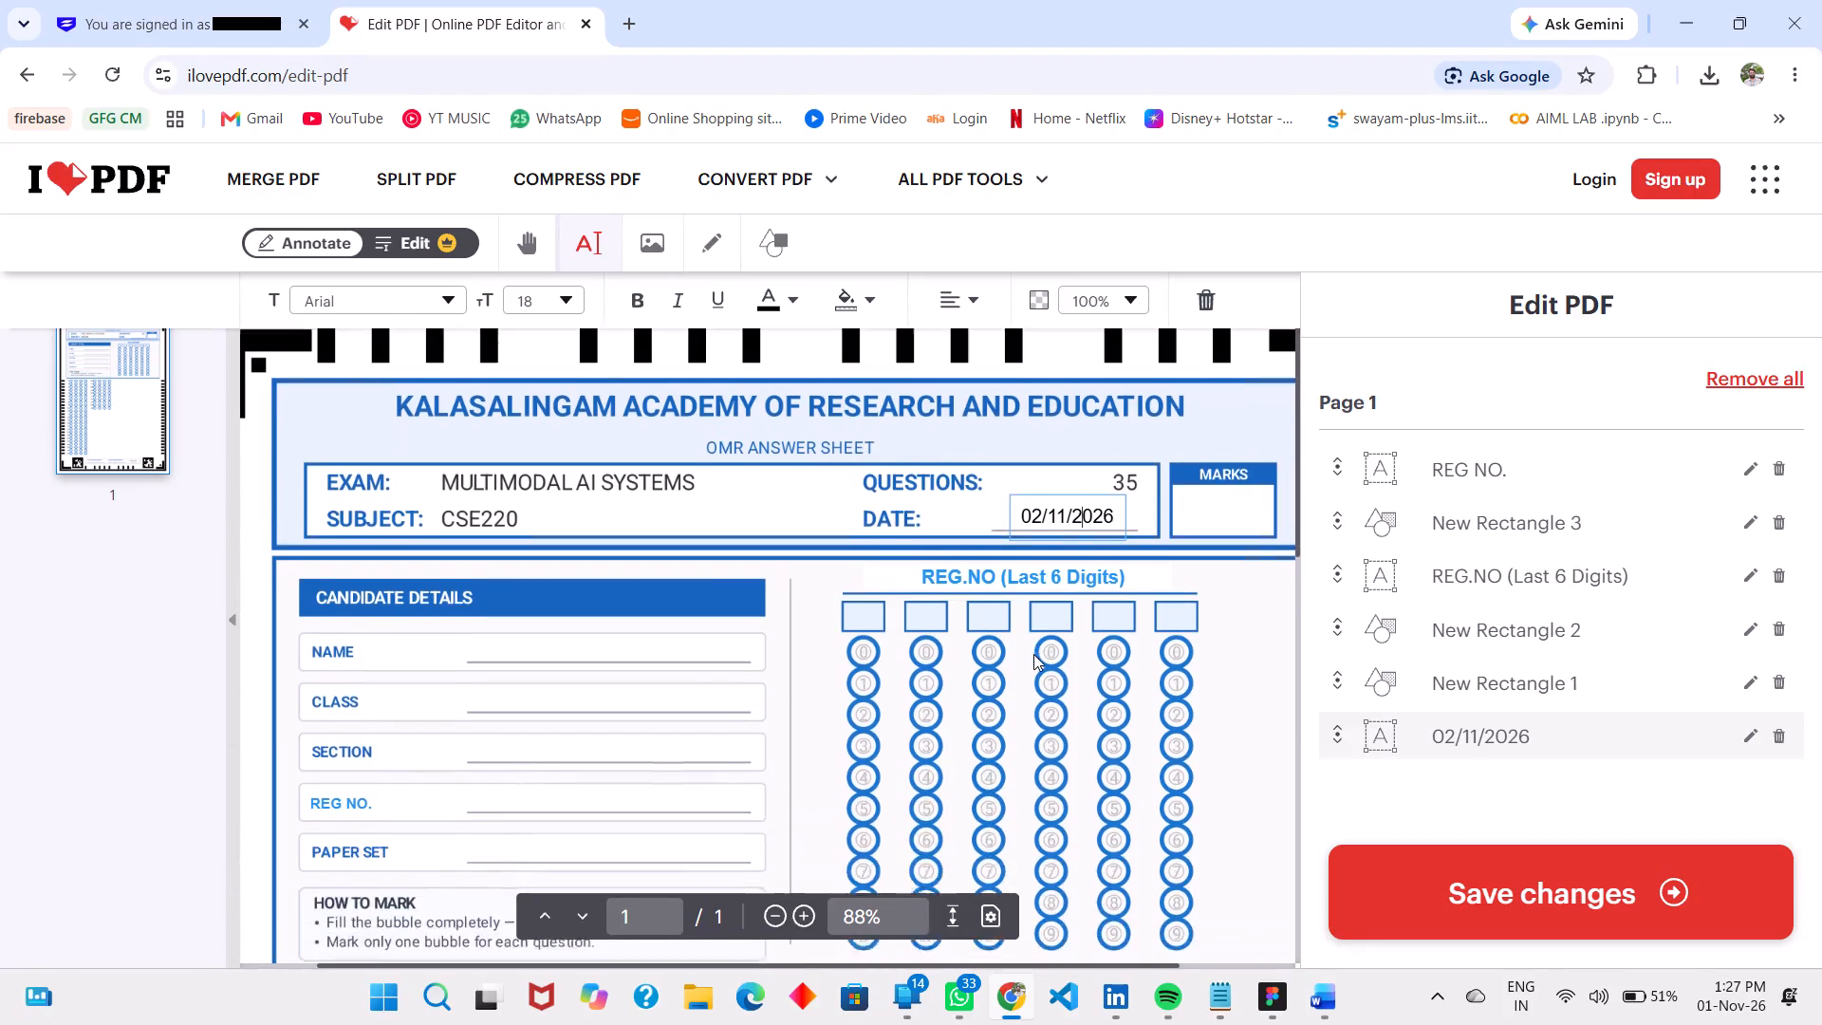
scroll(1033, 654, down, 9)
scroll(1033, 654, up, 7)
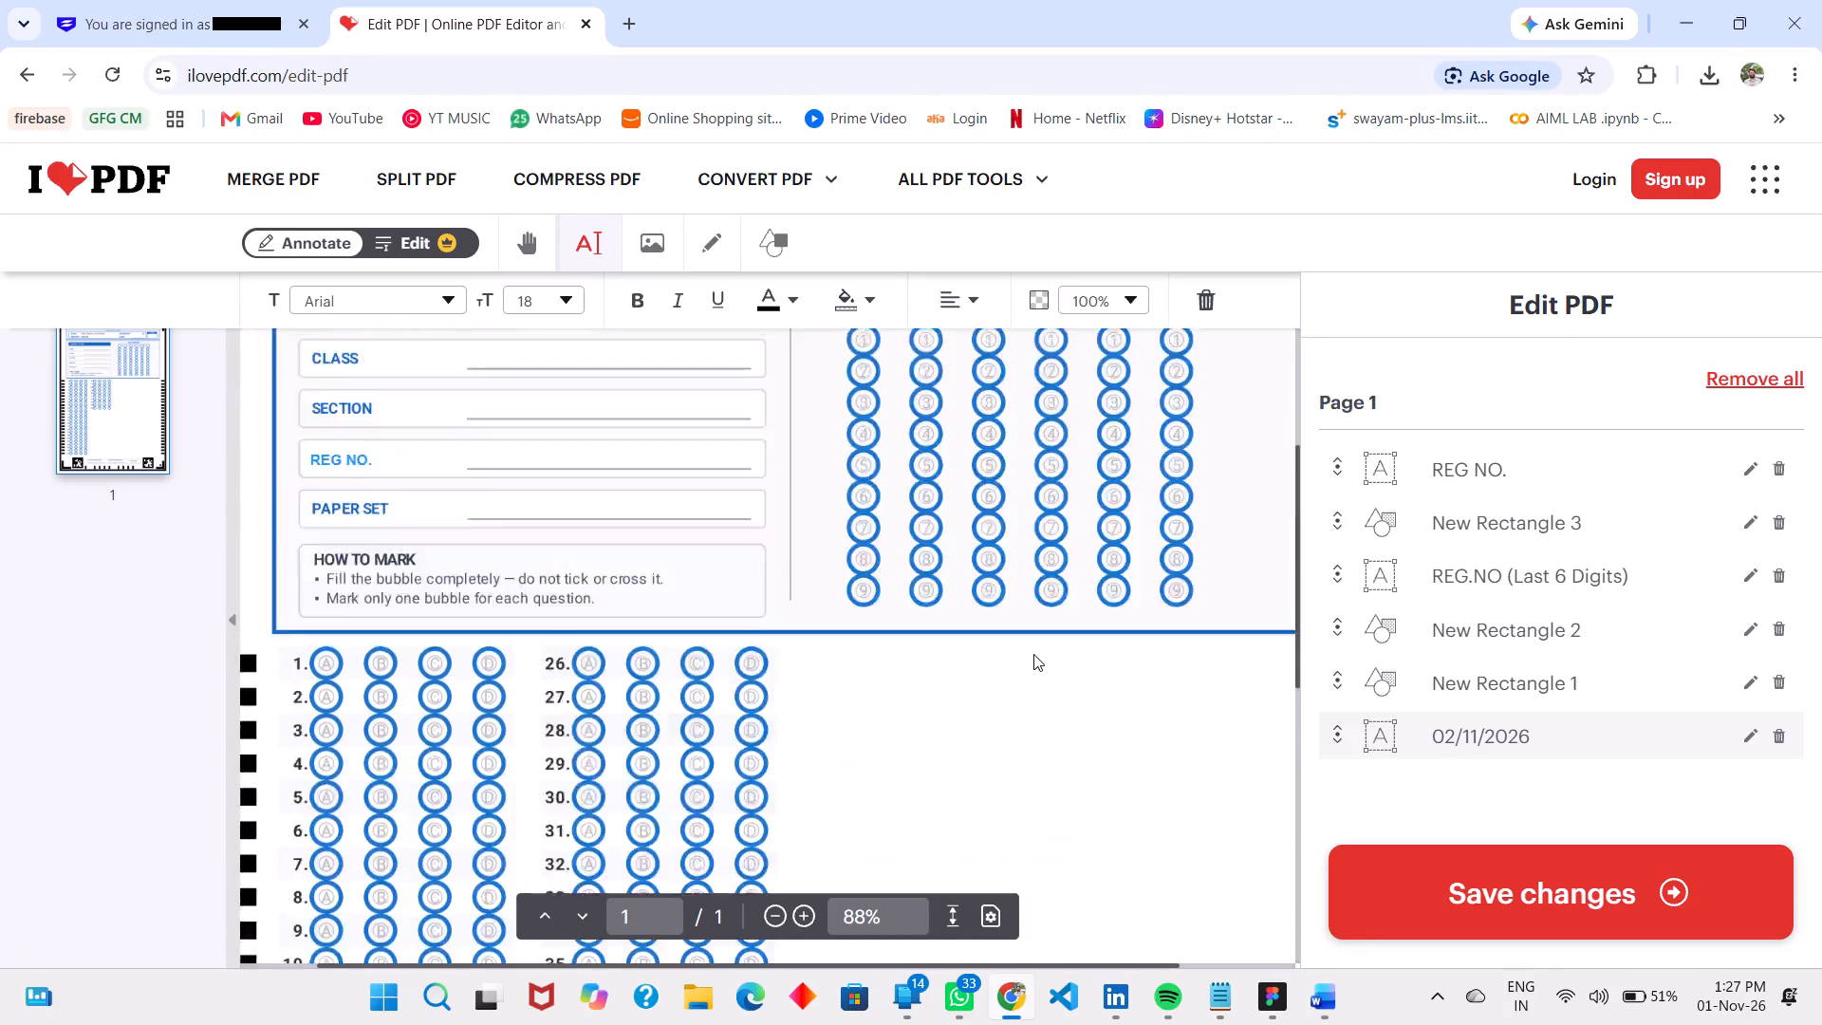
scroll(1033, 654, down, 4)
scroll(941, 897, down, 2)
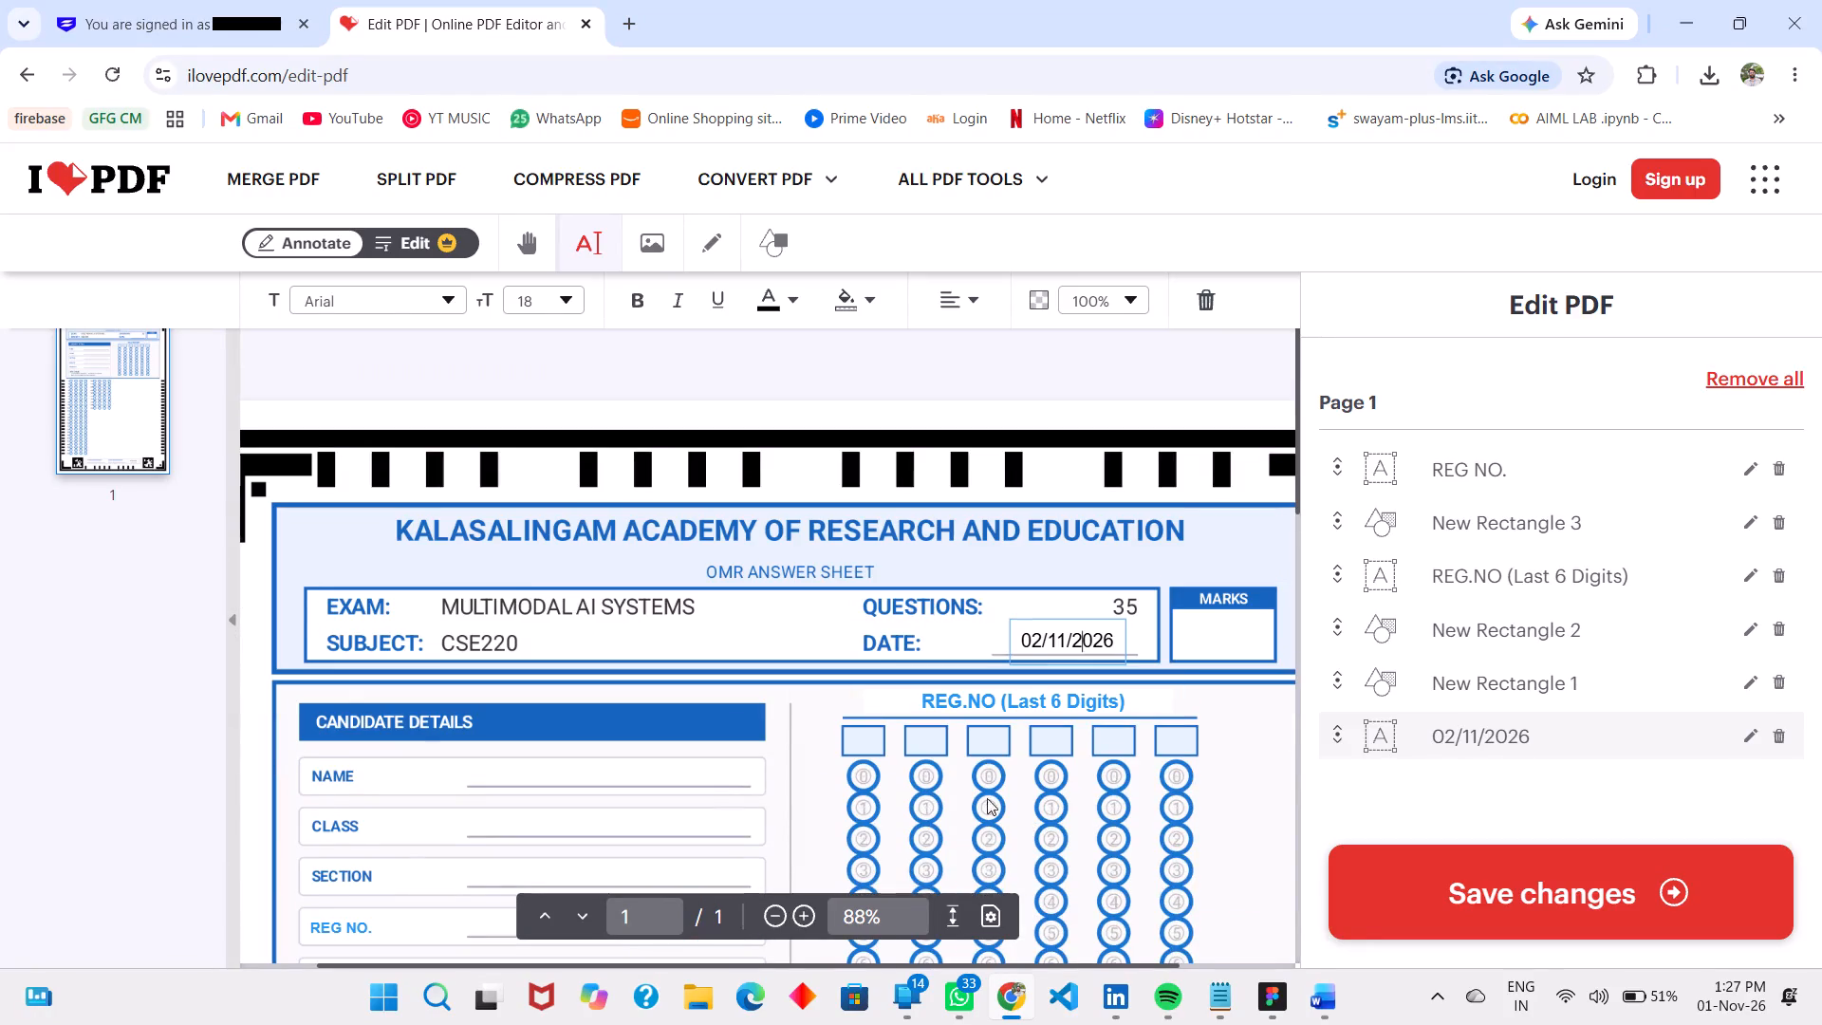
scroll(988, 791, down, 6)
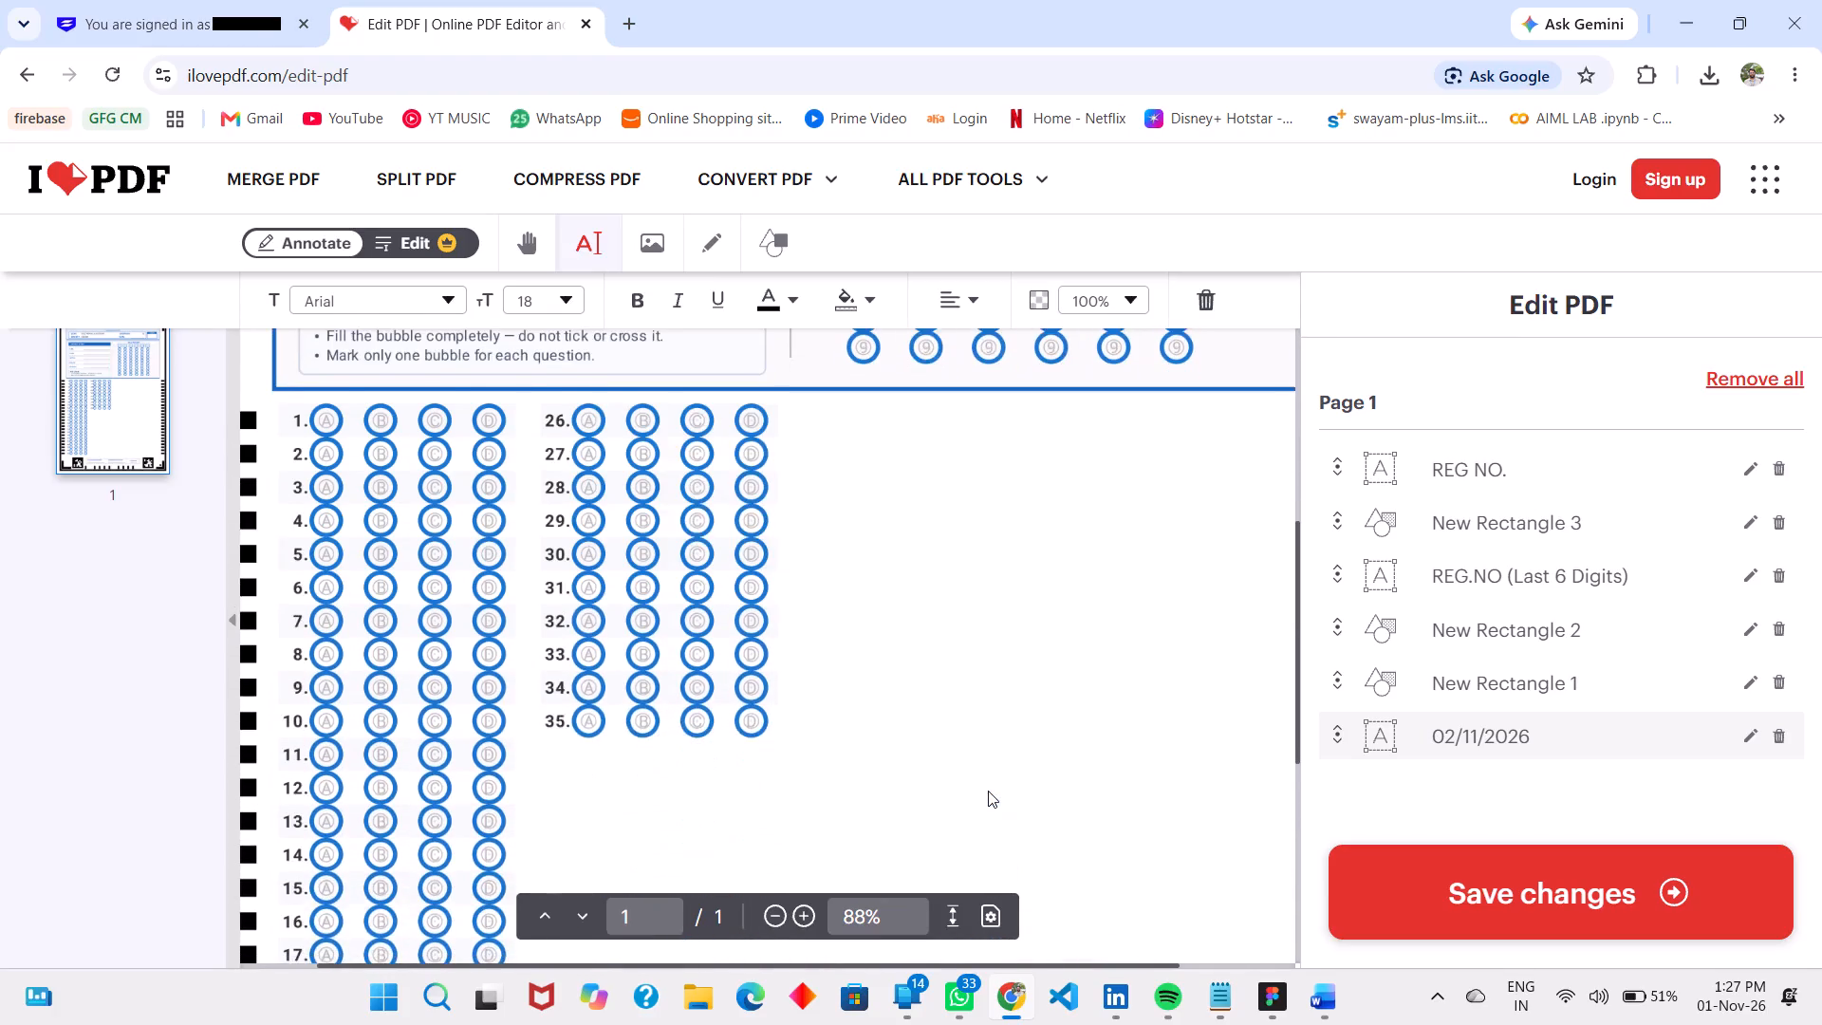
scroll(988, 791, down, 5)
scroll(988, 791, up, 6)
Save the changes to the answer sheet and download the processed PDF.
click(1500, 888)
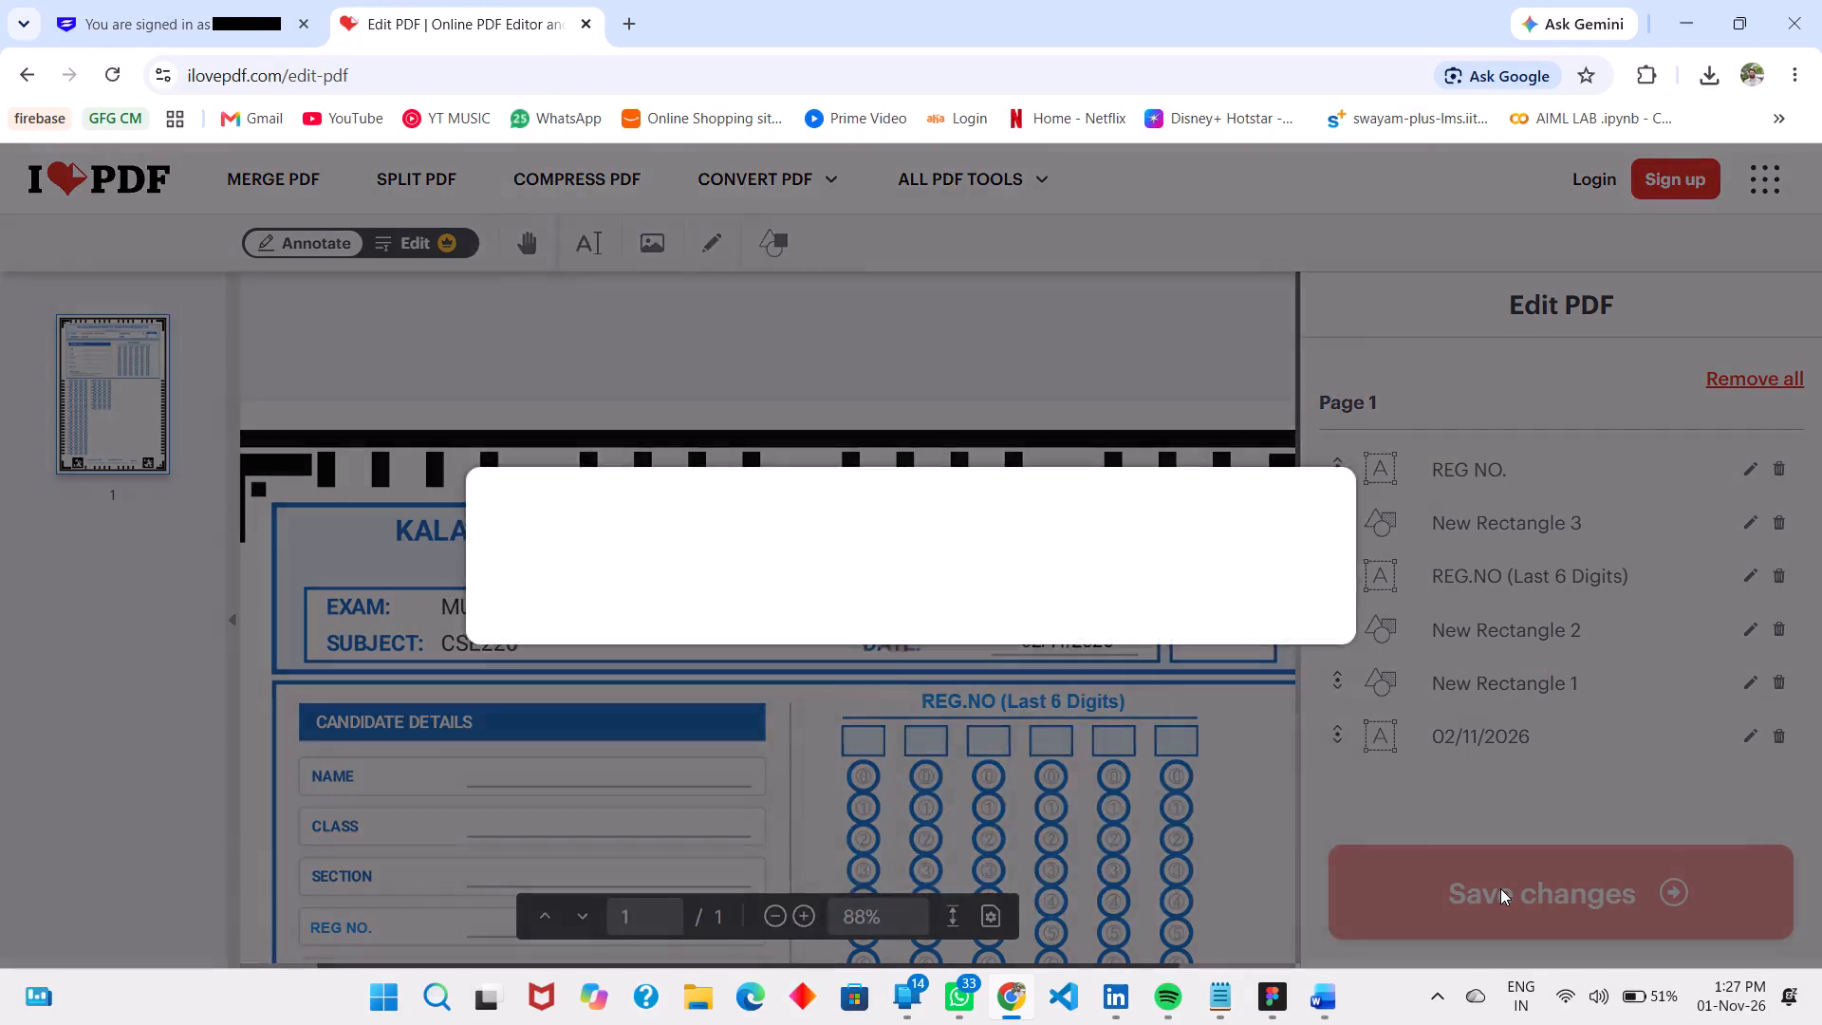
click(925, 375)
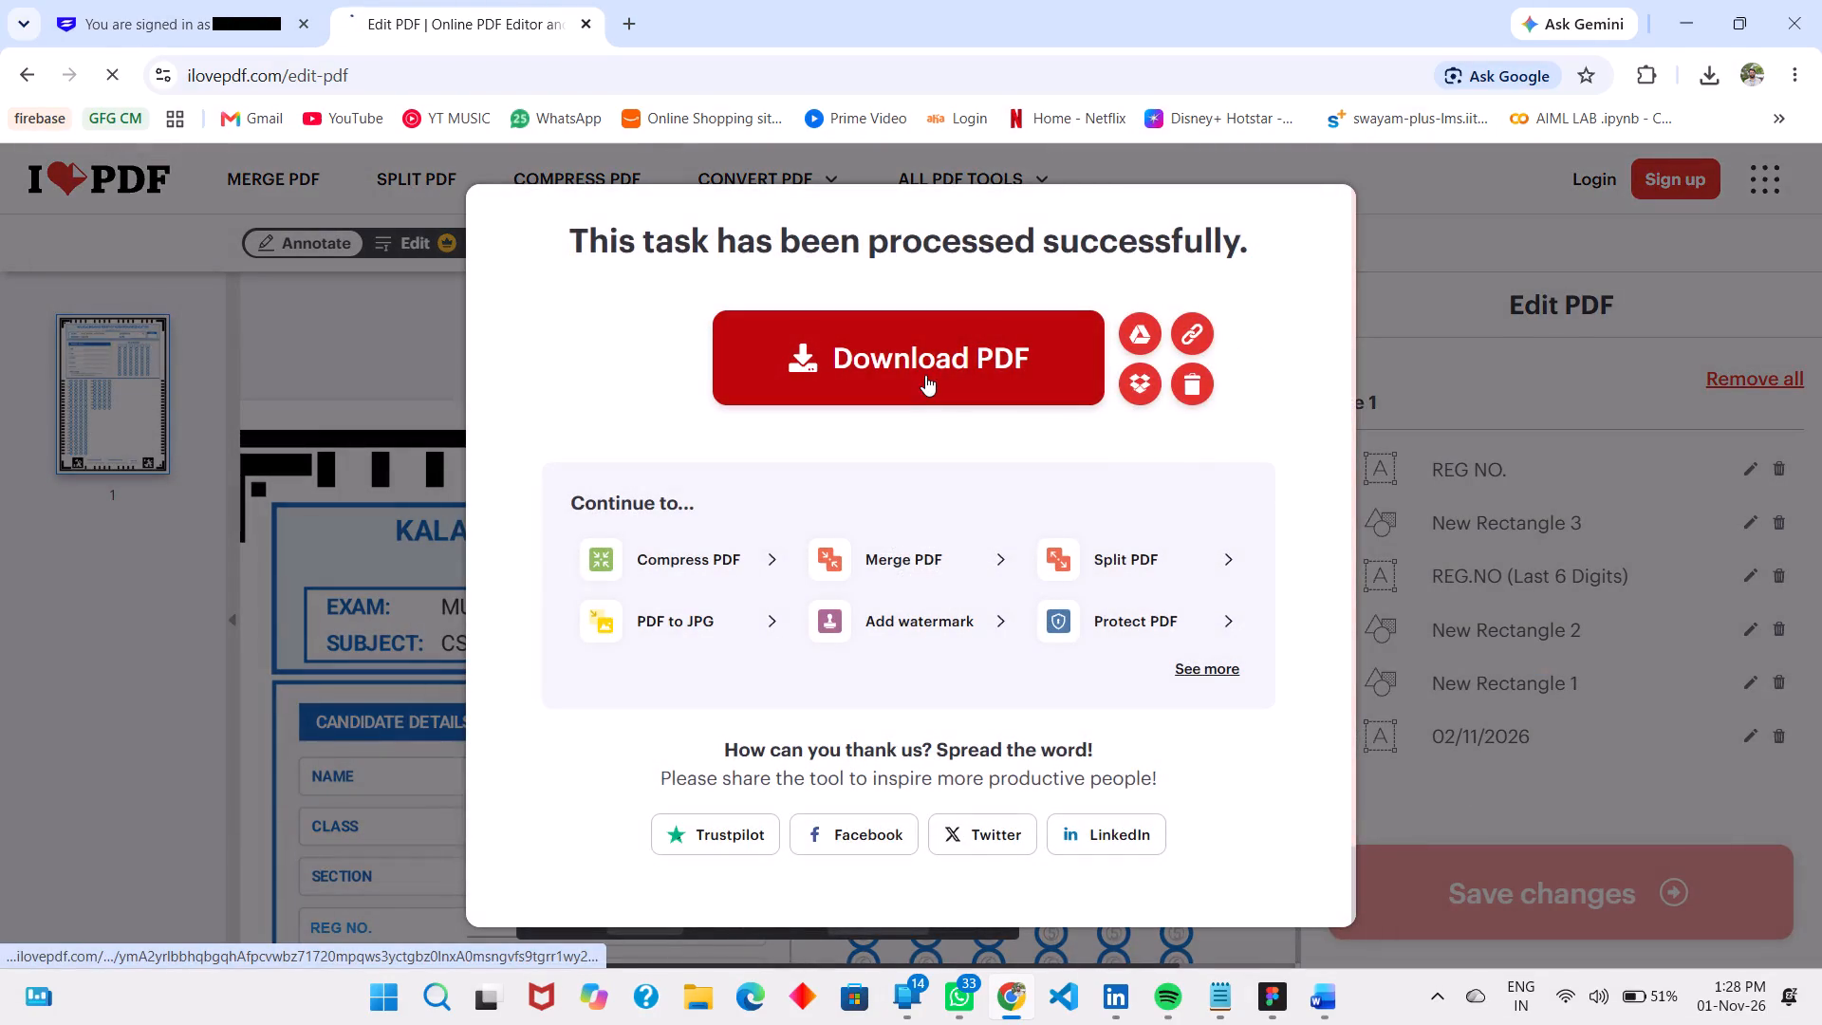
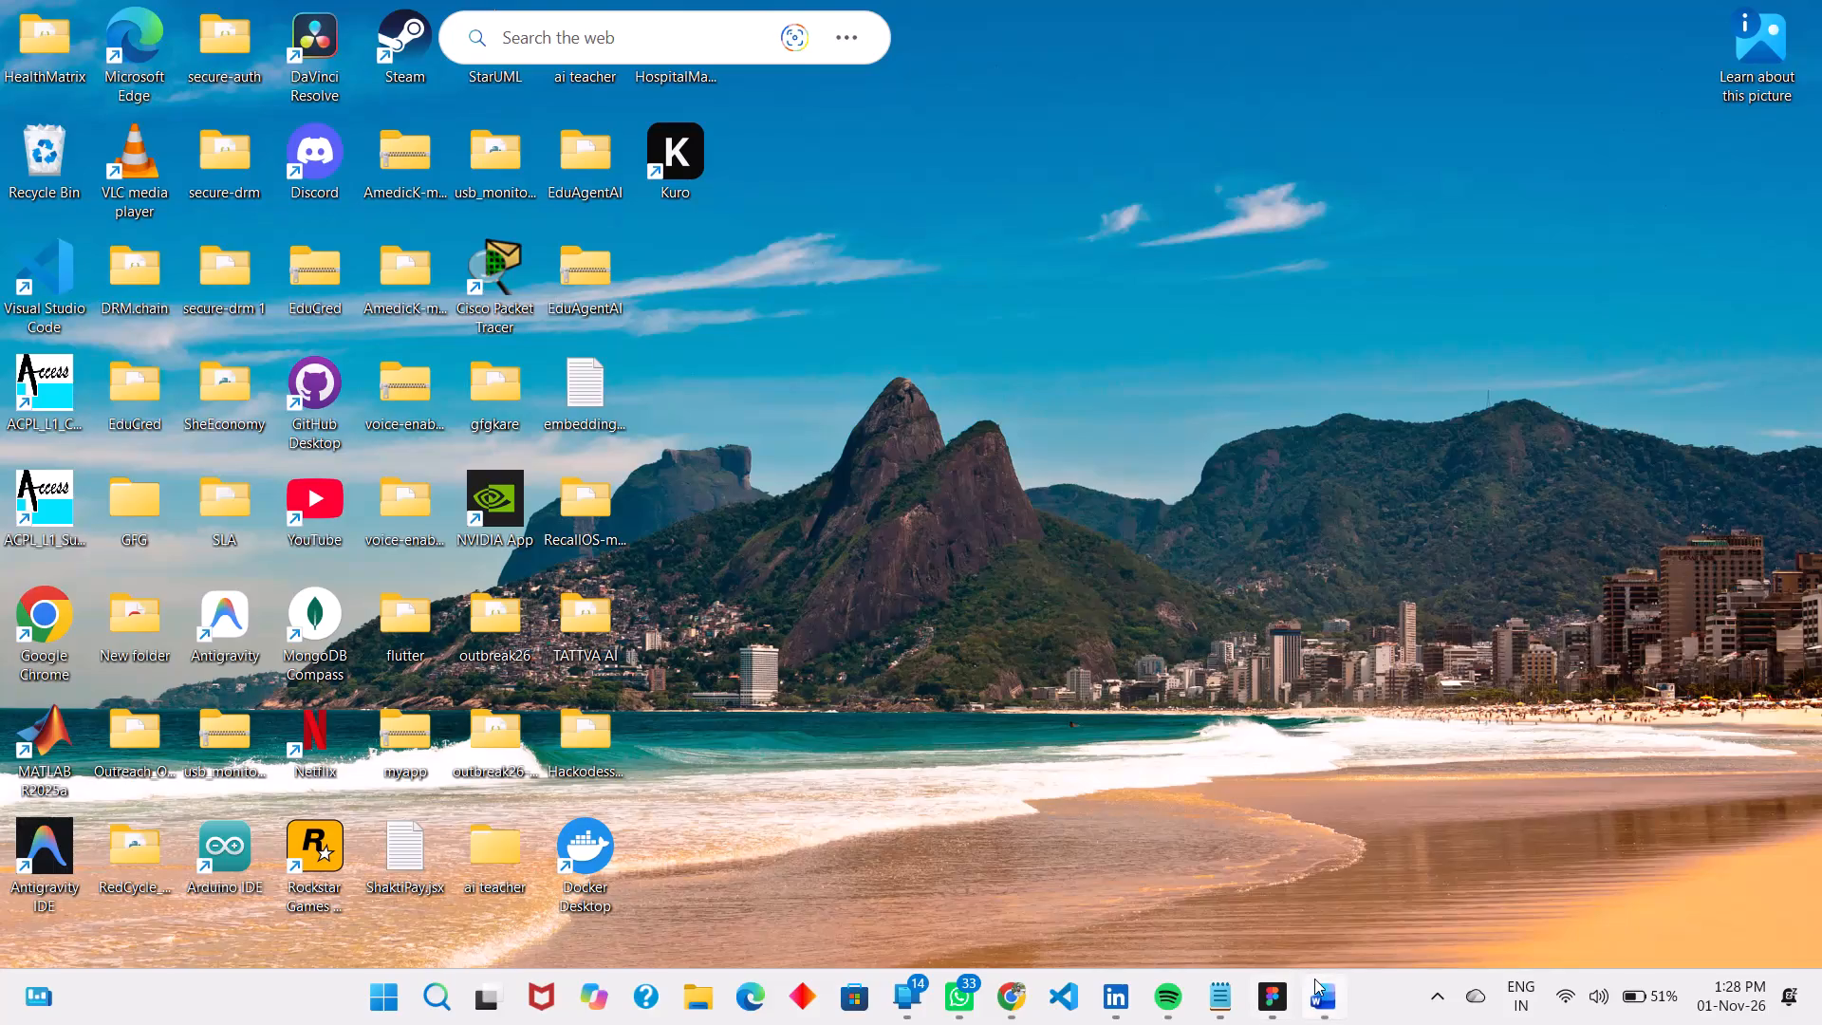
Bring up the open Microsoft Word window and close it.
click(1314, 978)
click(1821, 0)
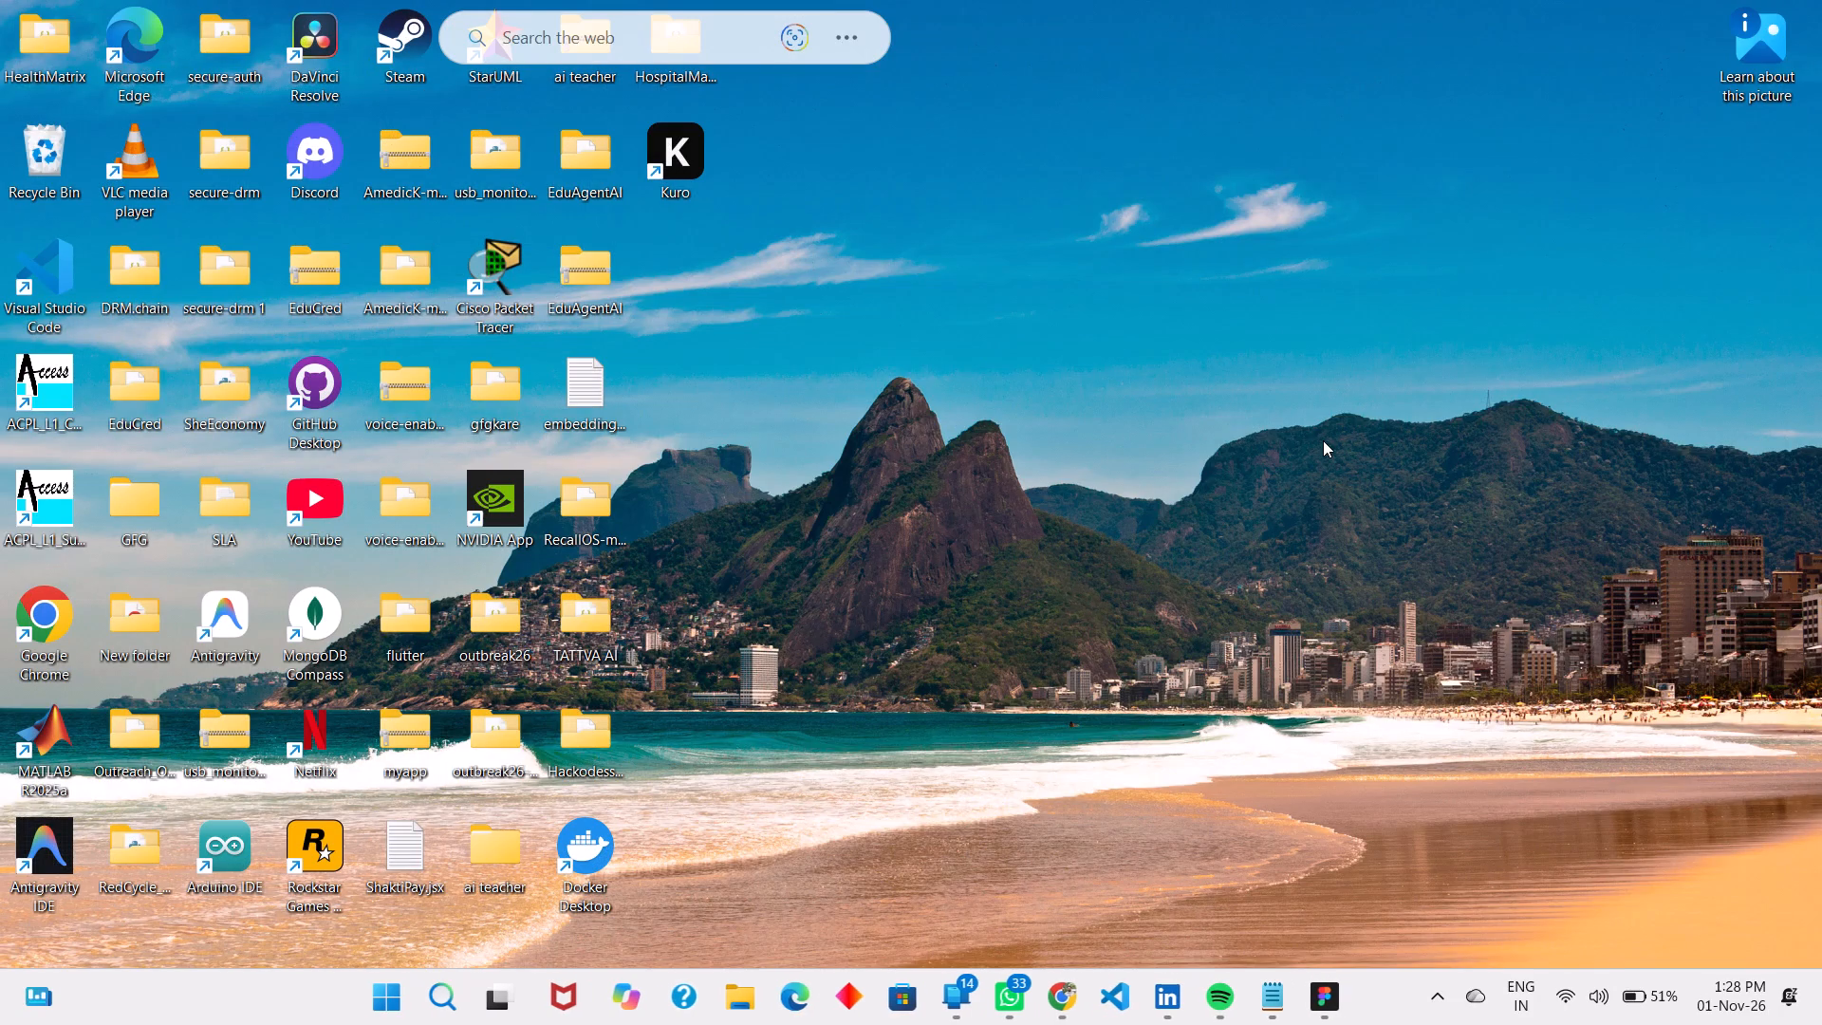